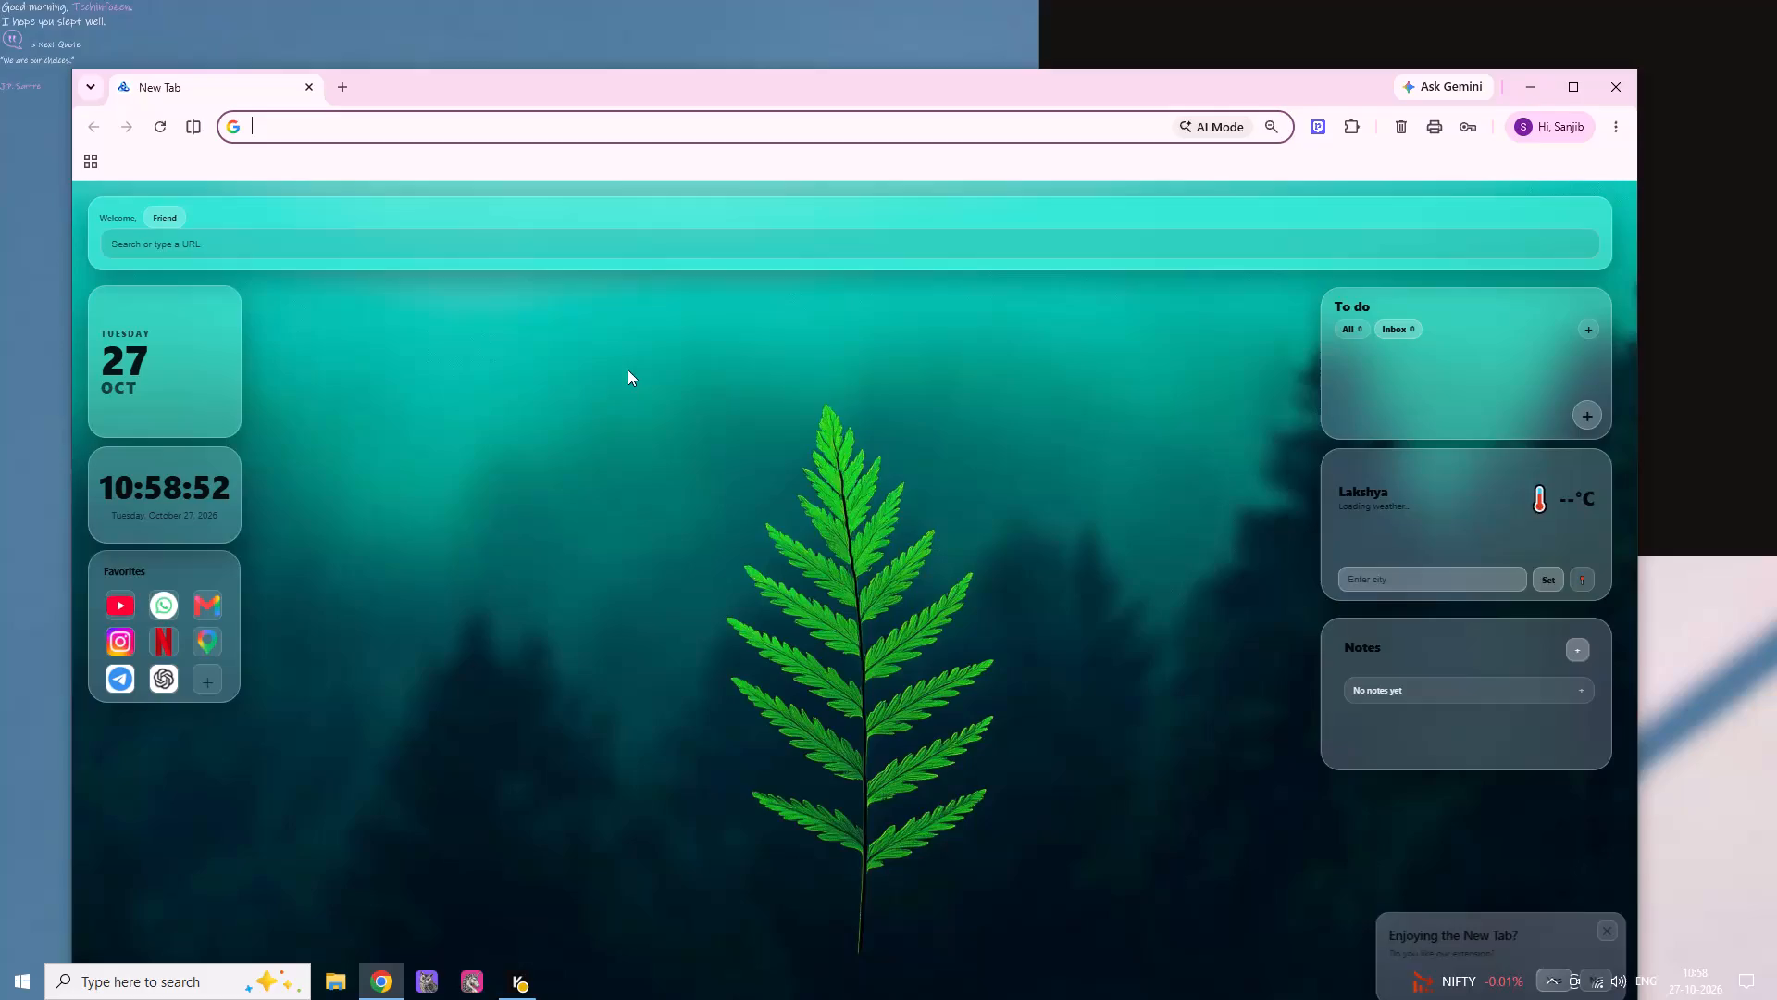
Open the ChatGPT website, chatgpt.com.
click(350, 119)
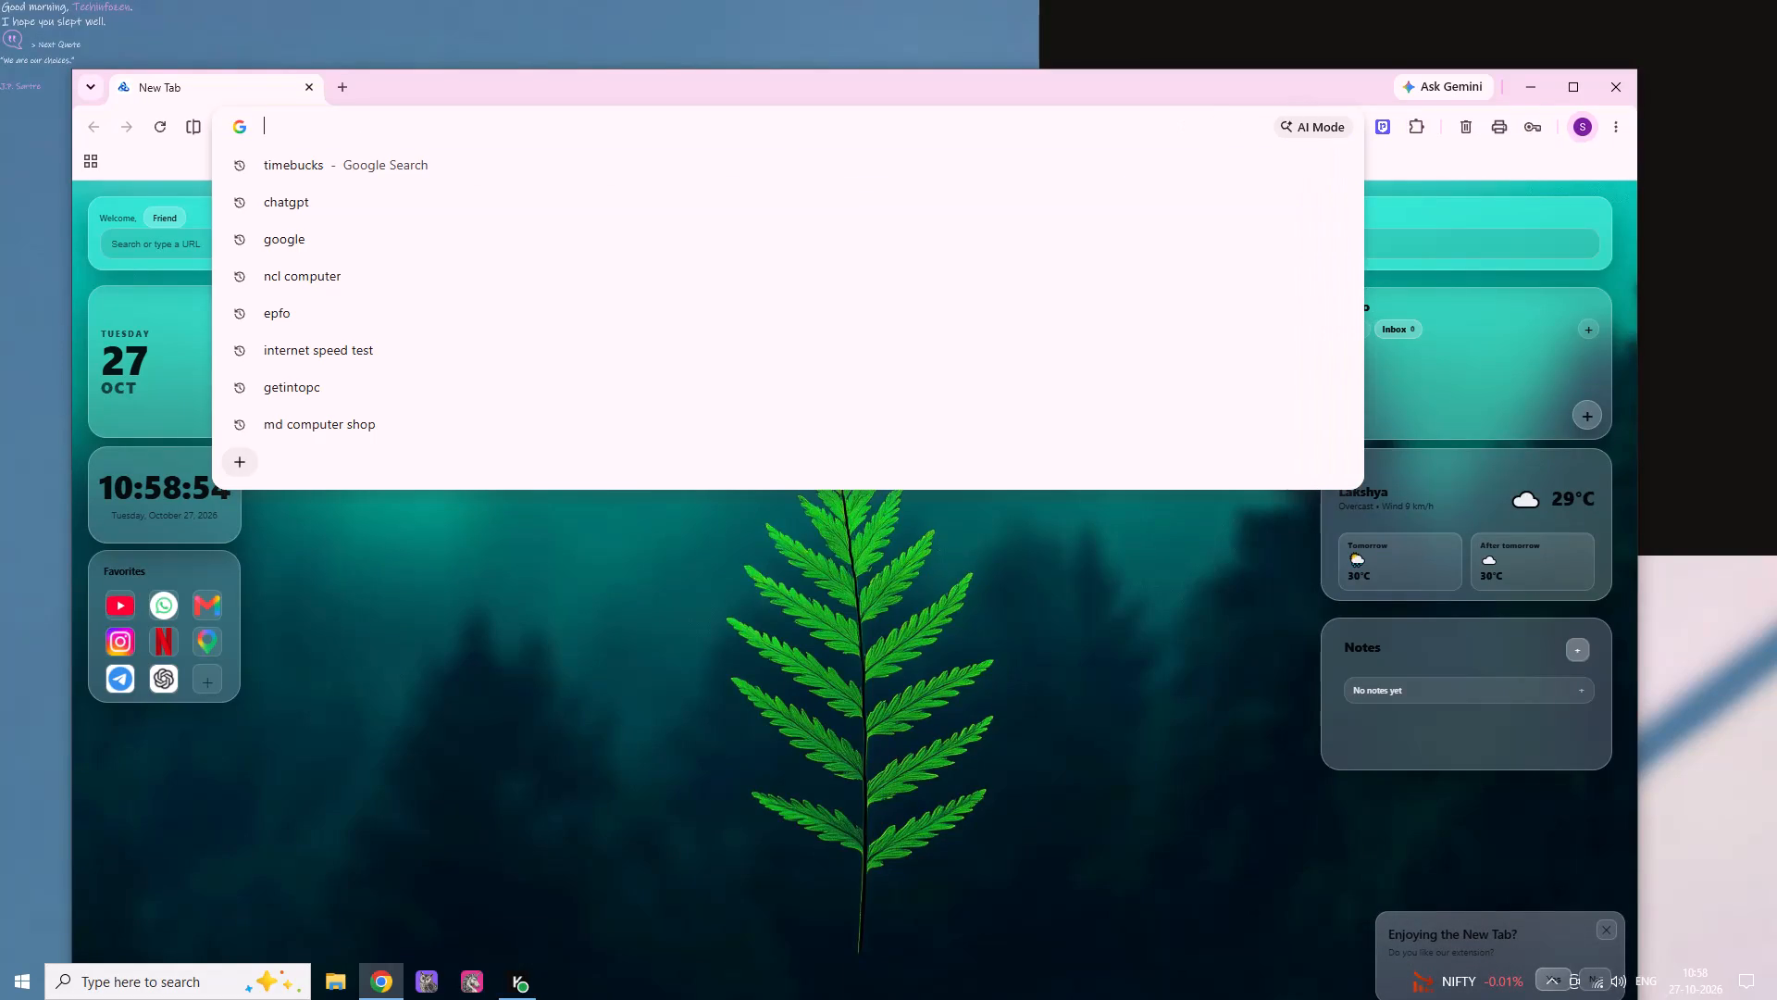
key(c)
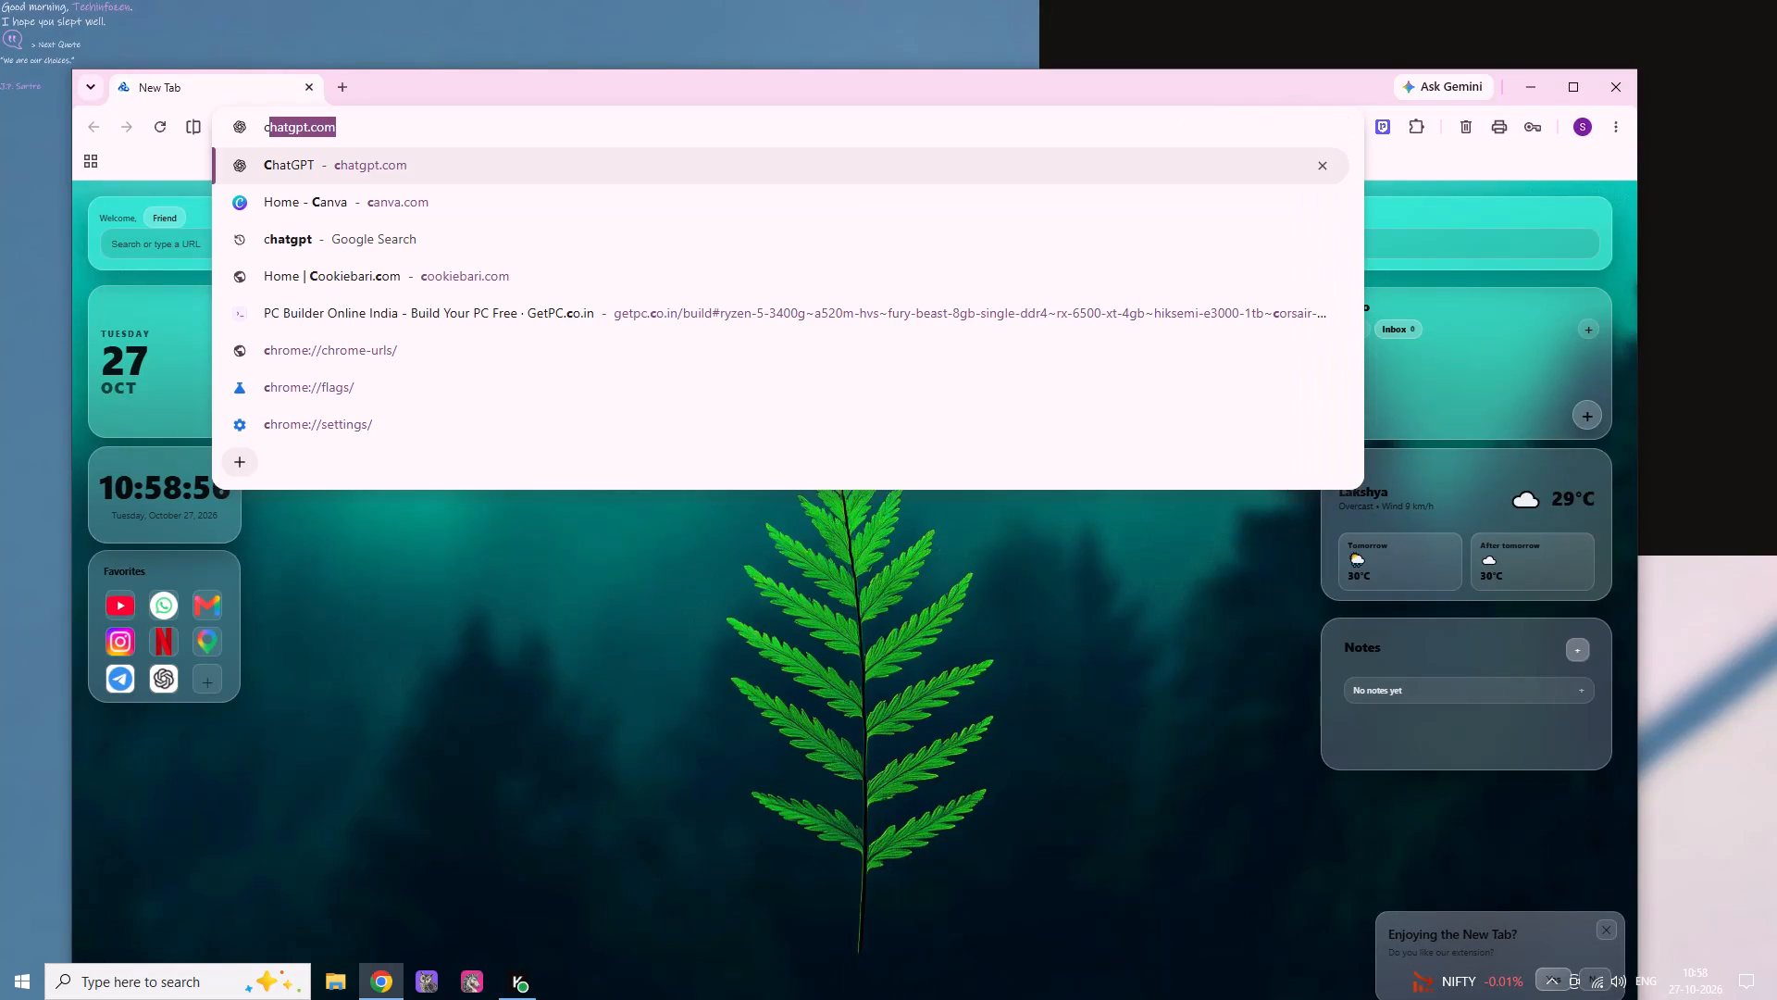
click(372, 168)
click(342, 86)
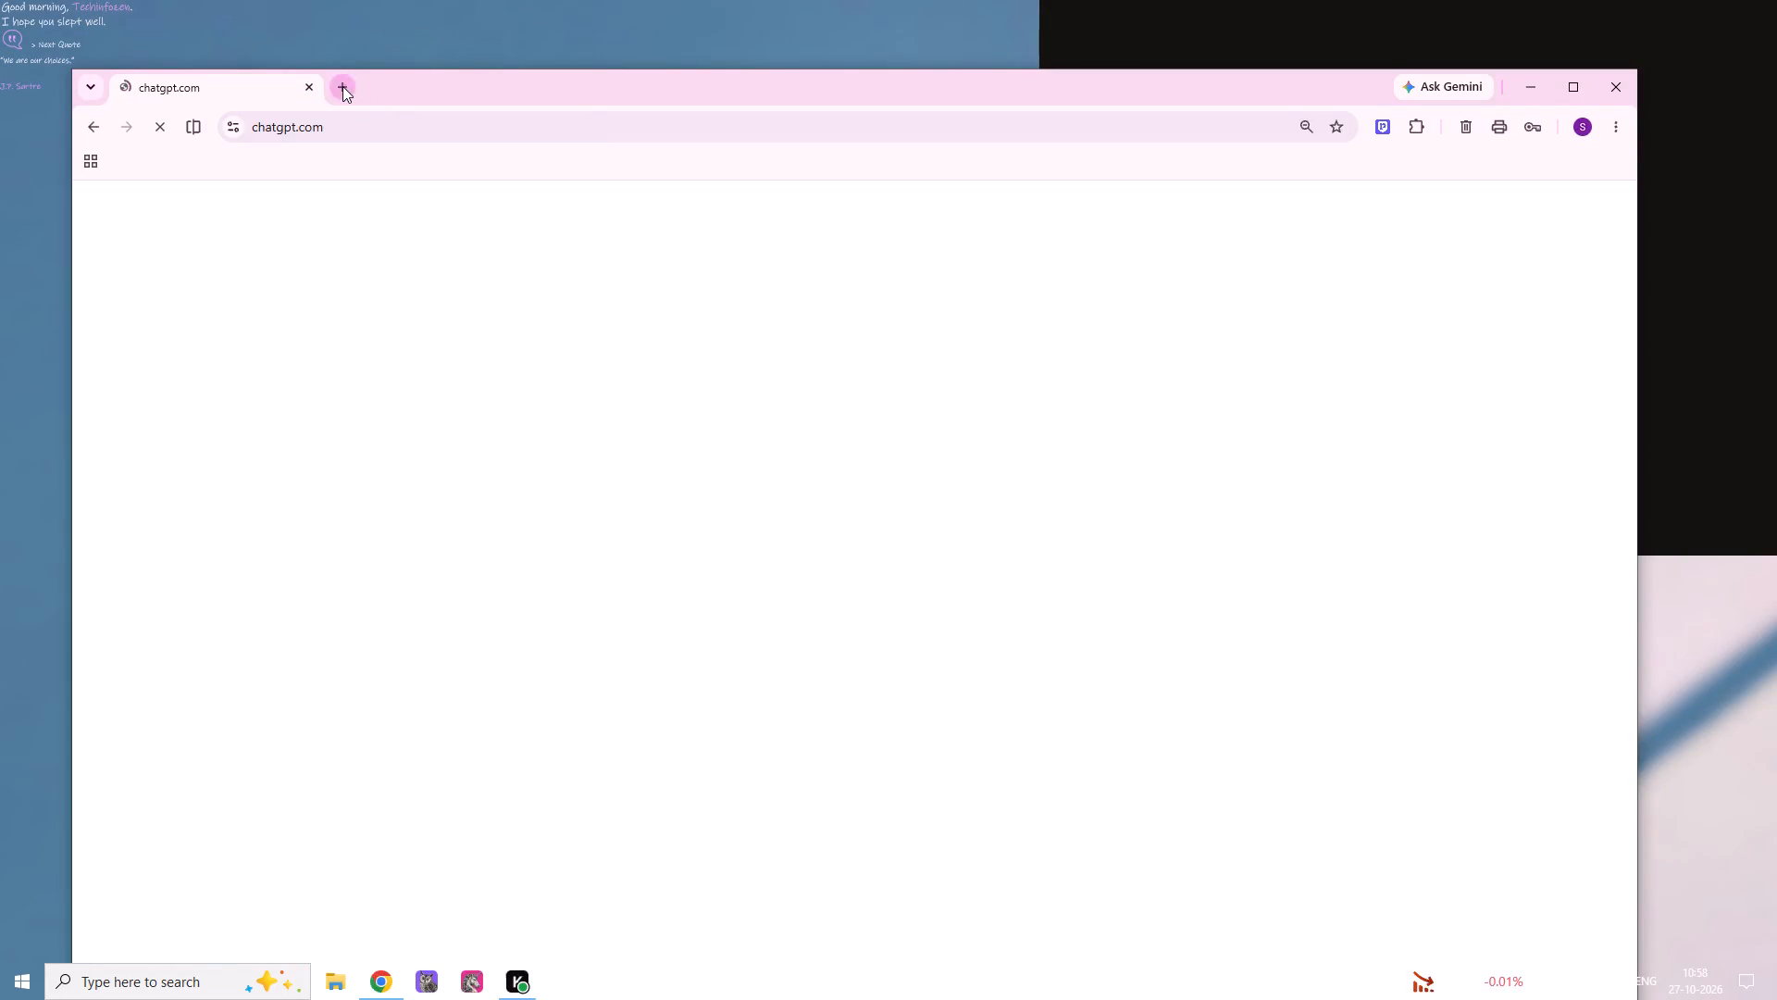
key(c)
click(350, 141)
click(351, 134)
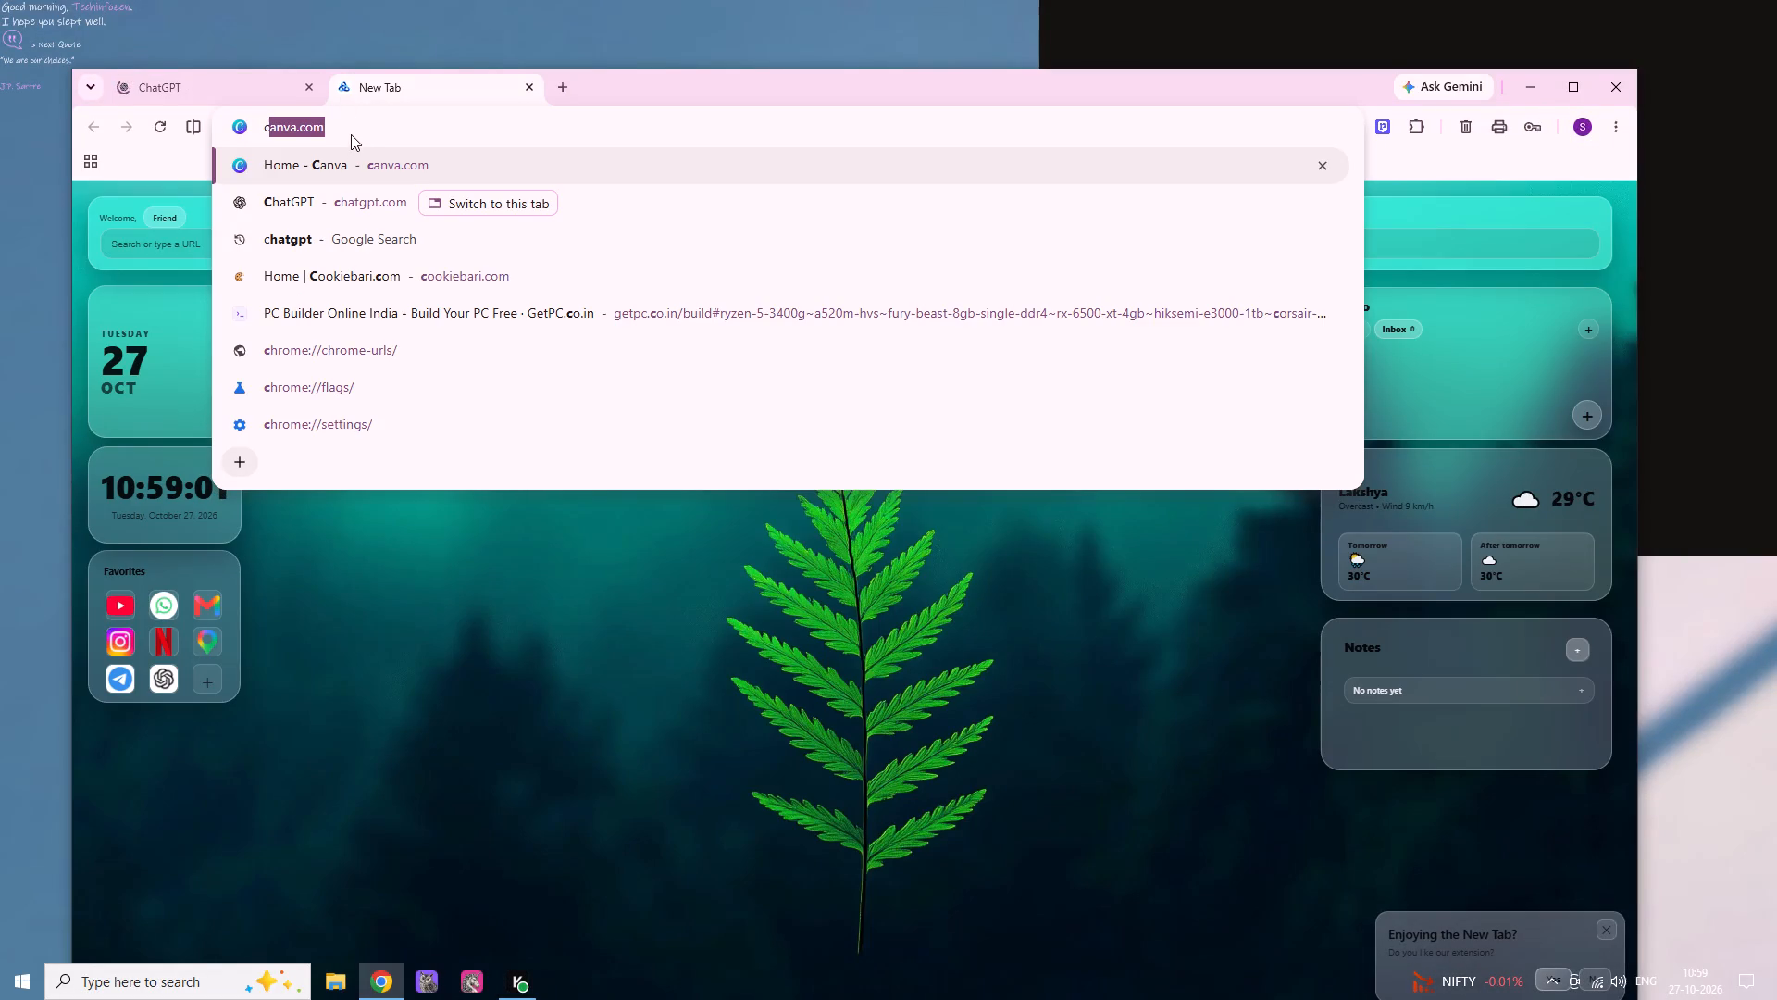
click(285, 130)
click(354, 131)
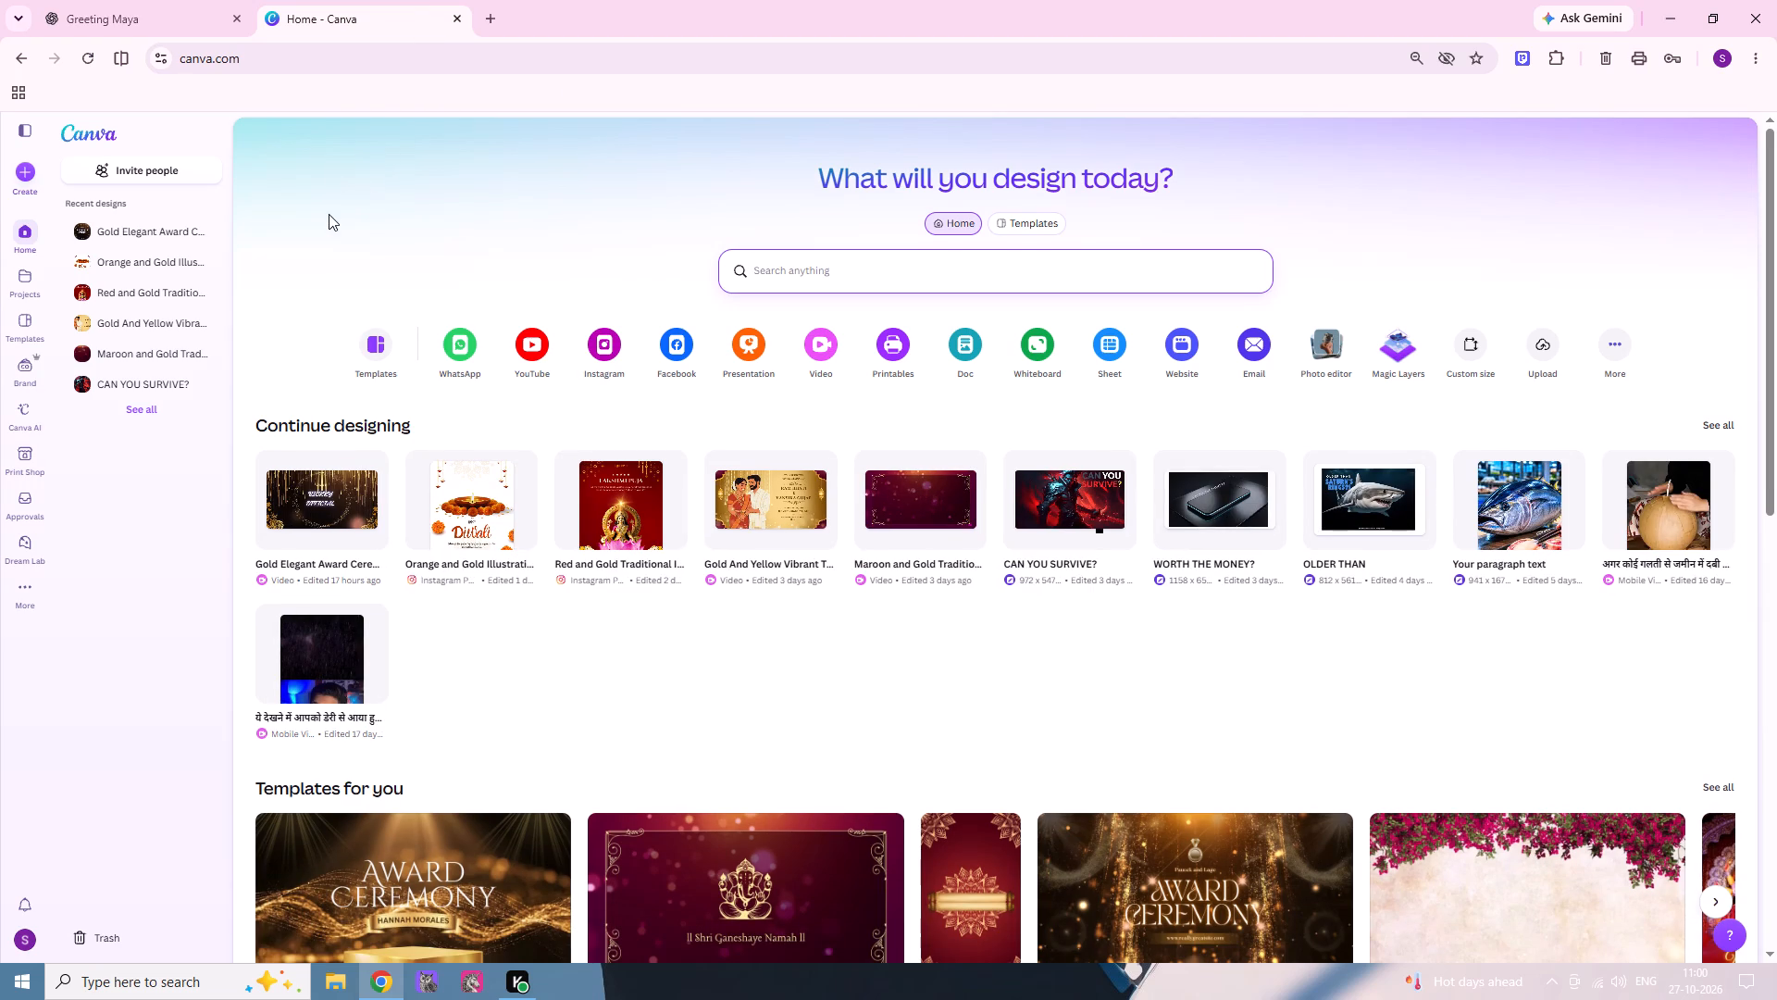
scroll(329, 214, down, 3)
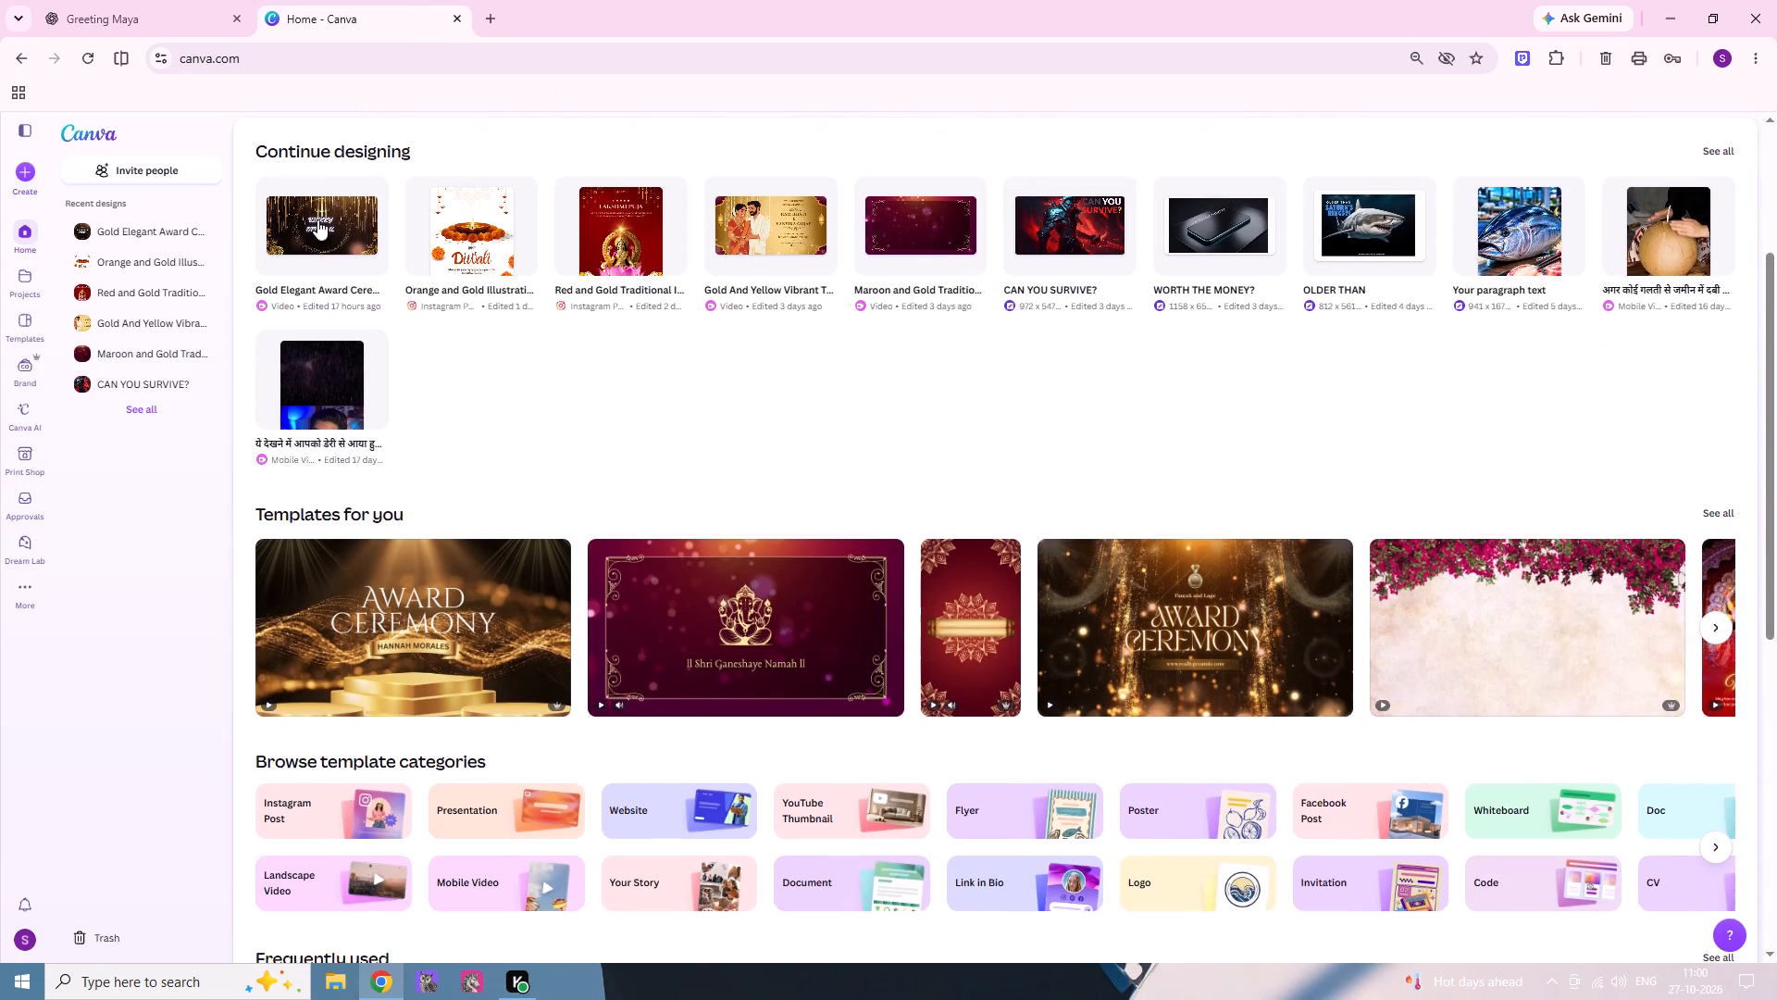
scroll(315, 230, down, 3)
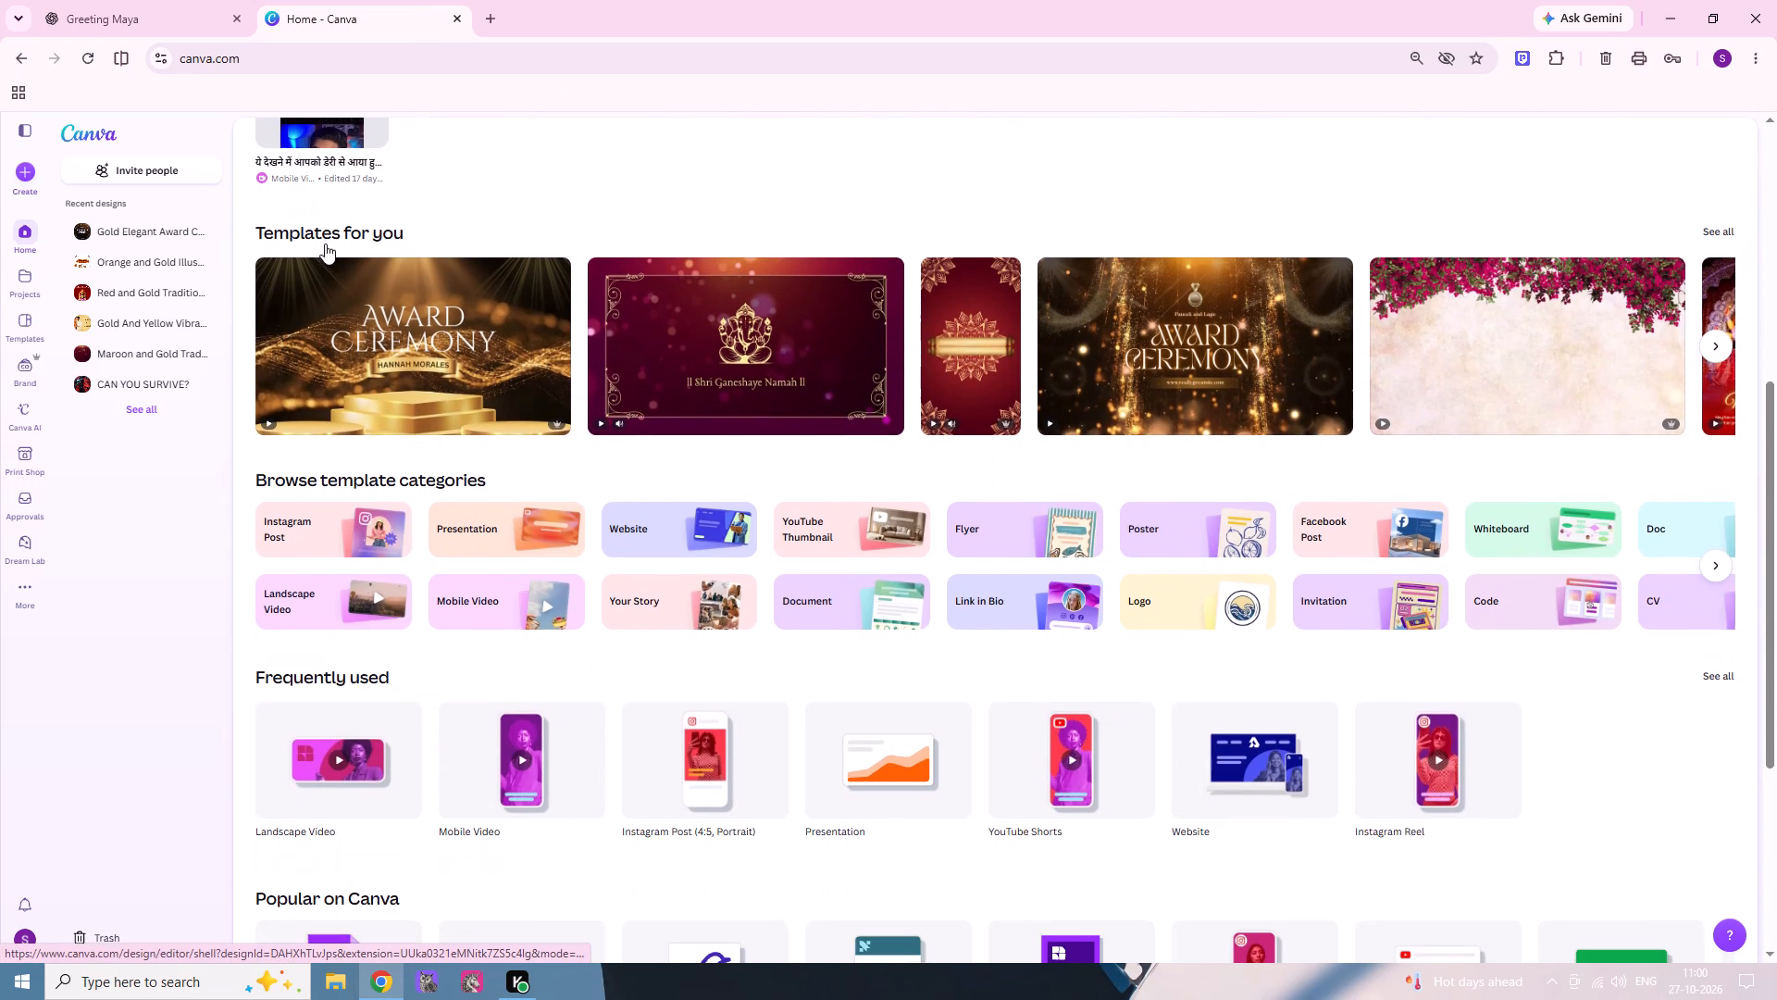
click(893, 517)
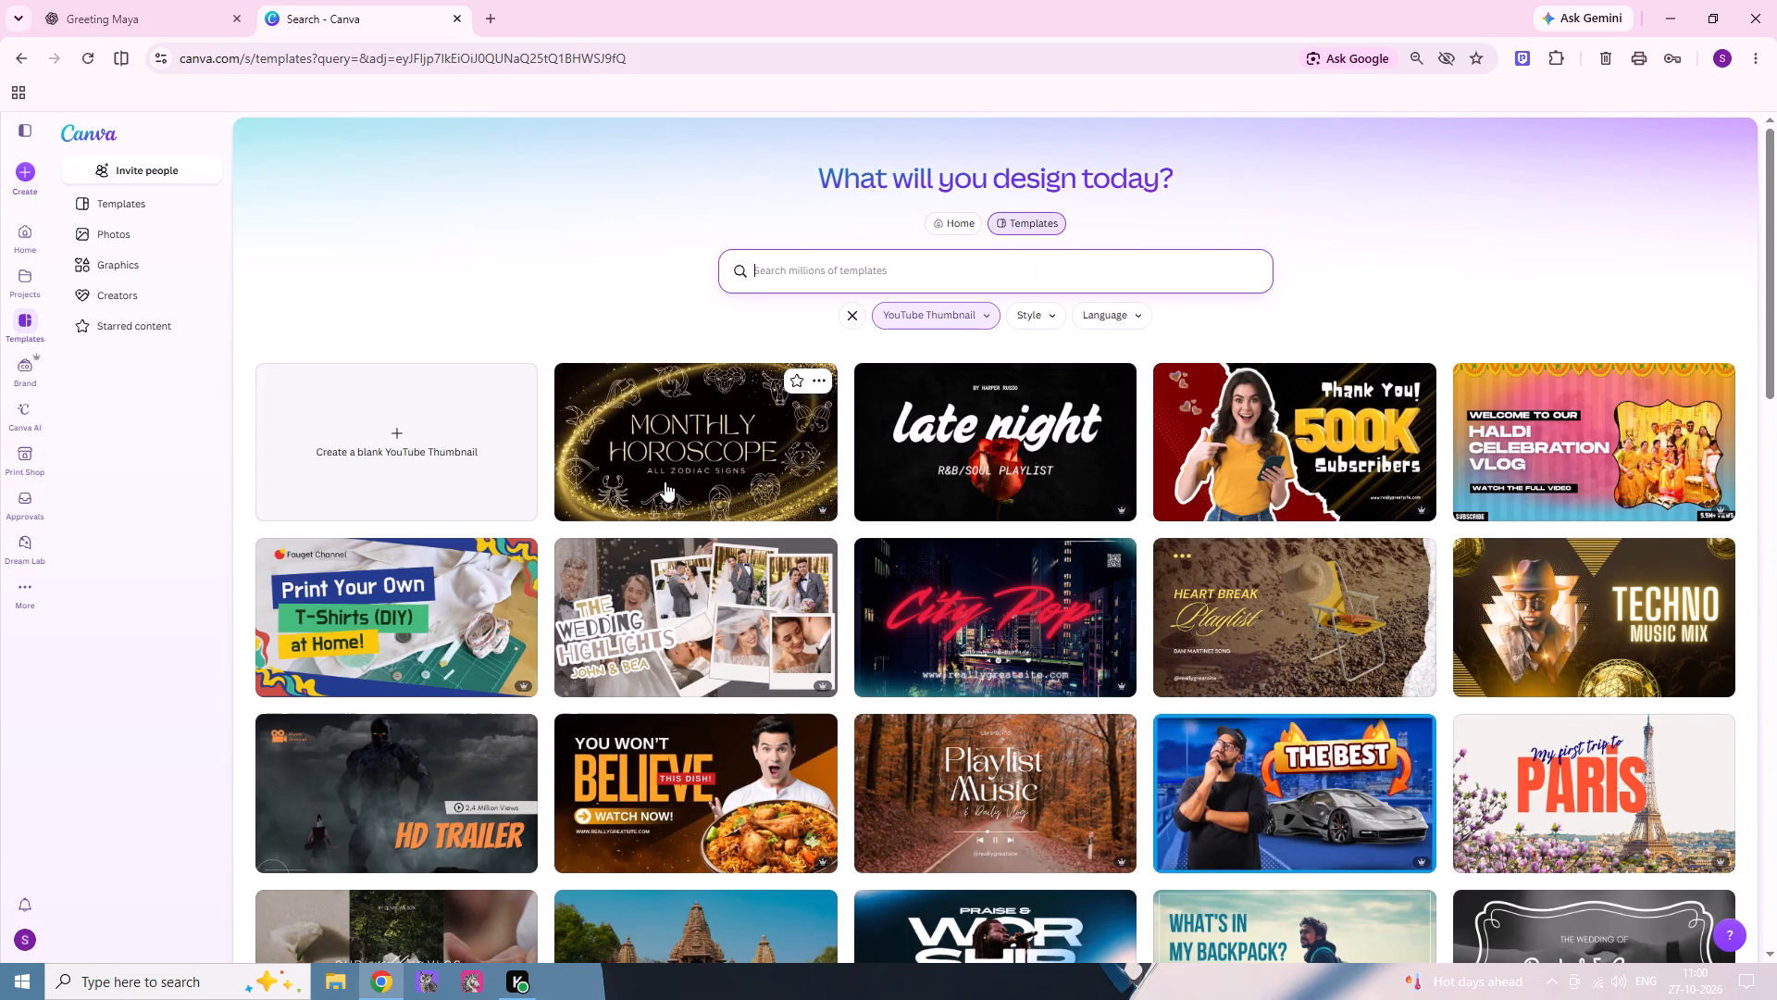
Browse the YouTube Thumbnail templates and open the preview of the "Music Cover" template showing a woman beside window blinds.
scroll(660, 482, down, 4)
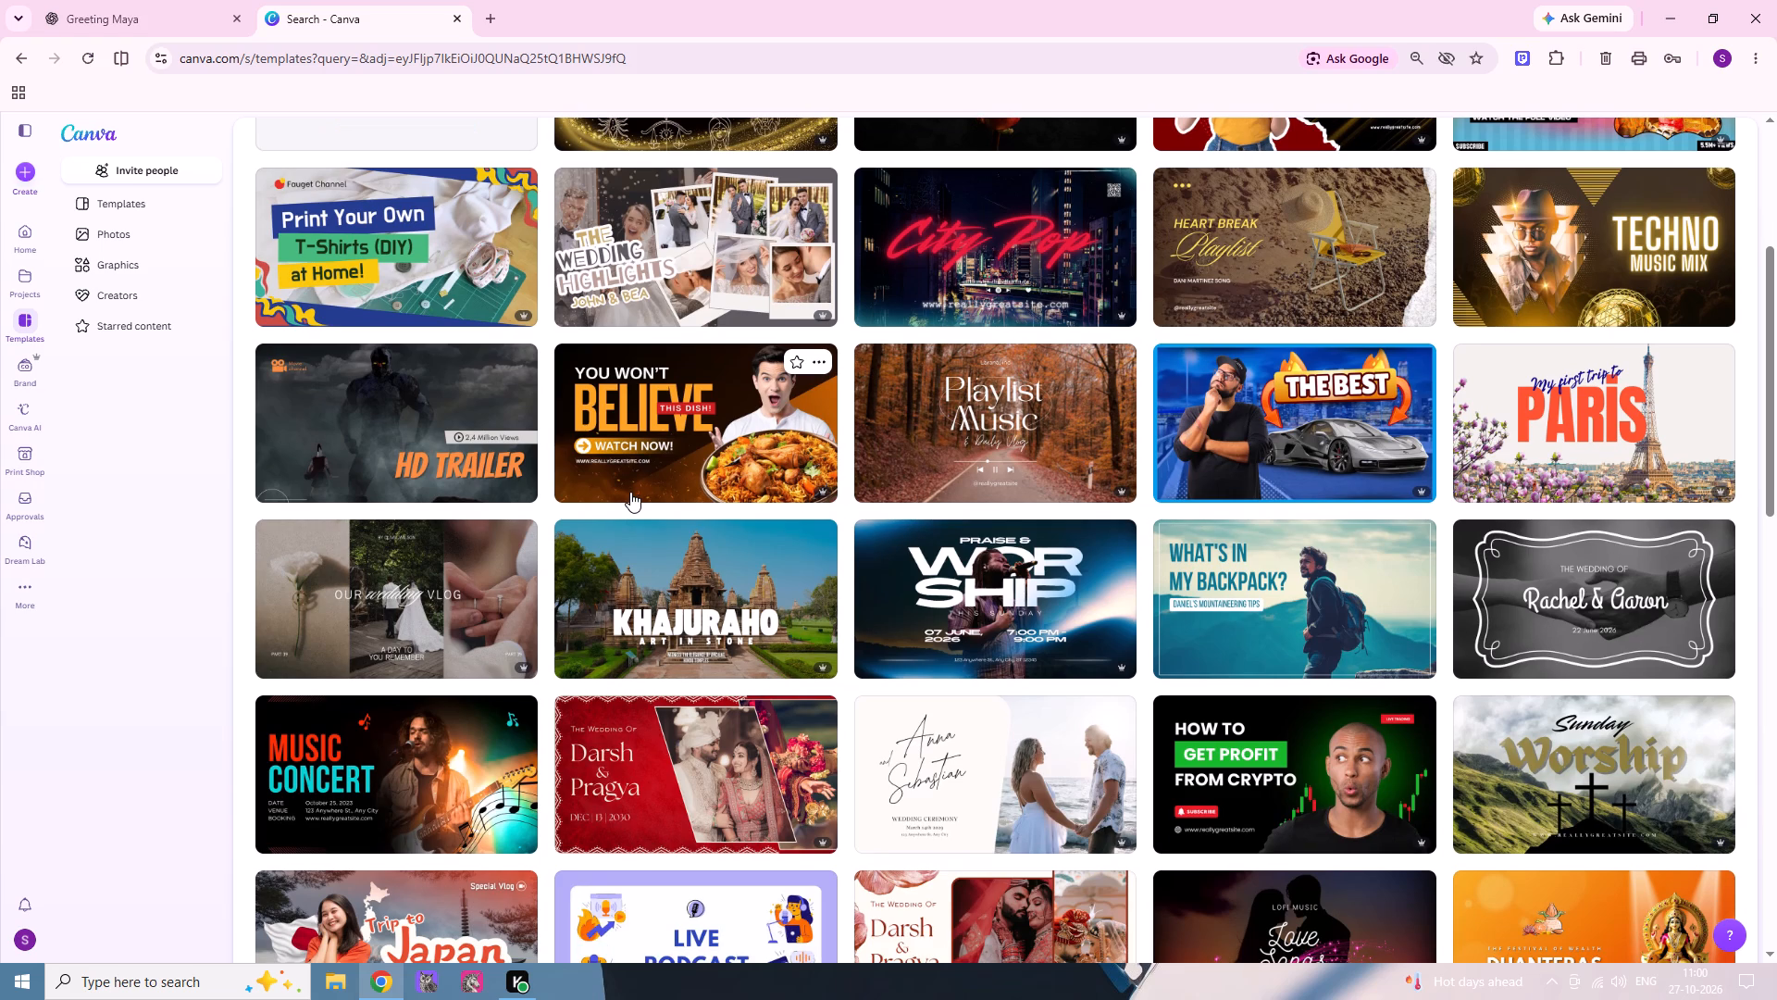
scroll(630, 492, down, 3)
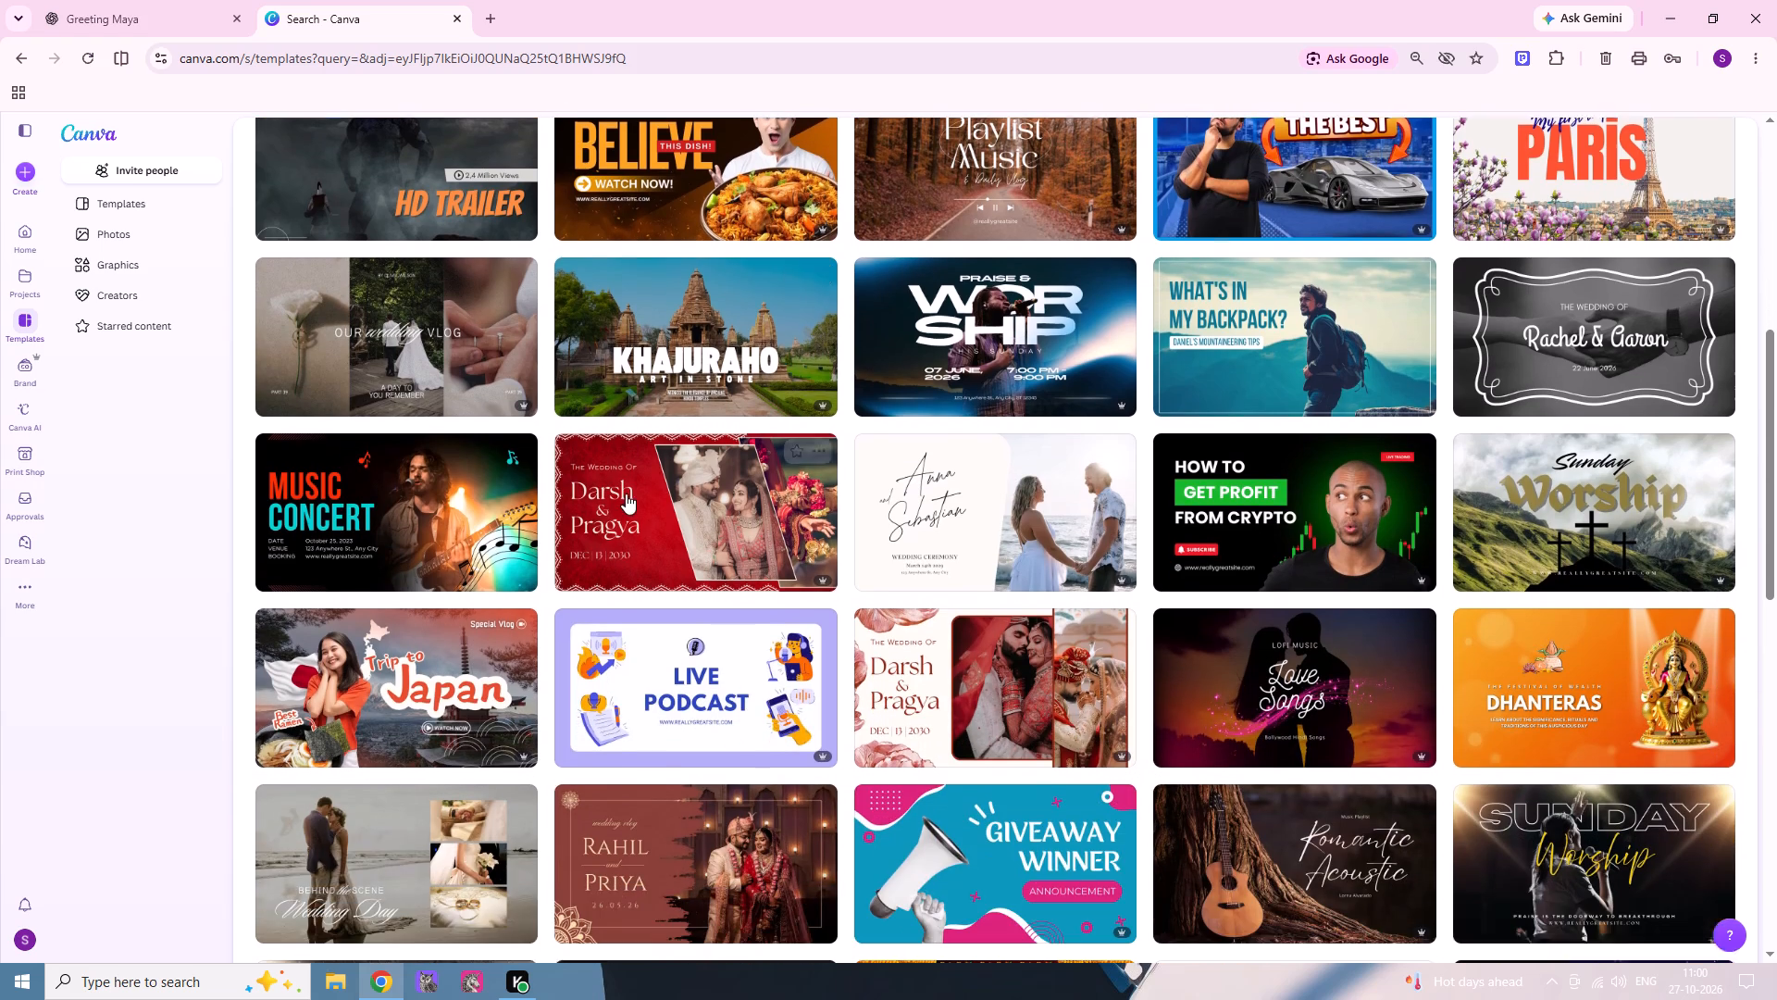
scroll(625, 494, down, 3)
scroll(698, 506, down, 2)
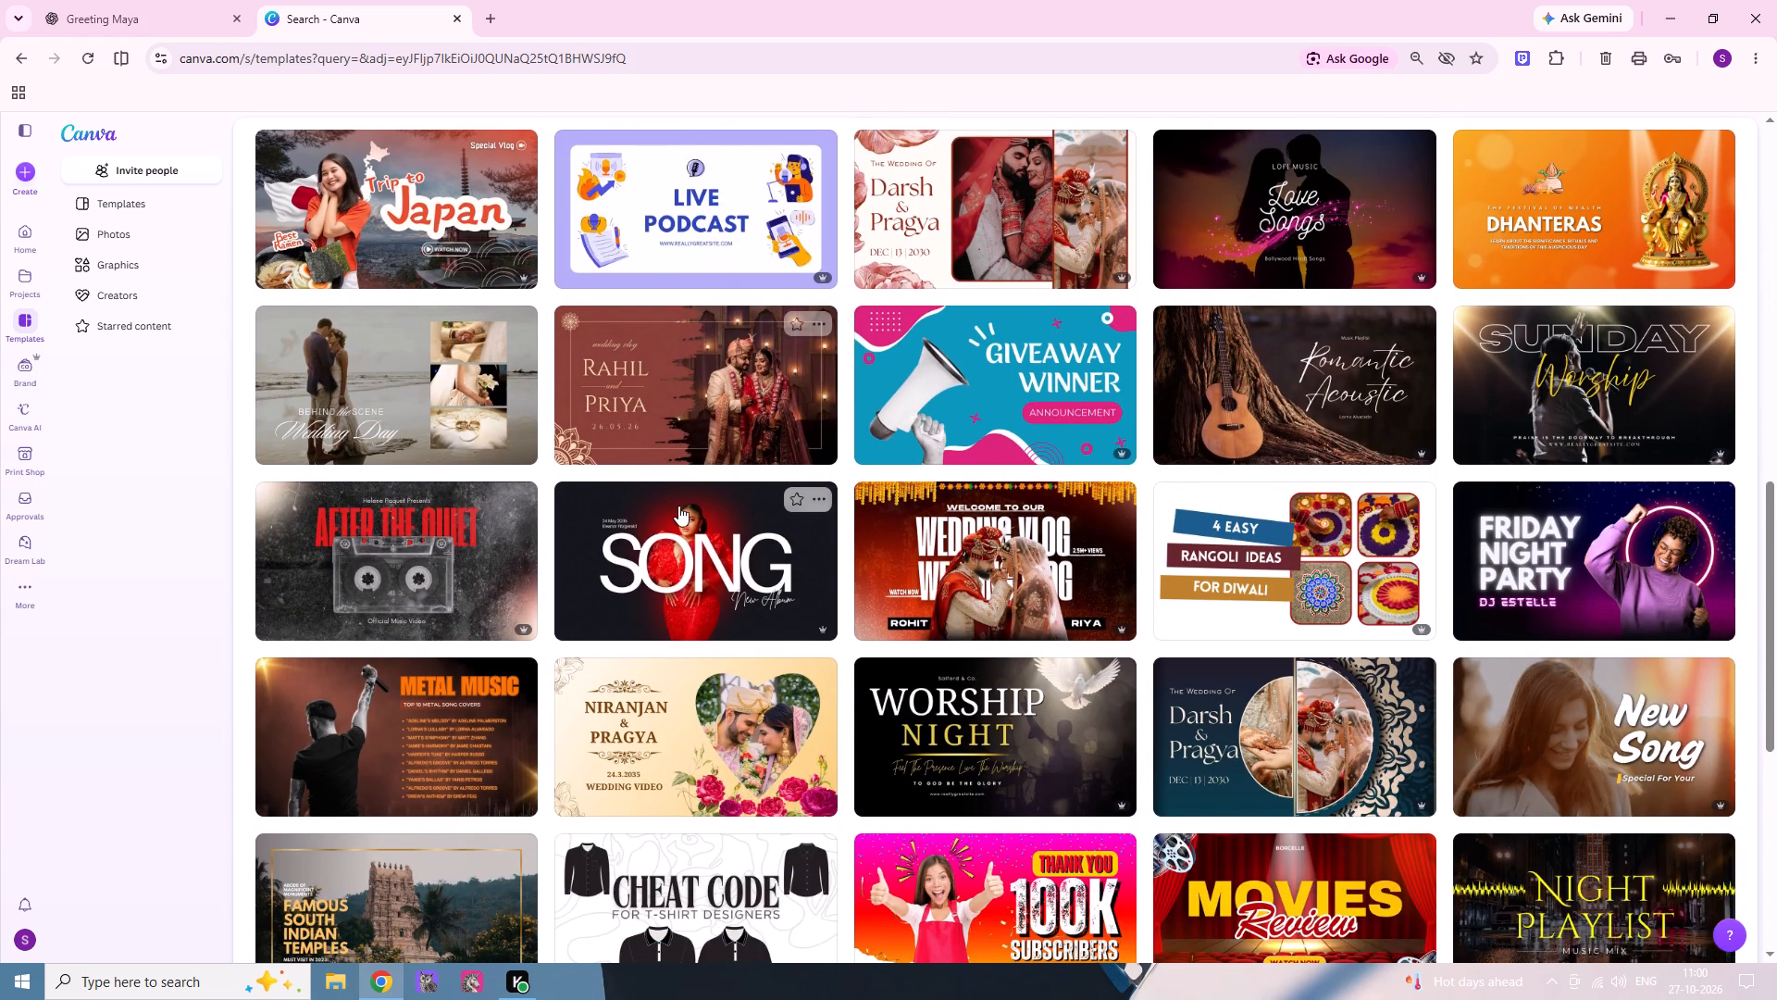
scroll(674, 506, down, 7)
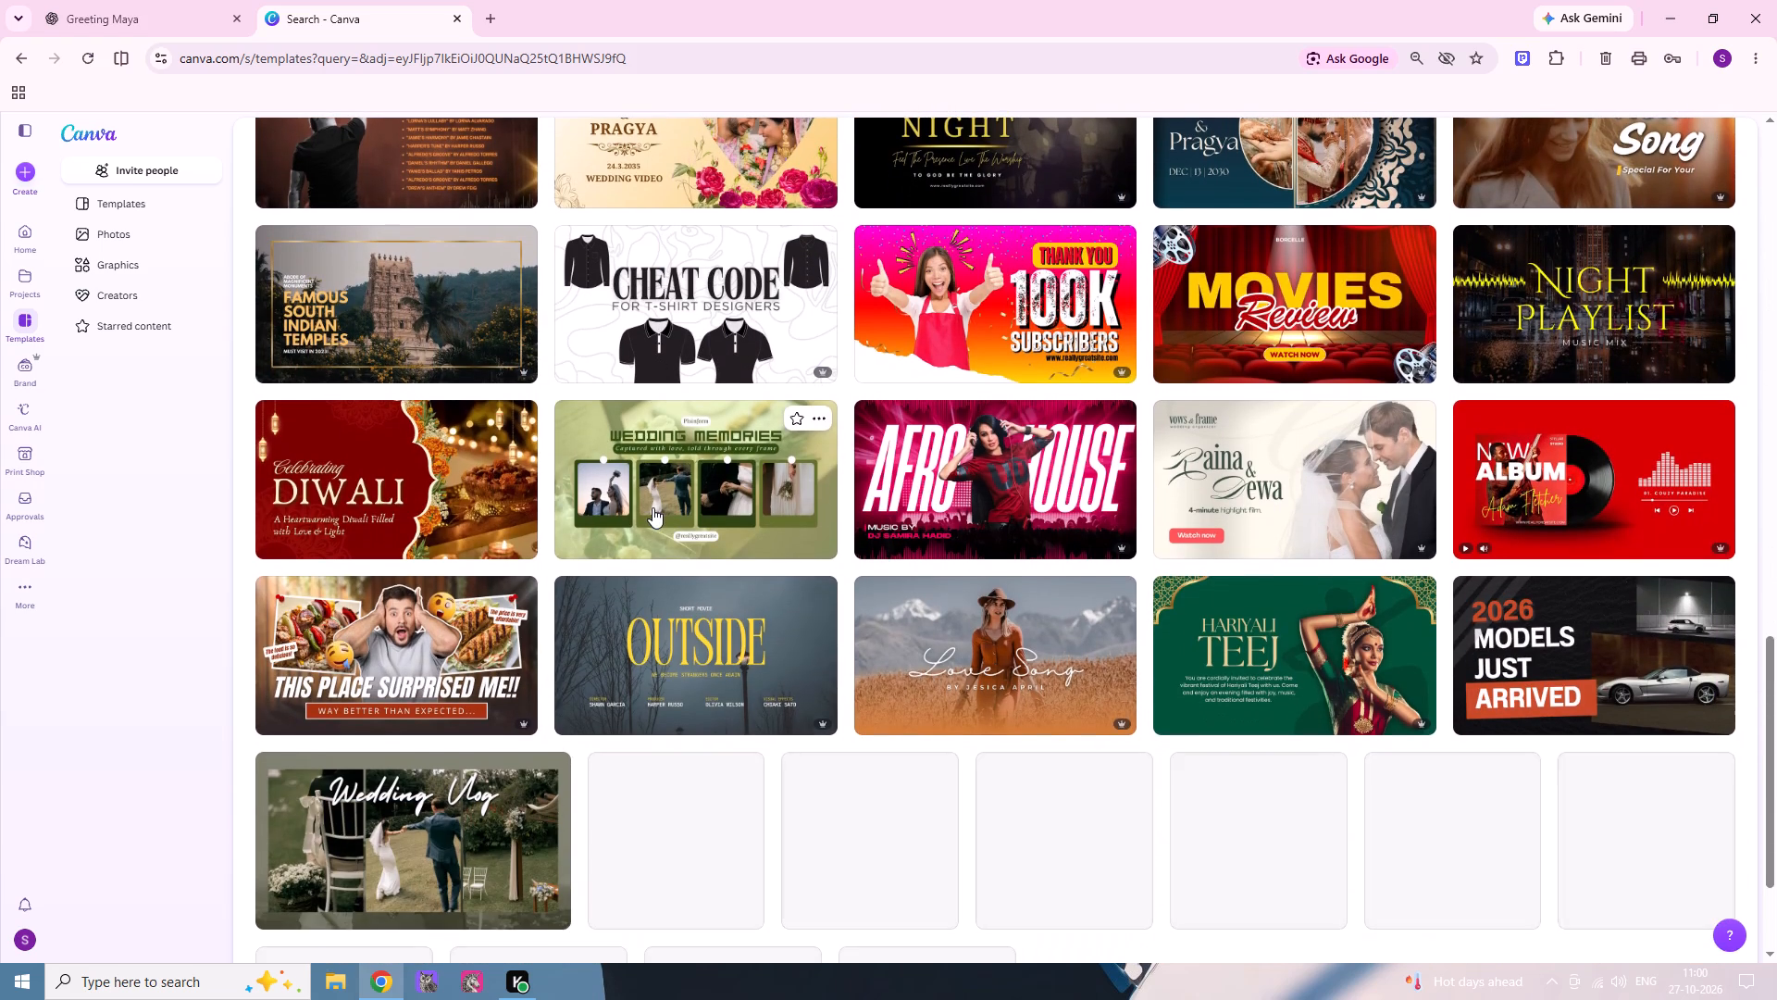
scroll(651, 507, down, 4)
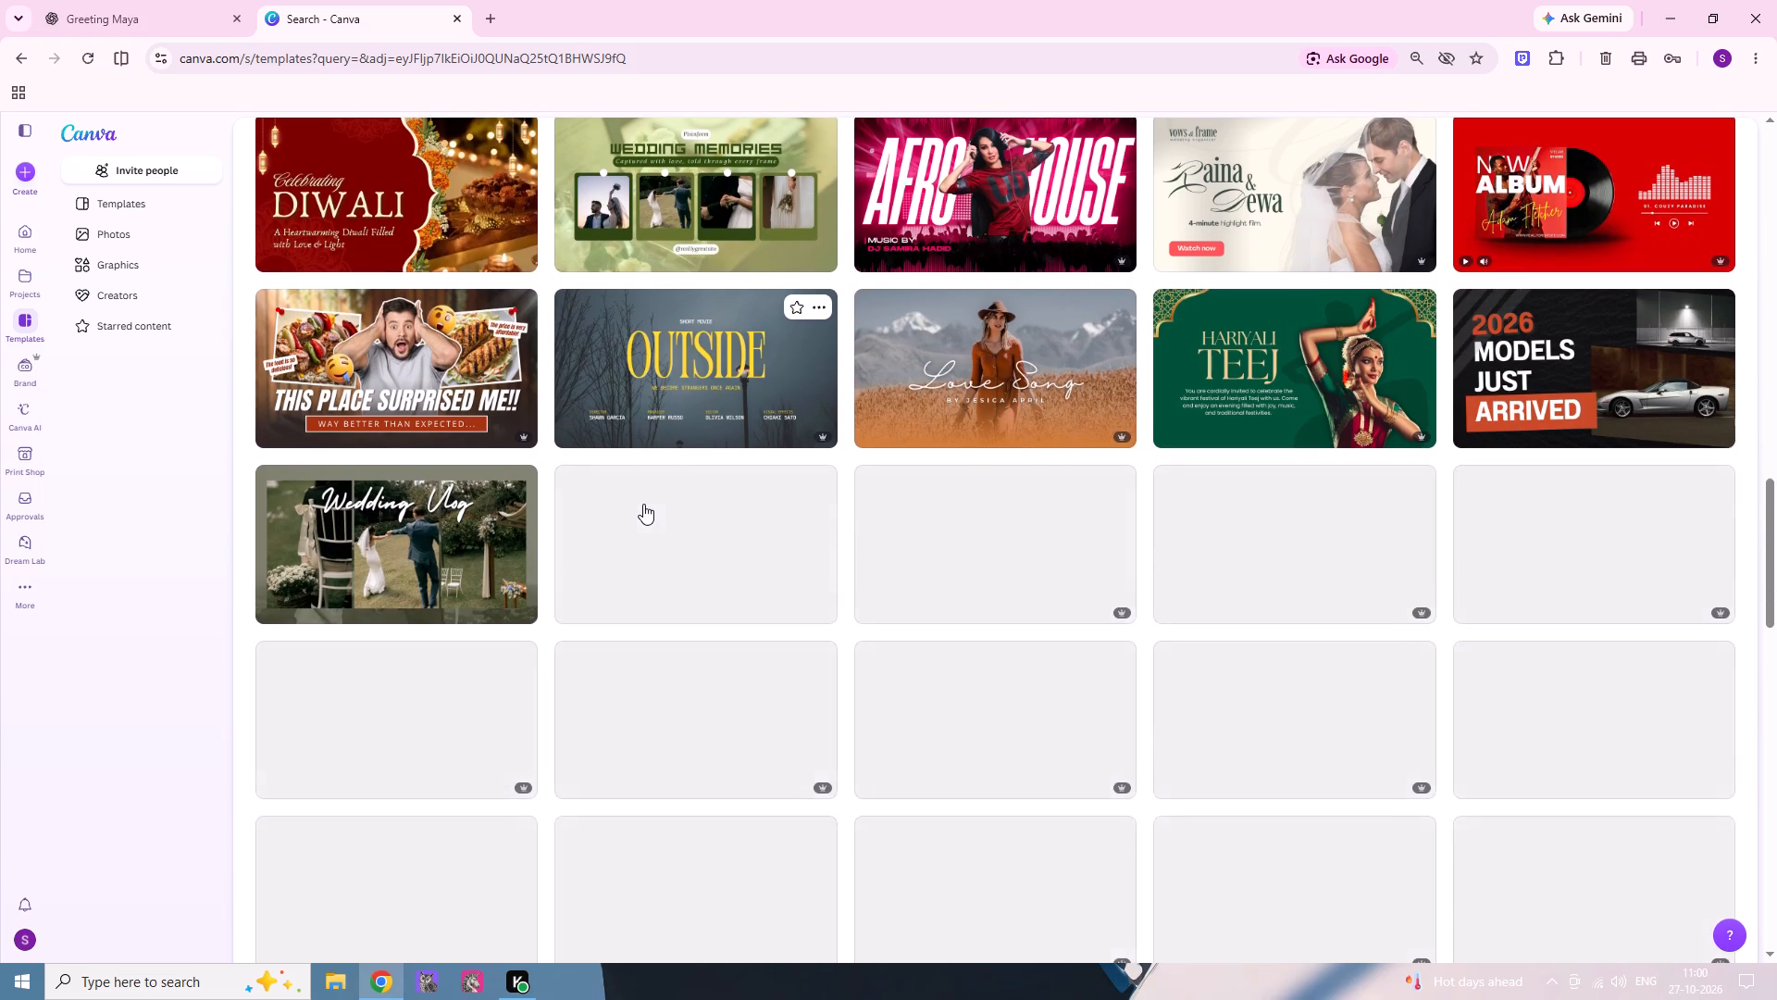
scroll(643, 504, down, 5)
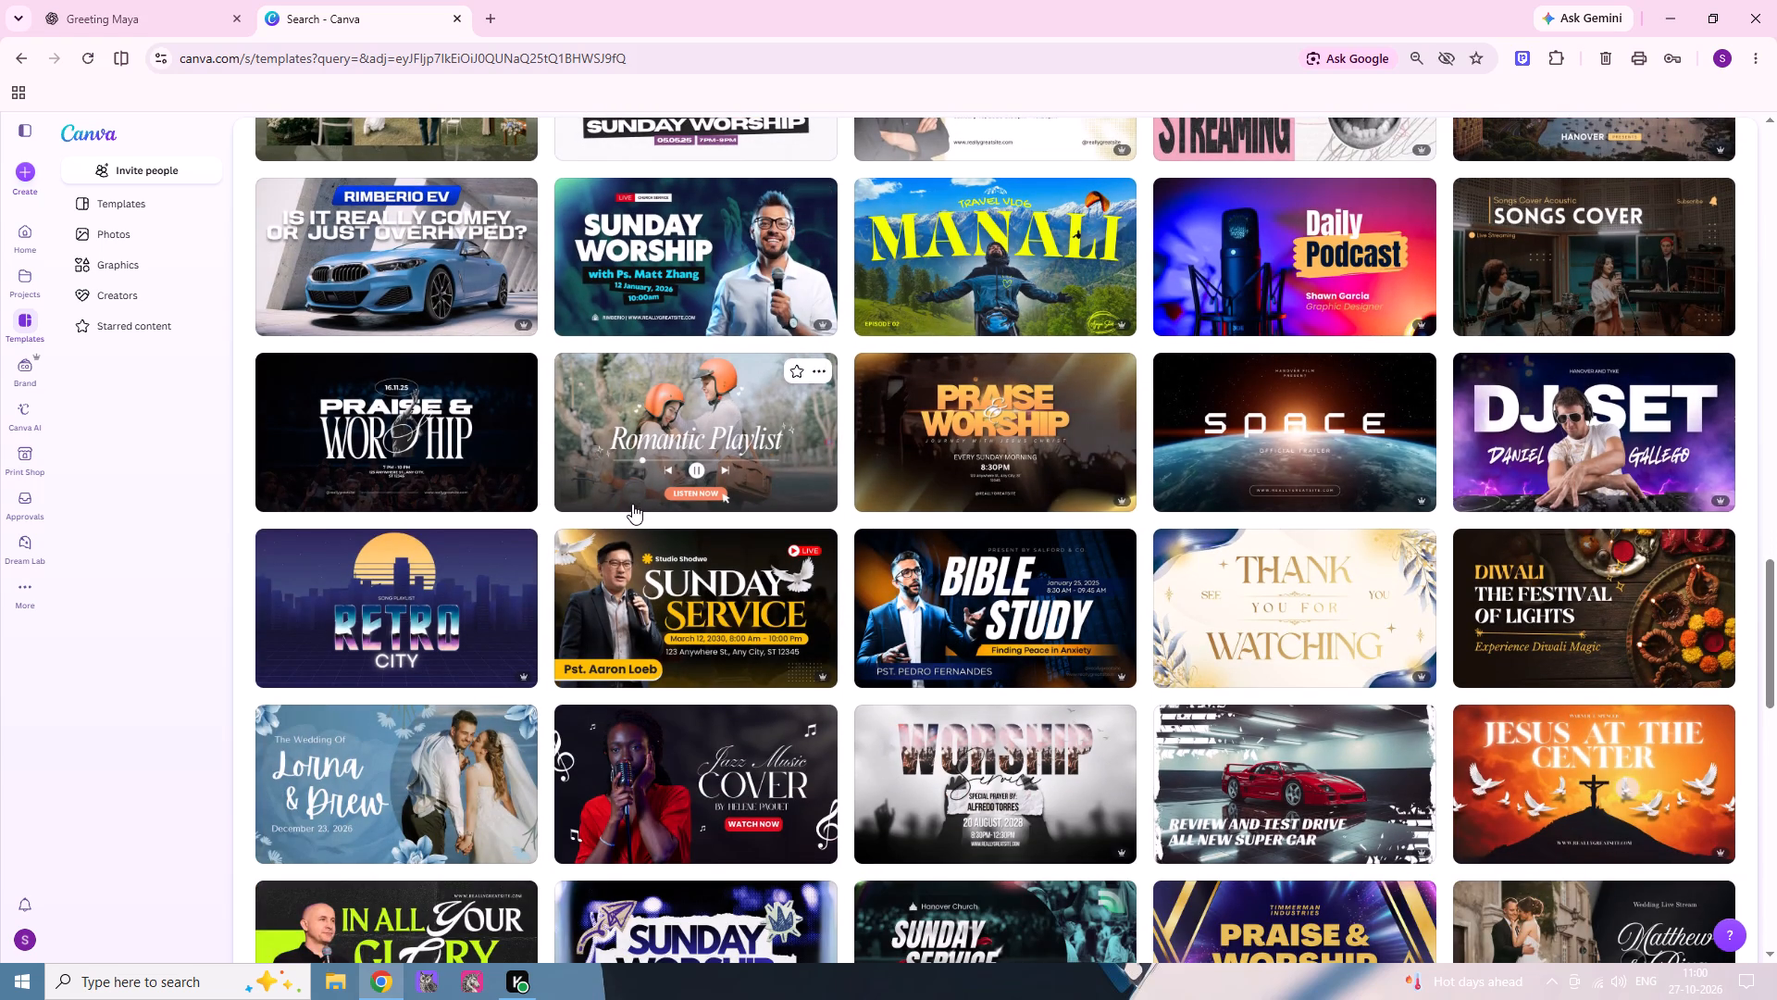
scroll(632, 502, down, 4)
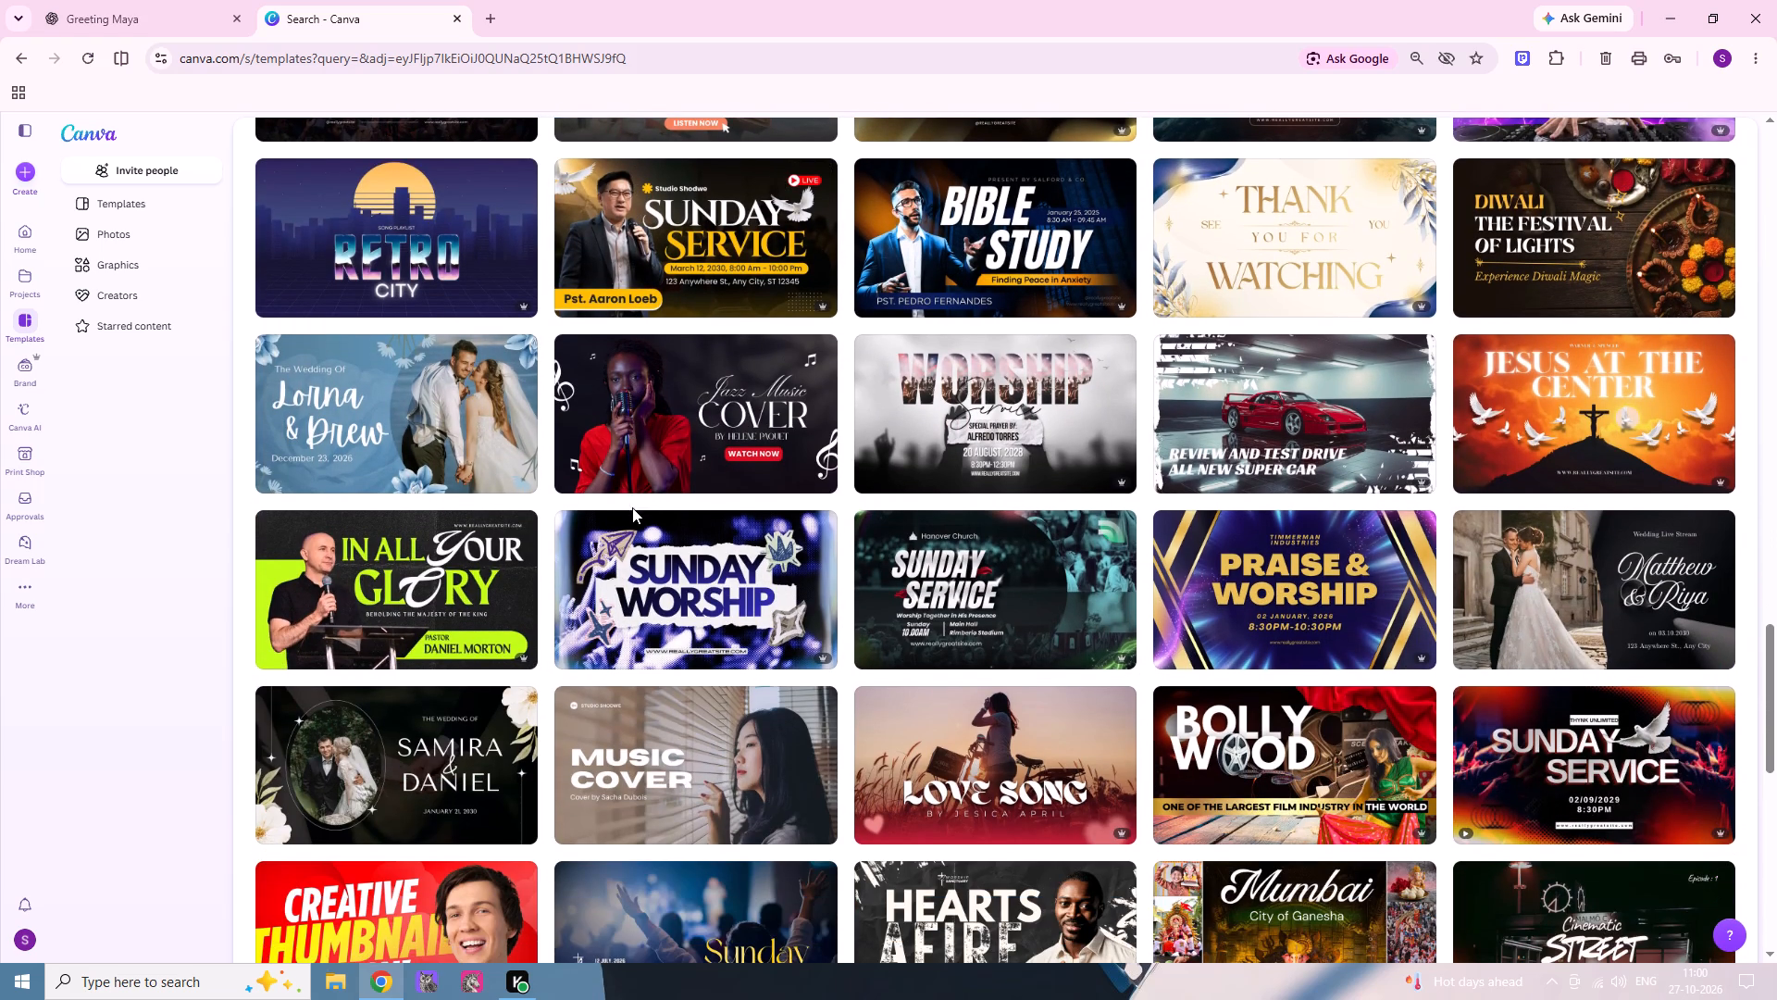
scroll(631, 510, down, 2)
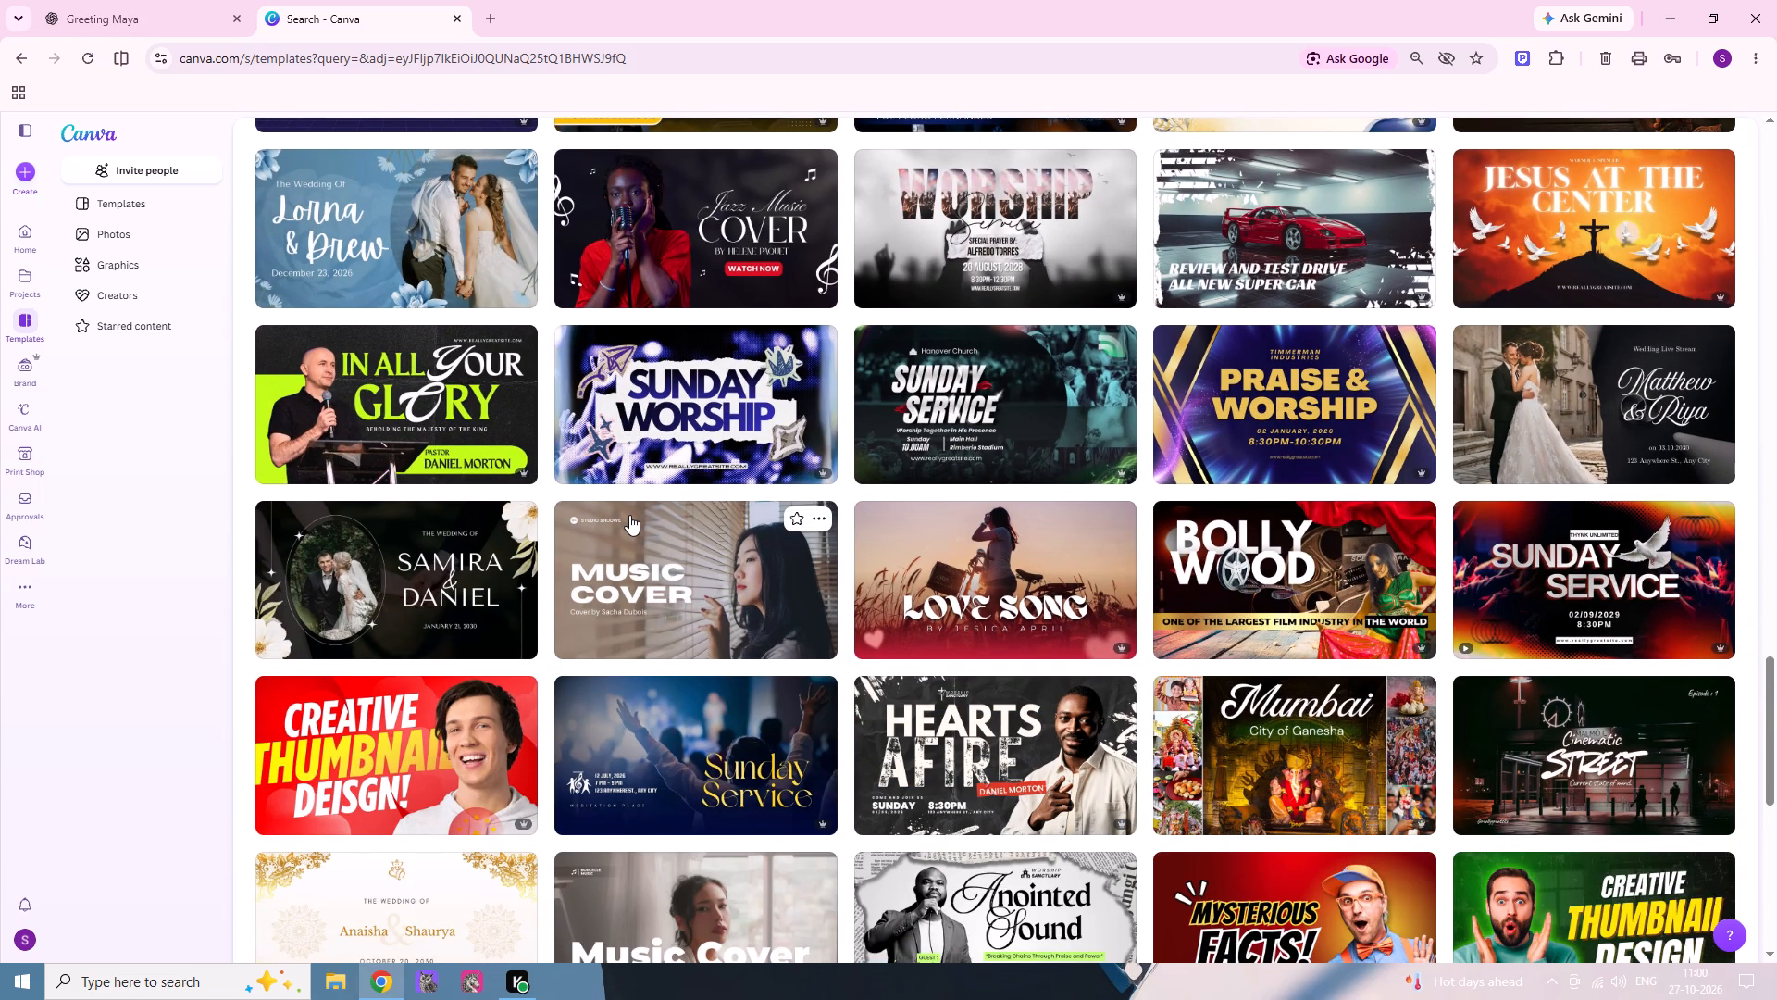
scroll(628, 515, down, 2)
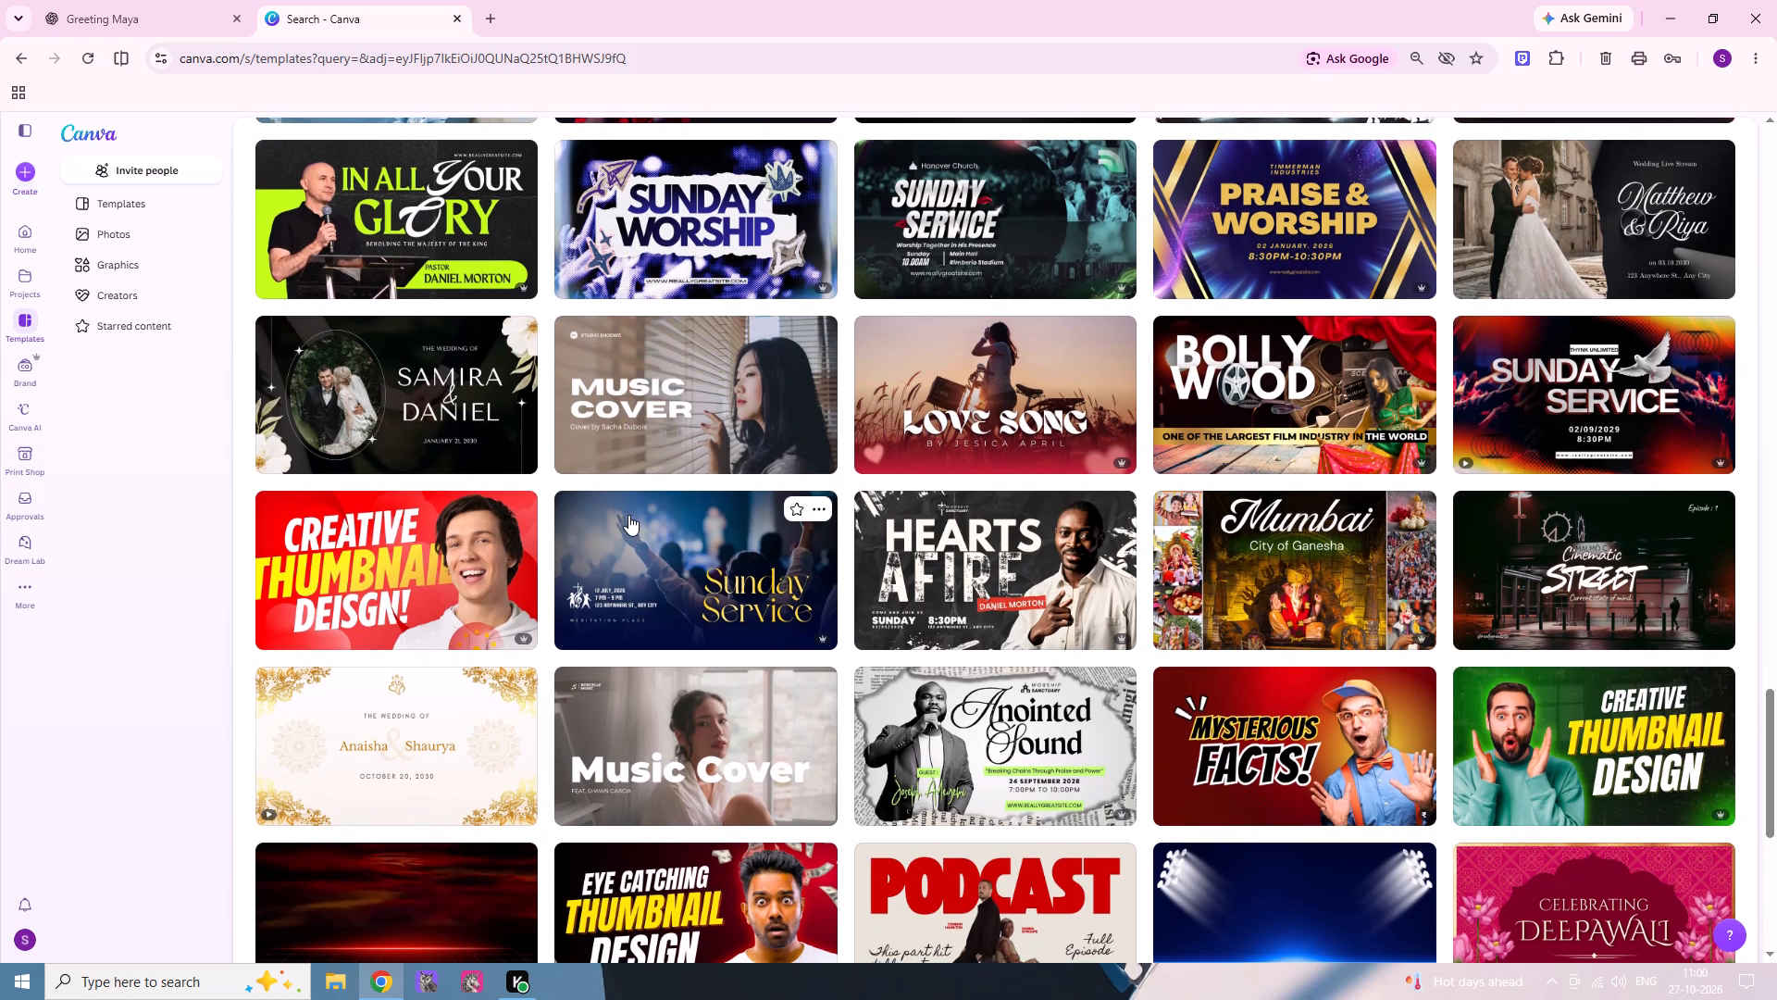
click(670, 464)
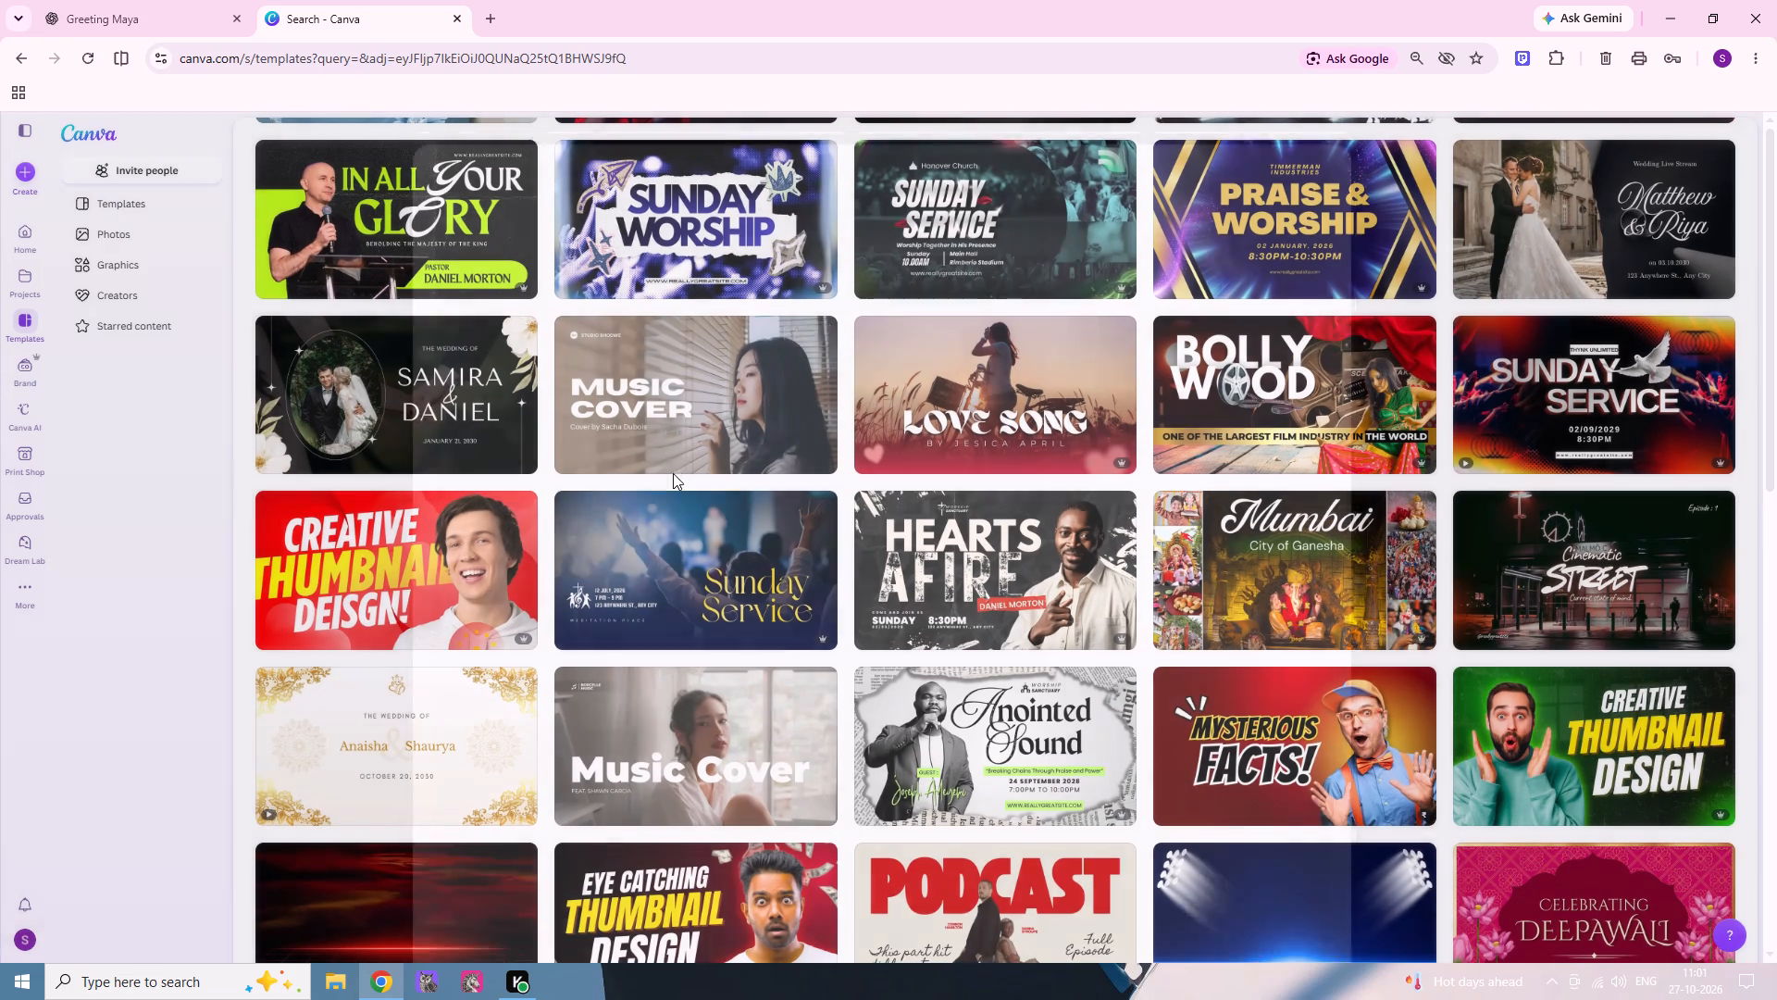
Search Google for "aftermorning" in a new browser tab and open the Aftermorning YouTube channel from the results.
click(488, 20)
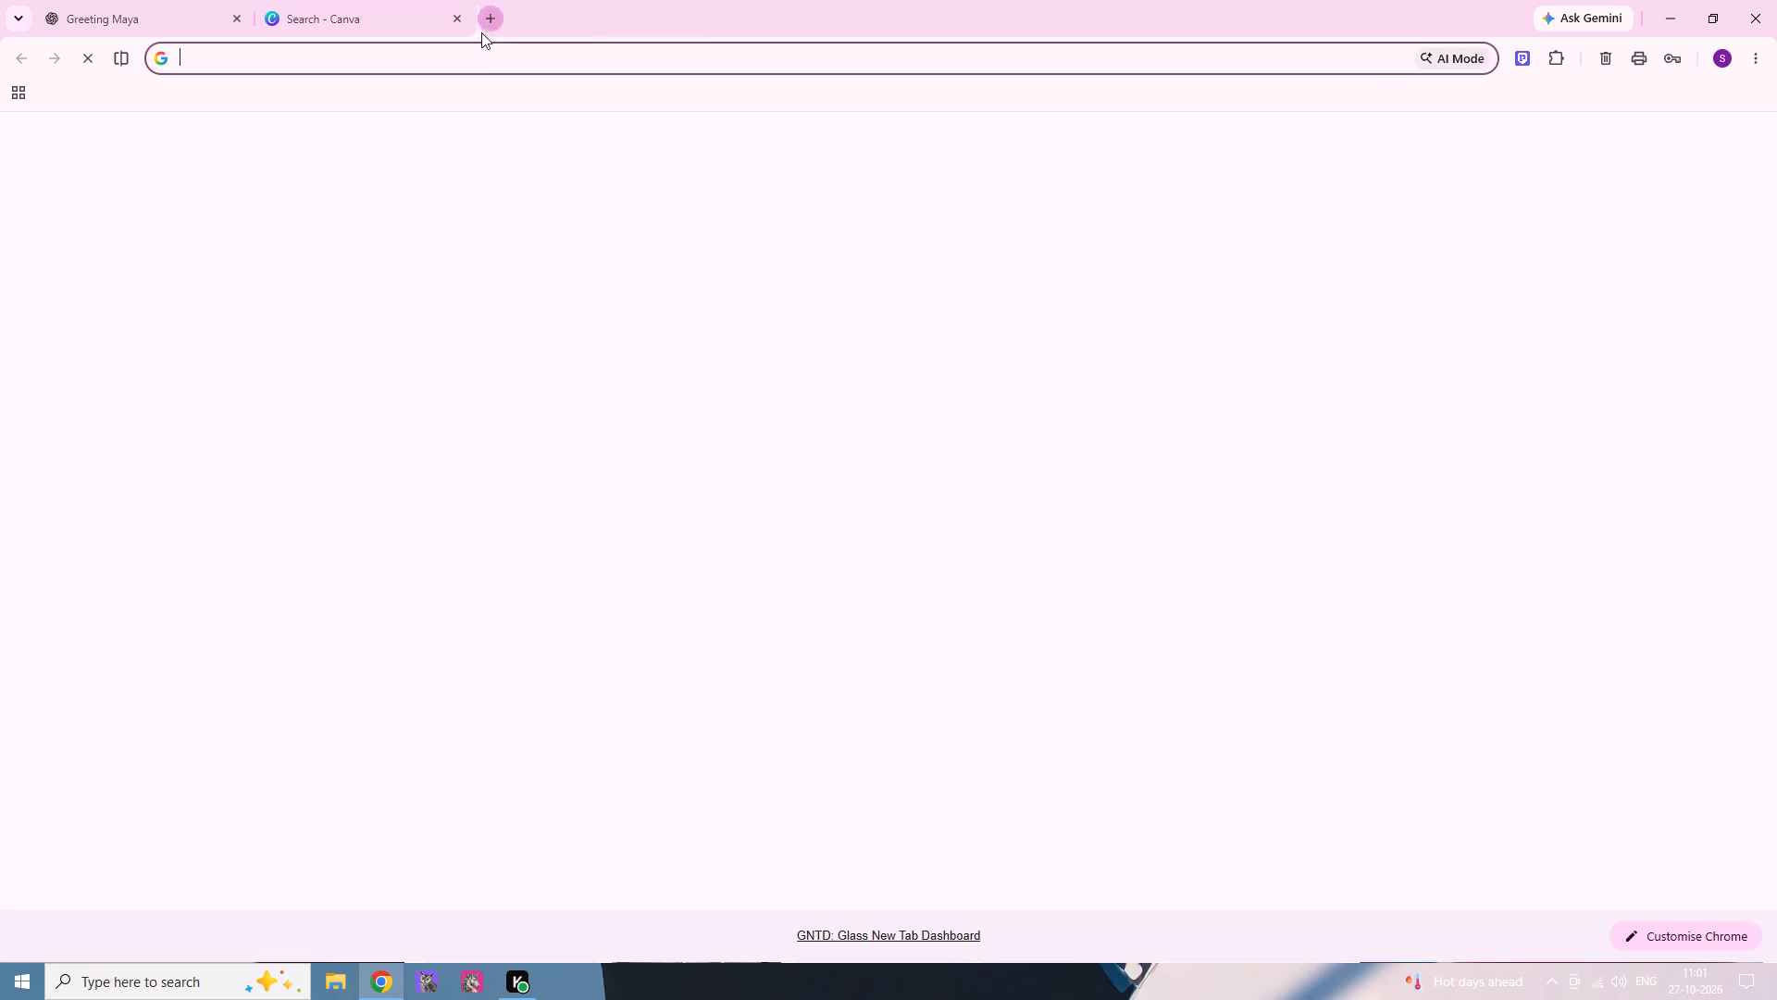
key(a)
key(f)
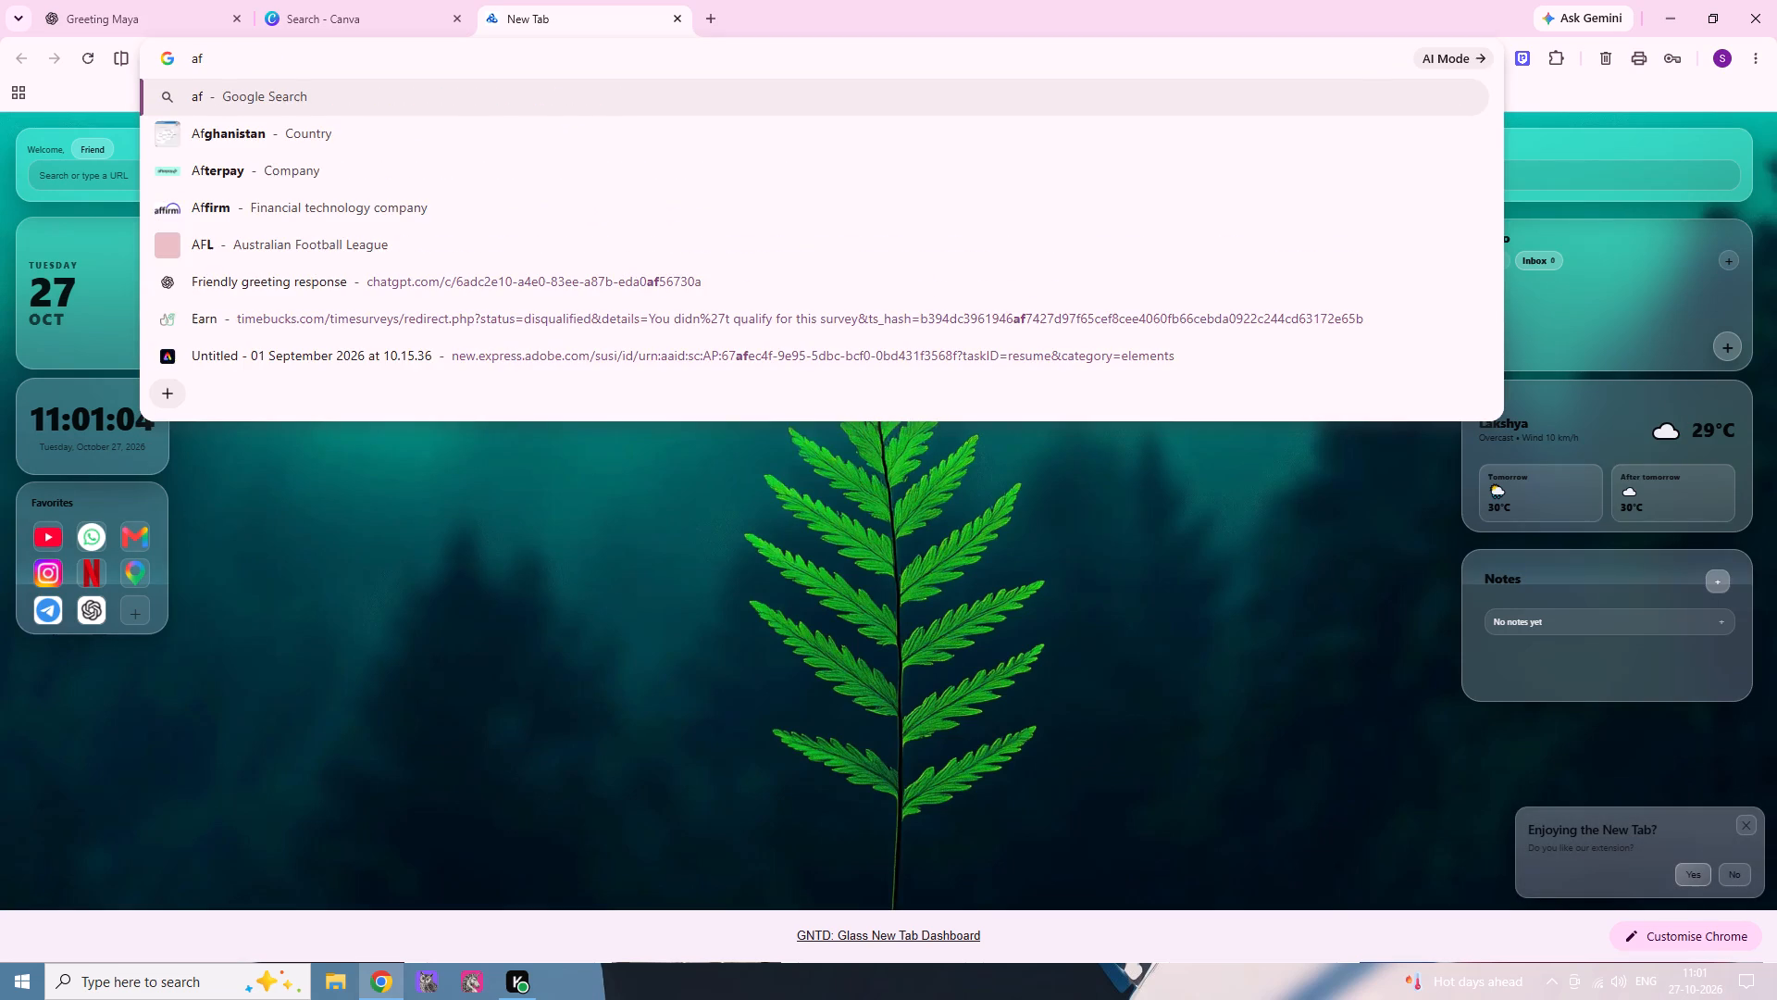
key(t)
key(e)
key(r)
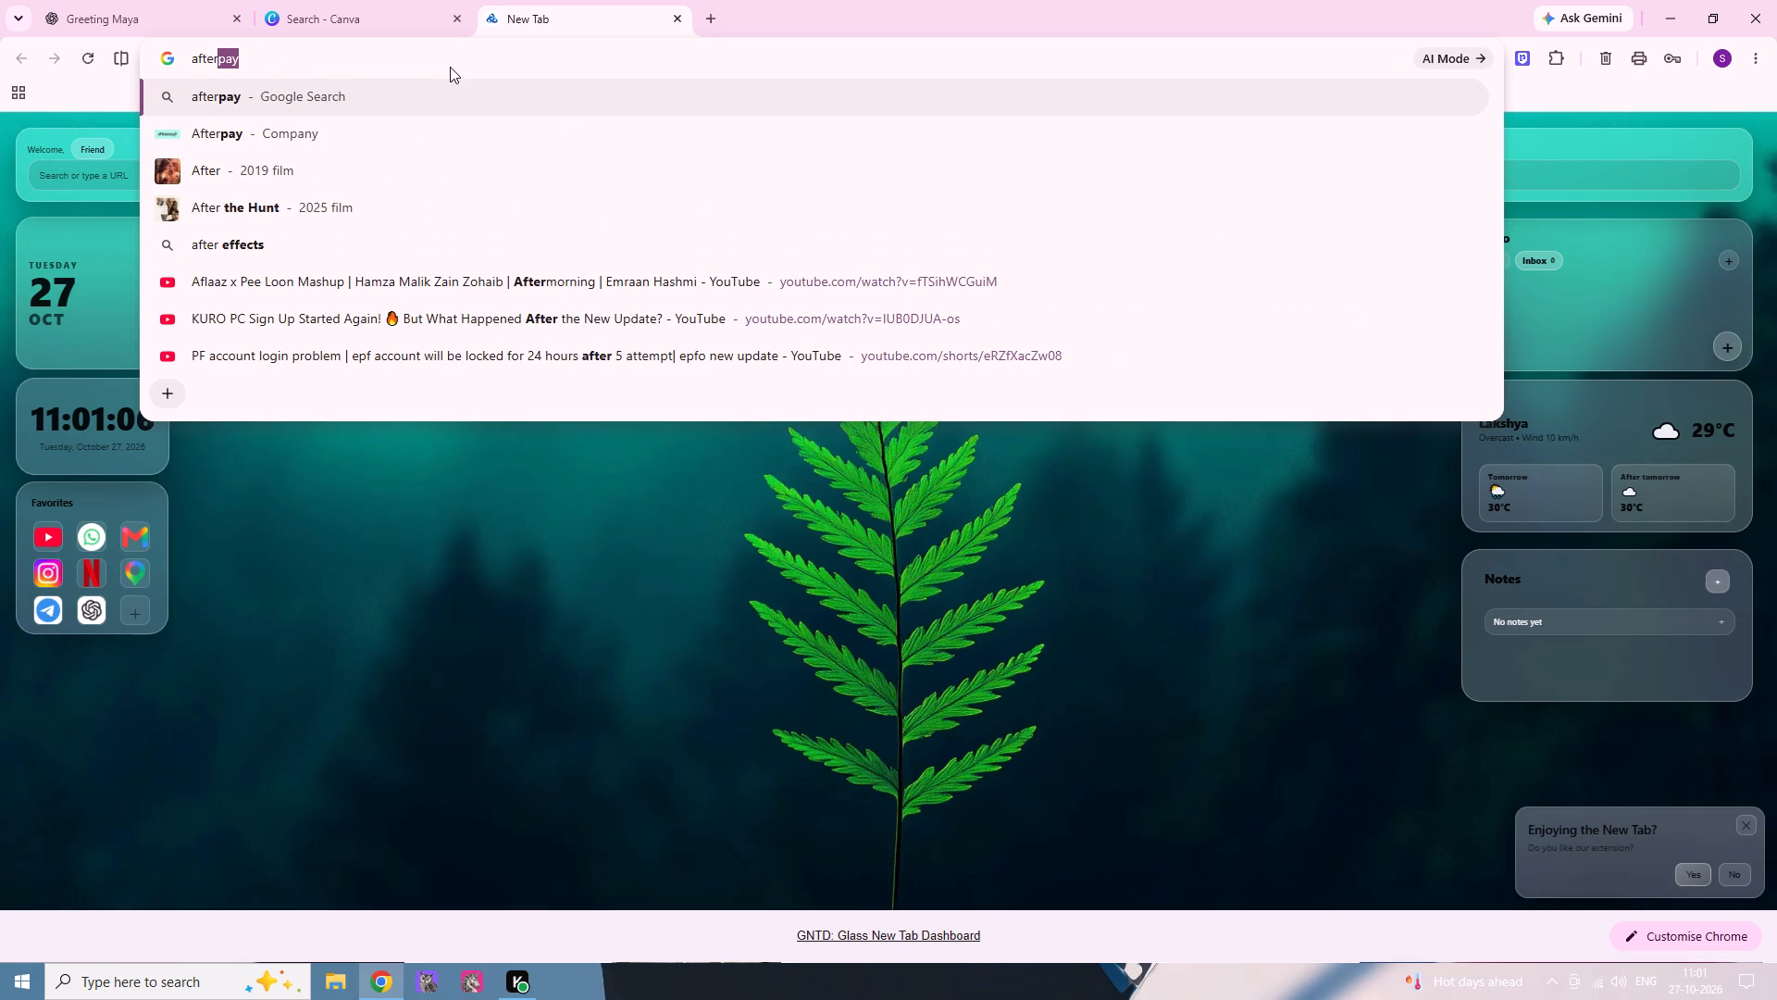
key(m)
key(o)
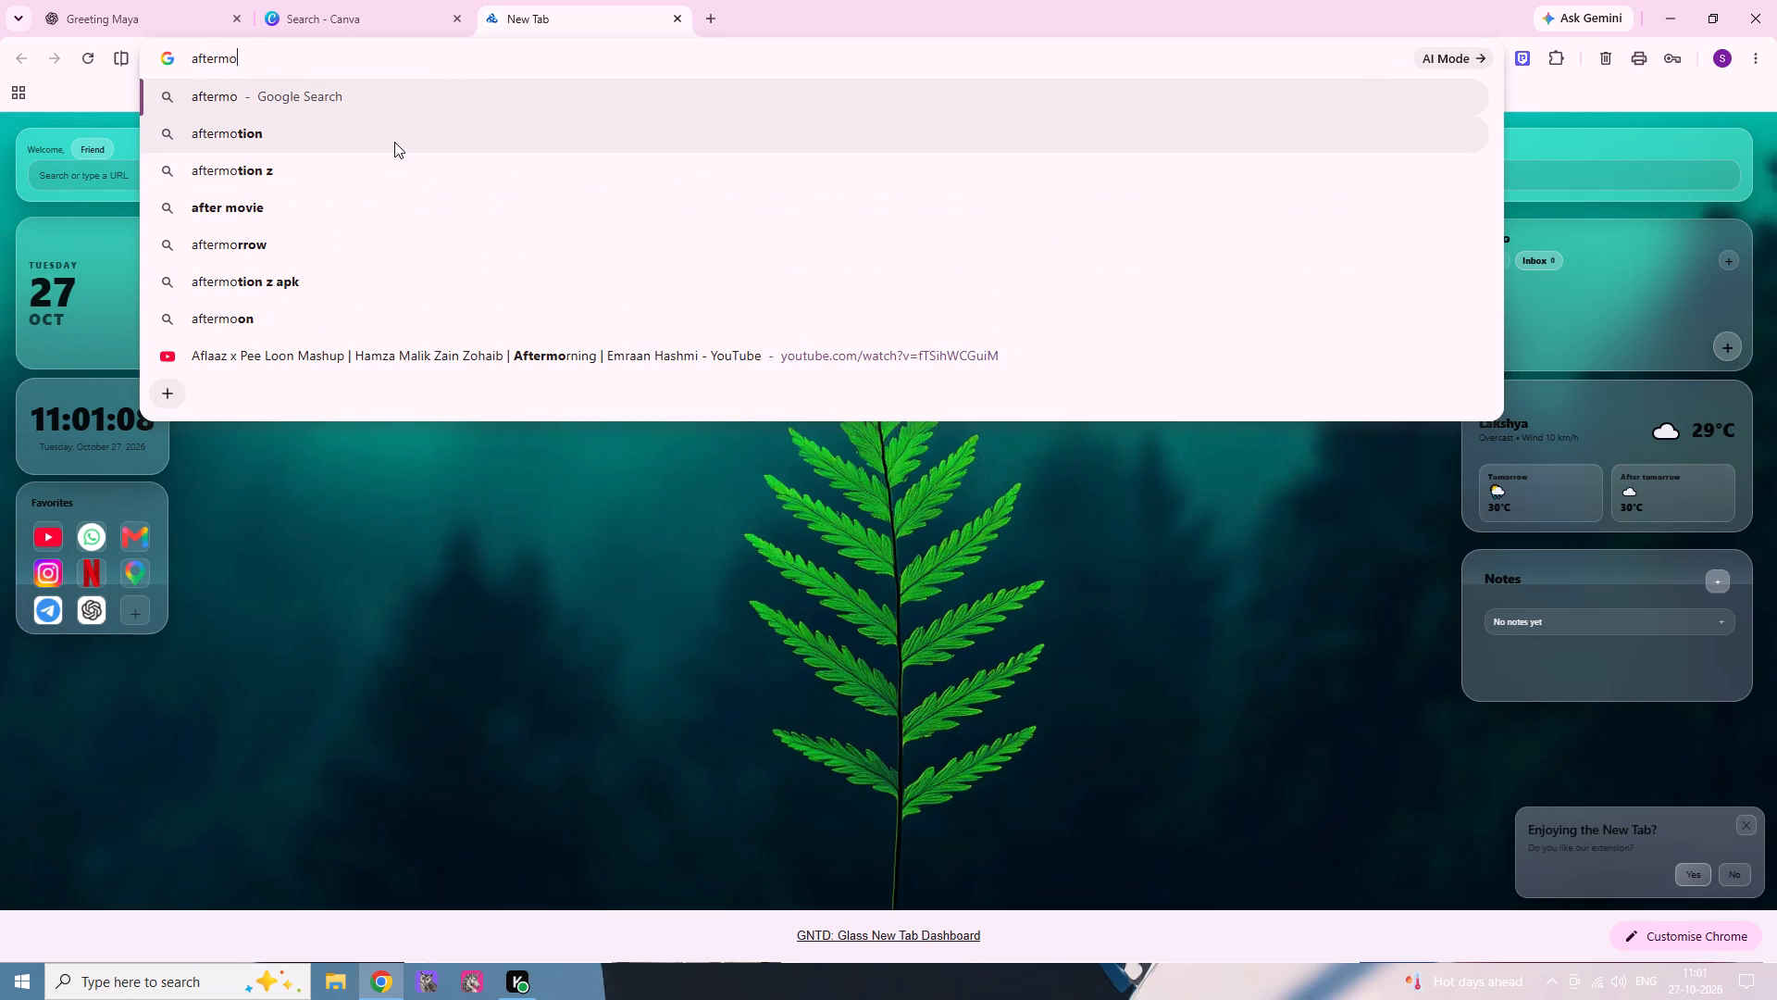
key(r)
key(n)
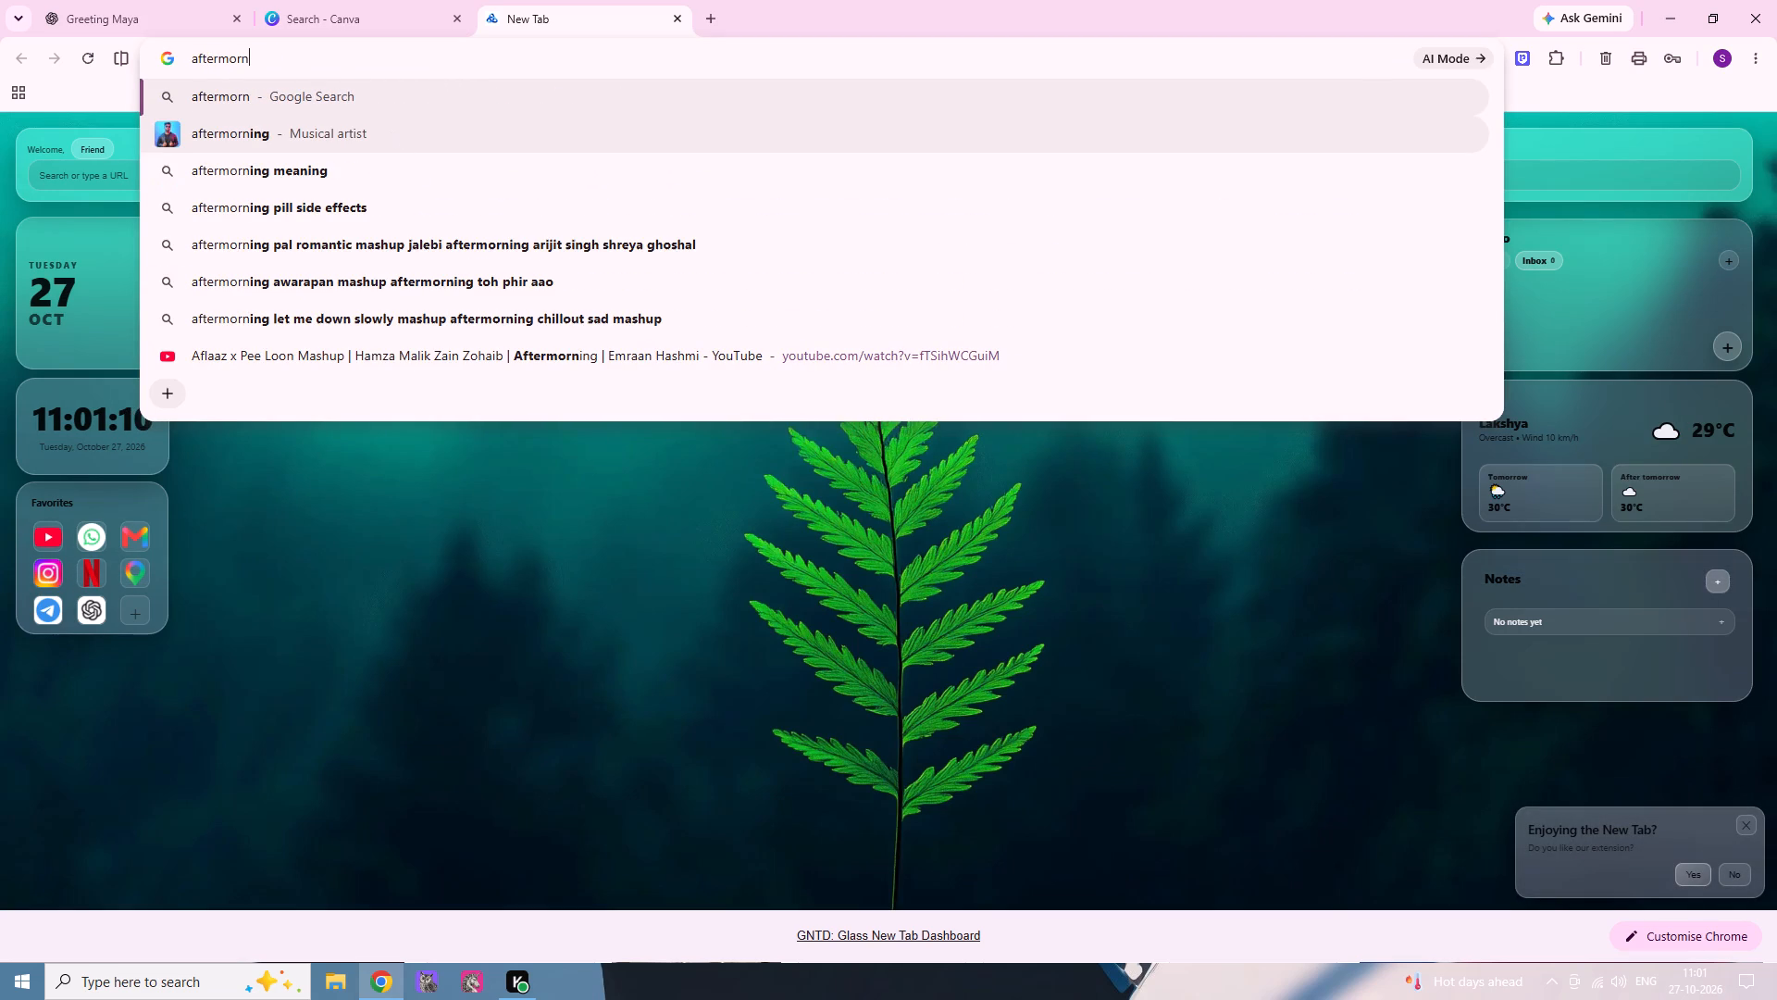
key(i)
text(ng)
key(Return)
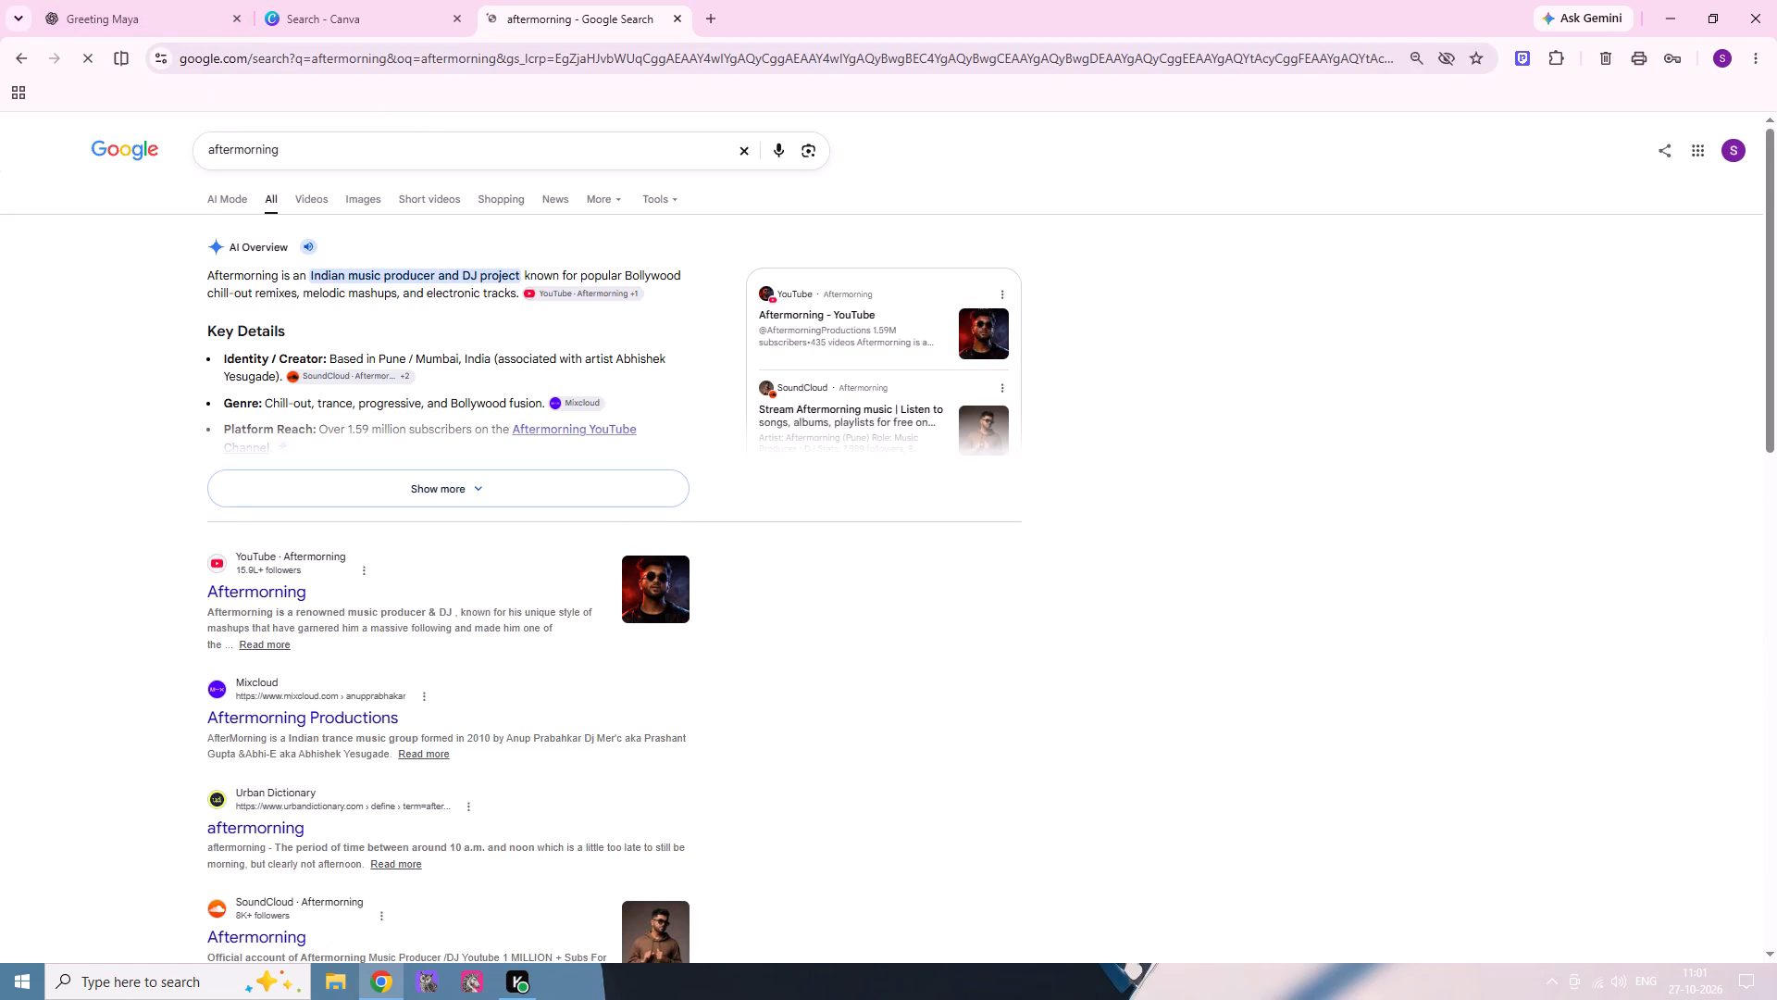
click(251, 599)
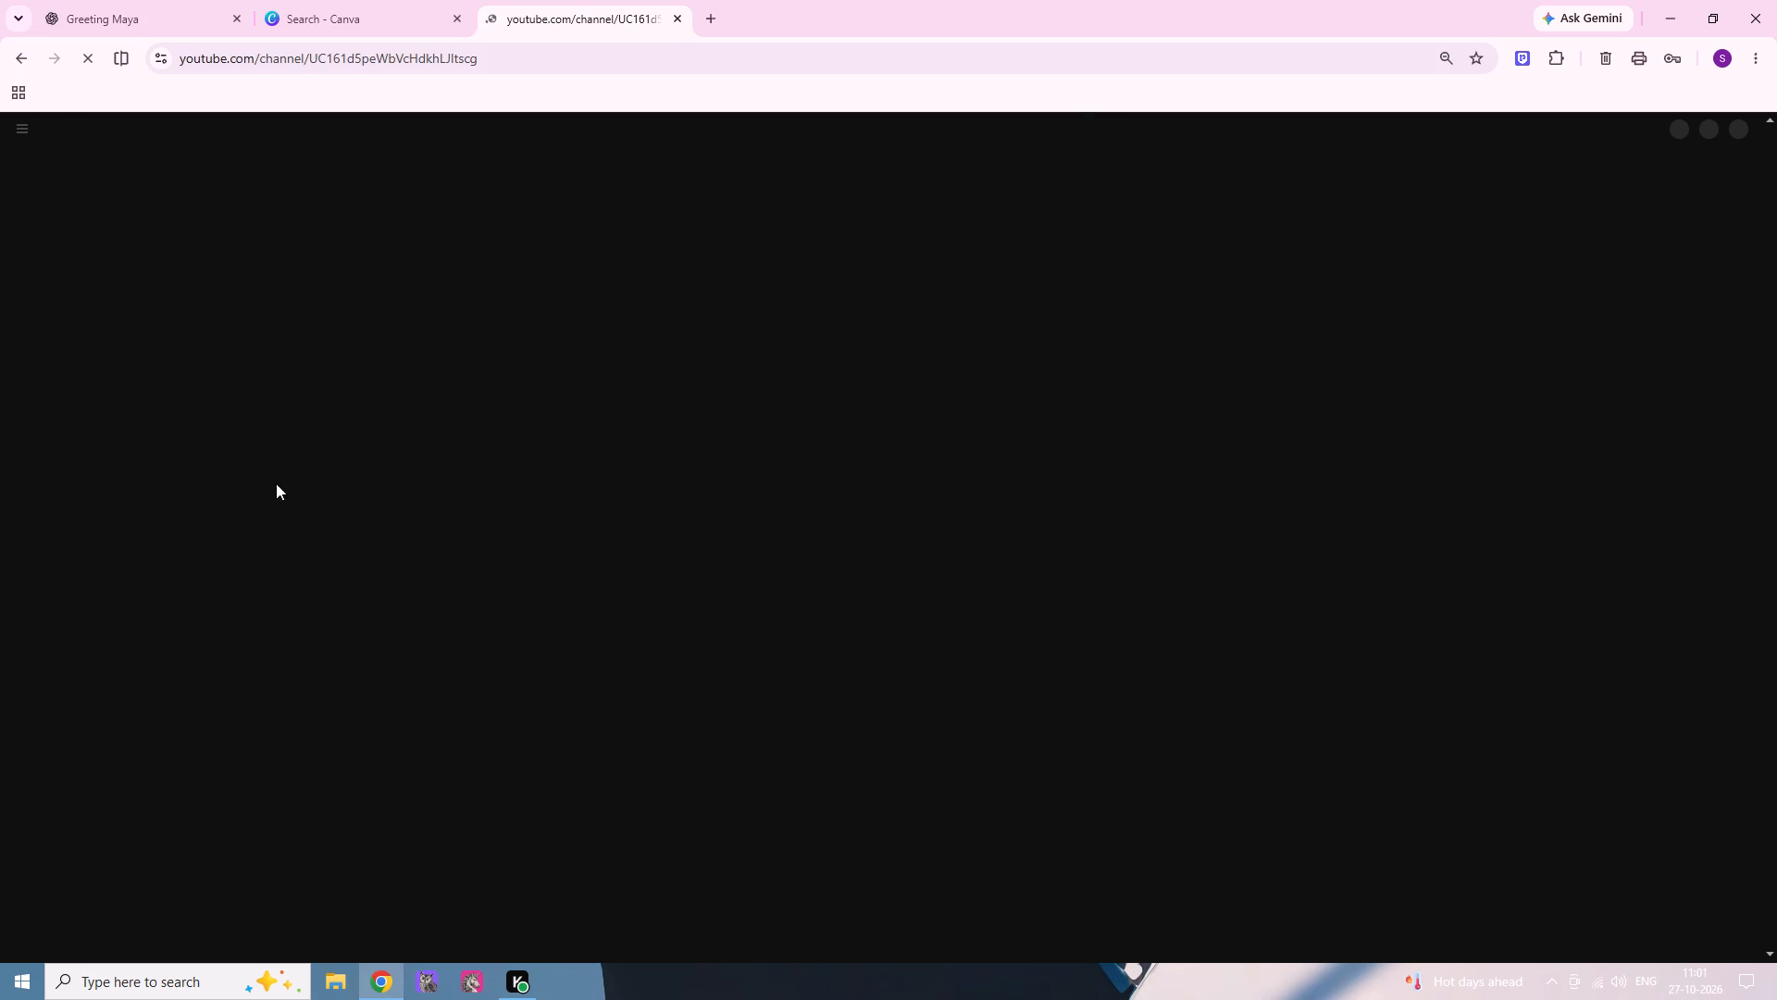
Return to the Canva template preview, choose the similar "Night Lo-fi" thumbnail template and open it for customising.
click(307, 16)
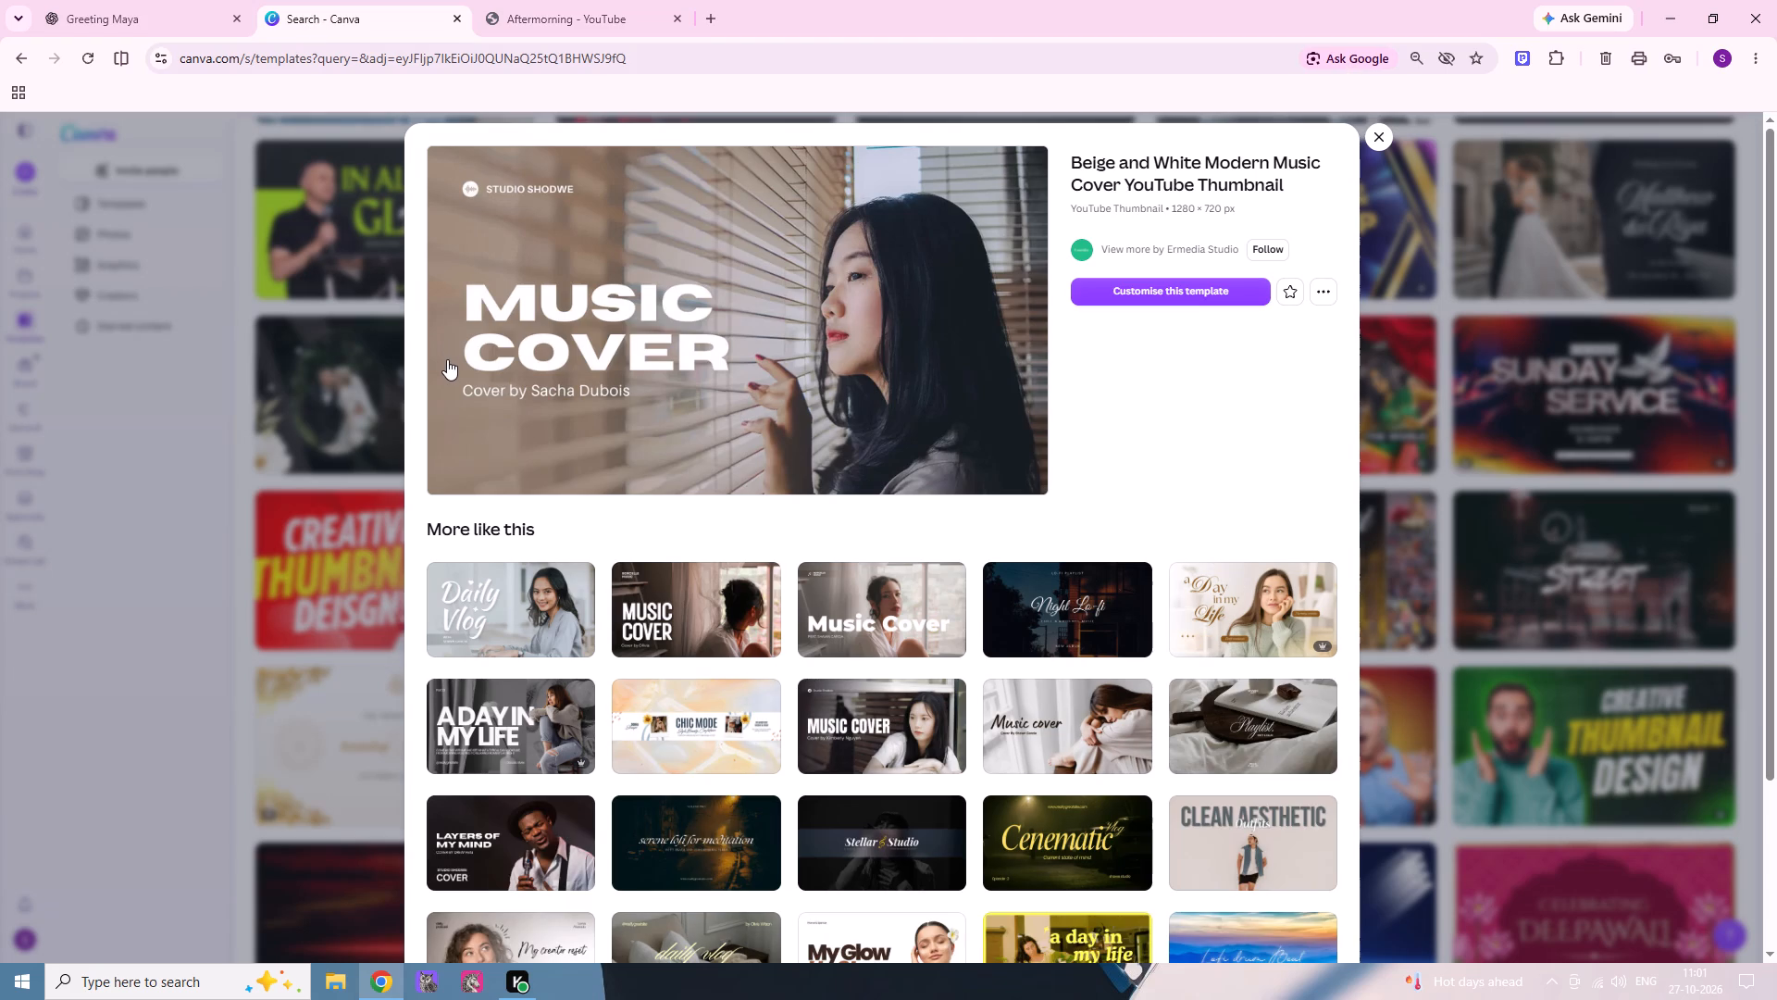
scroll(444, 361, down, 1)
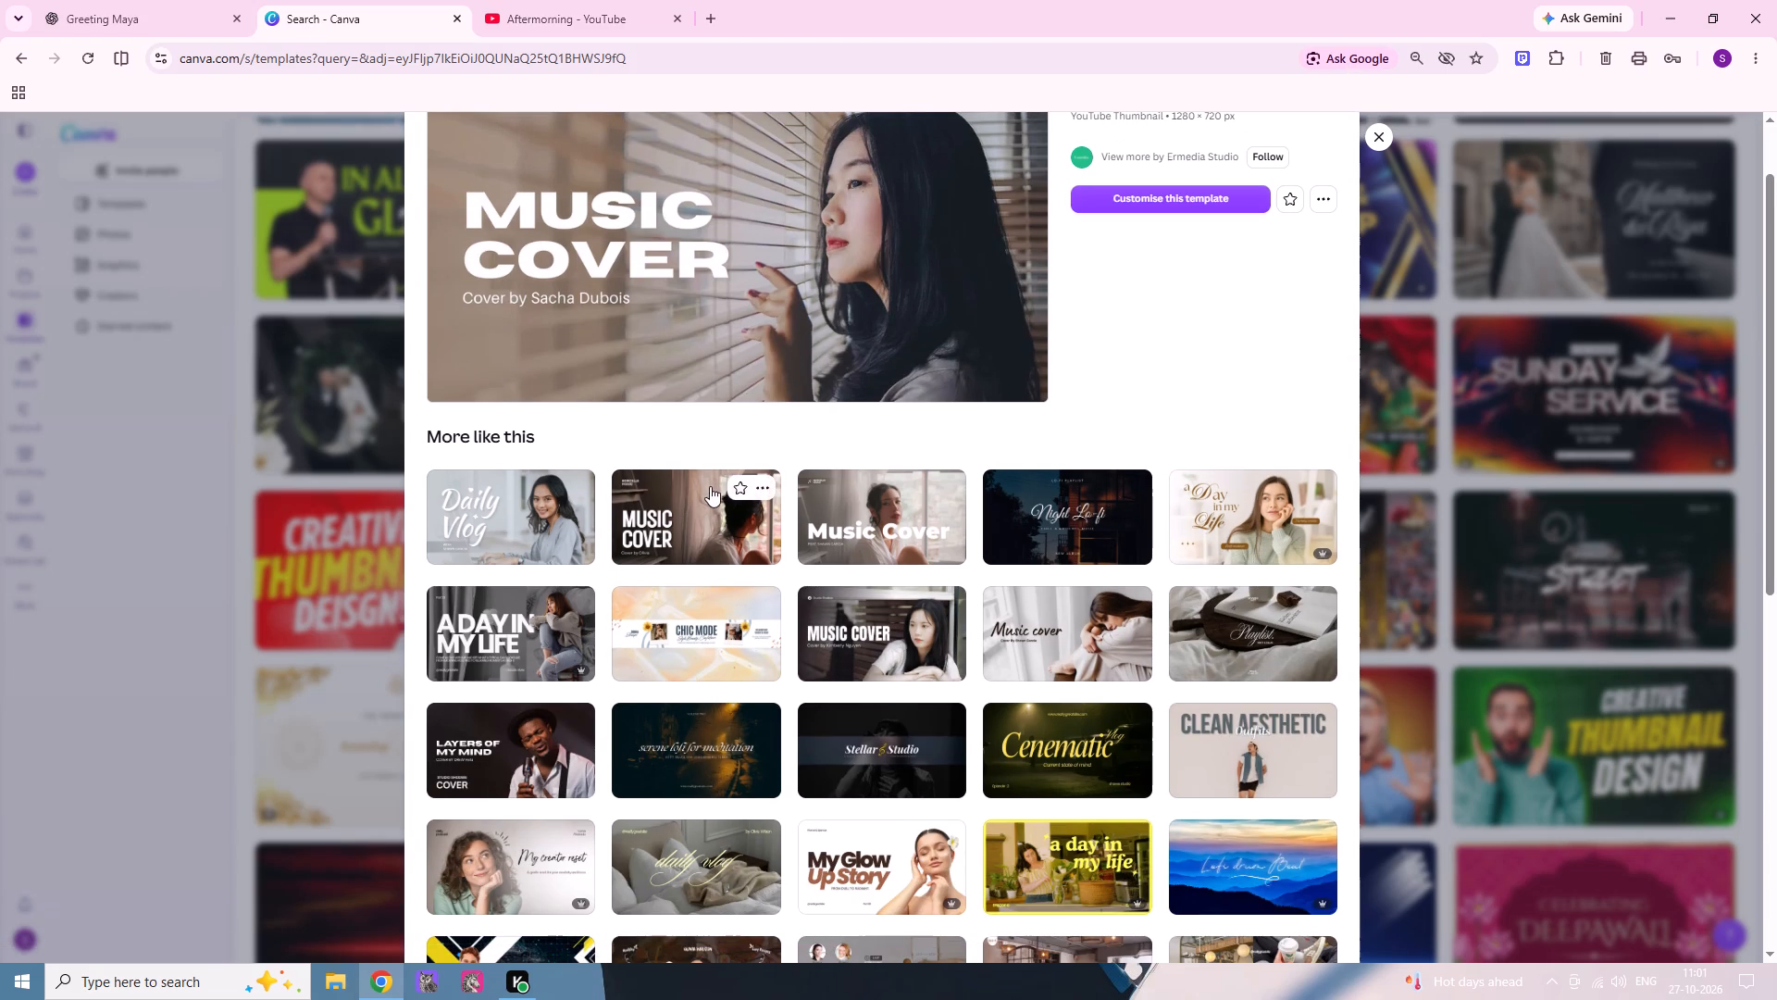
click(1019, 522)
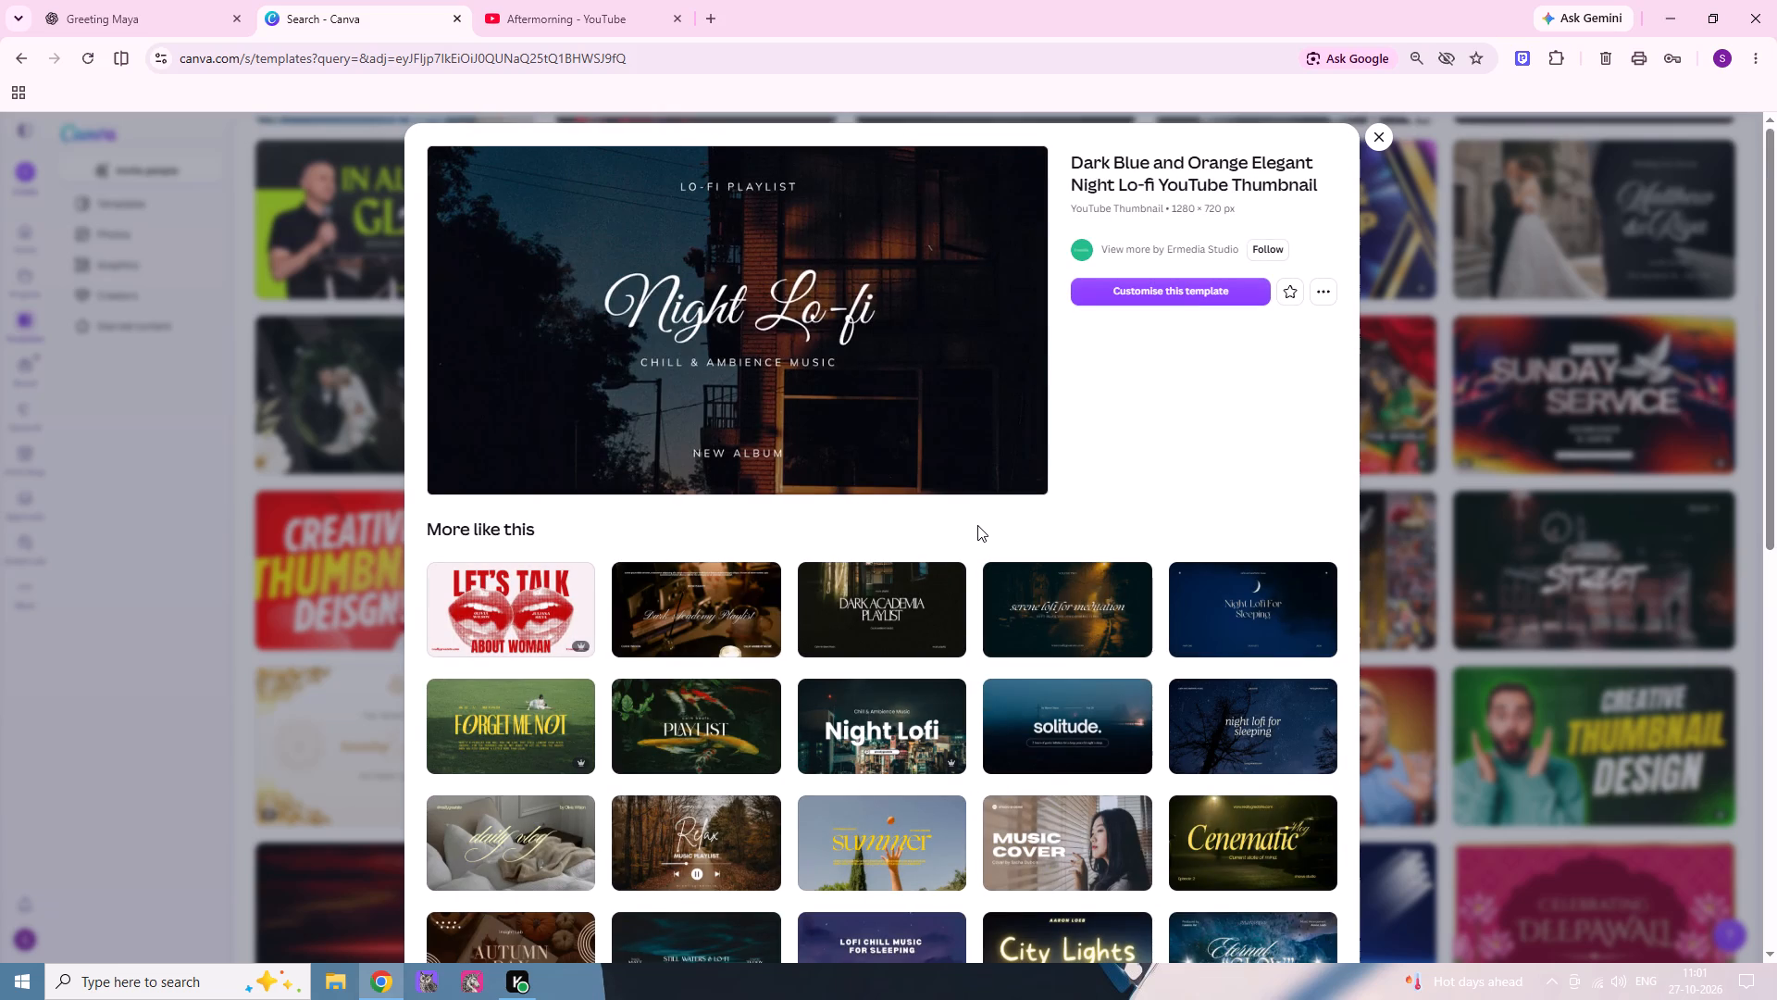
scroll(950, 525, down, 1)
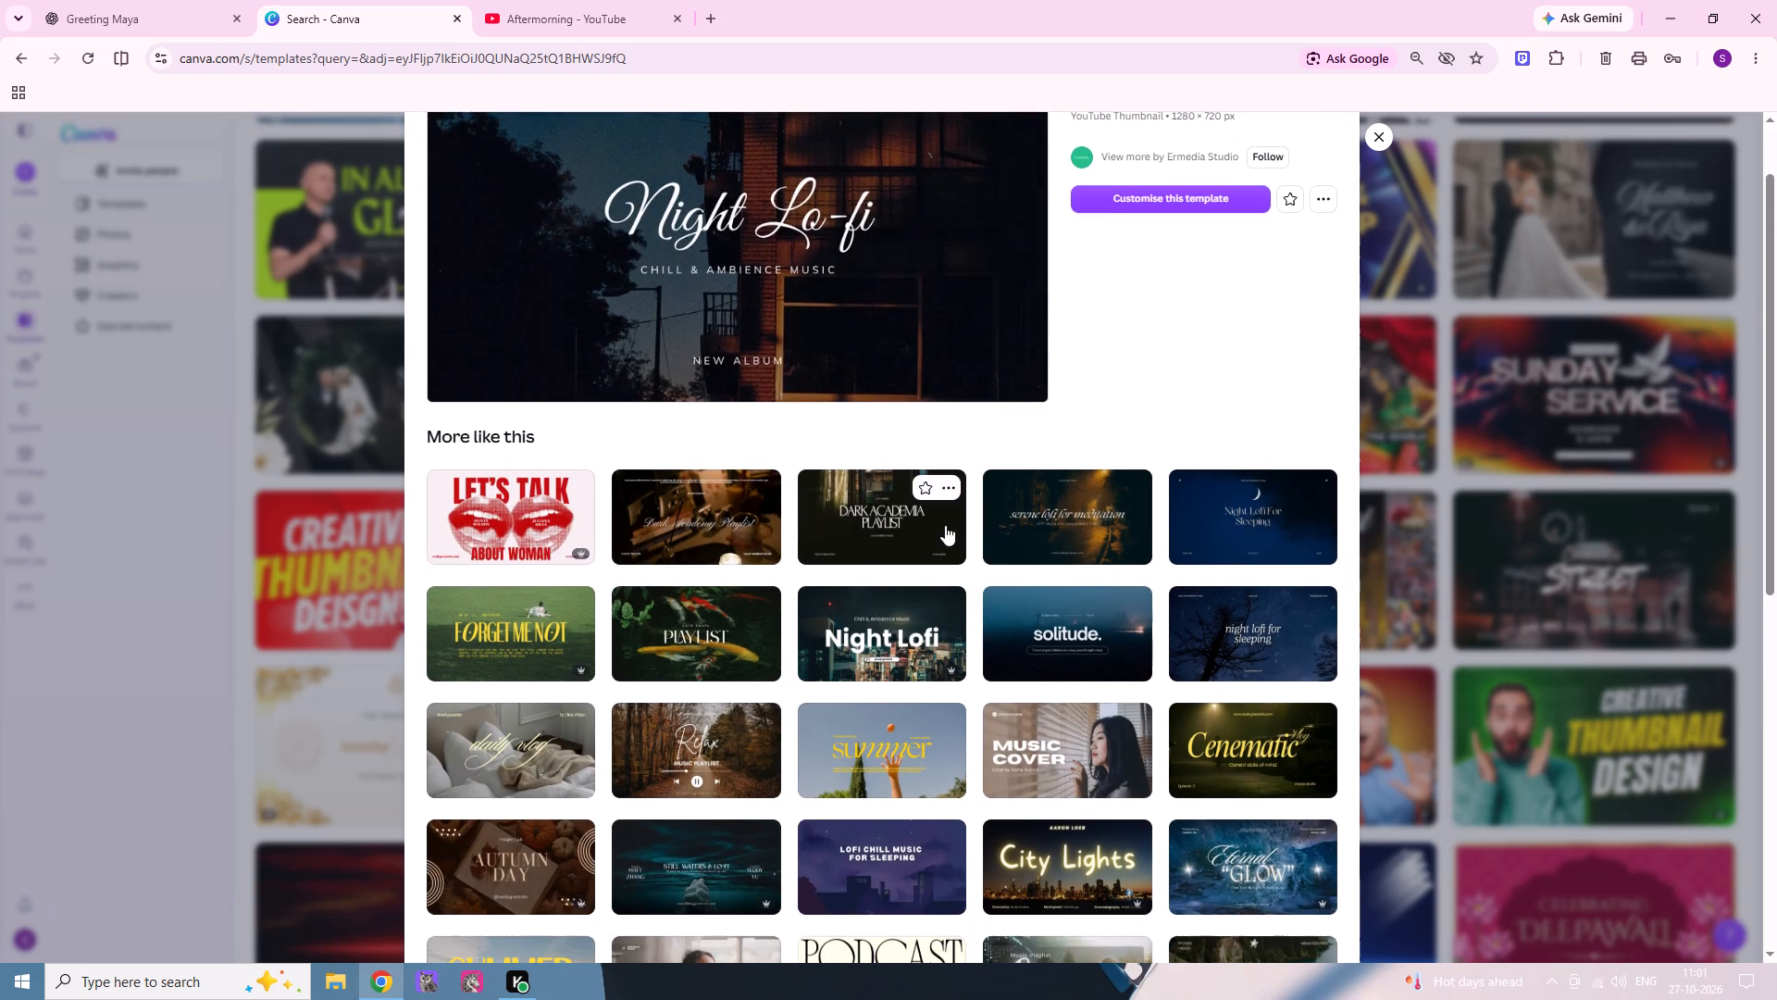
scroll(944, 525, down, 1)
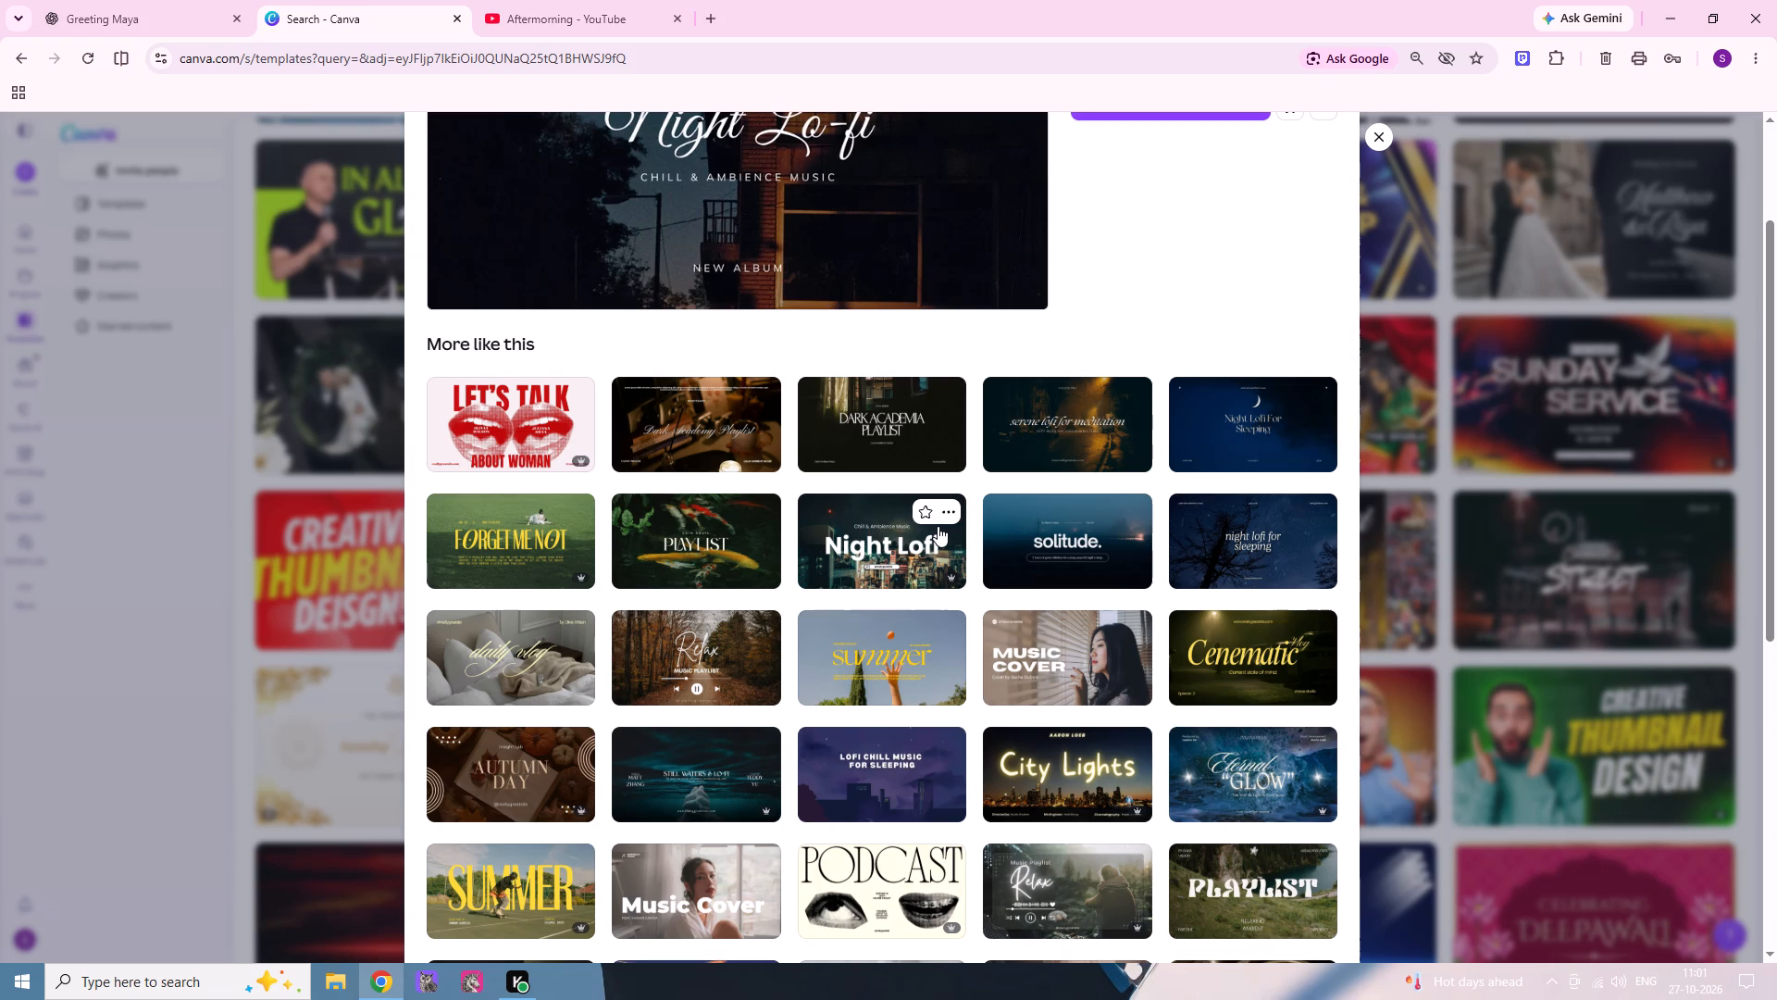
scroll(938, 526, up, 3)
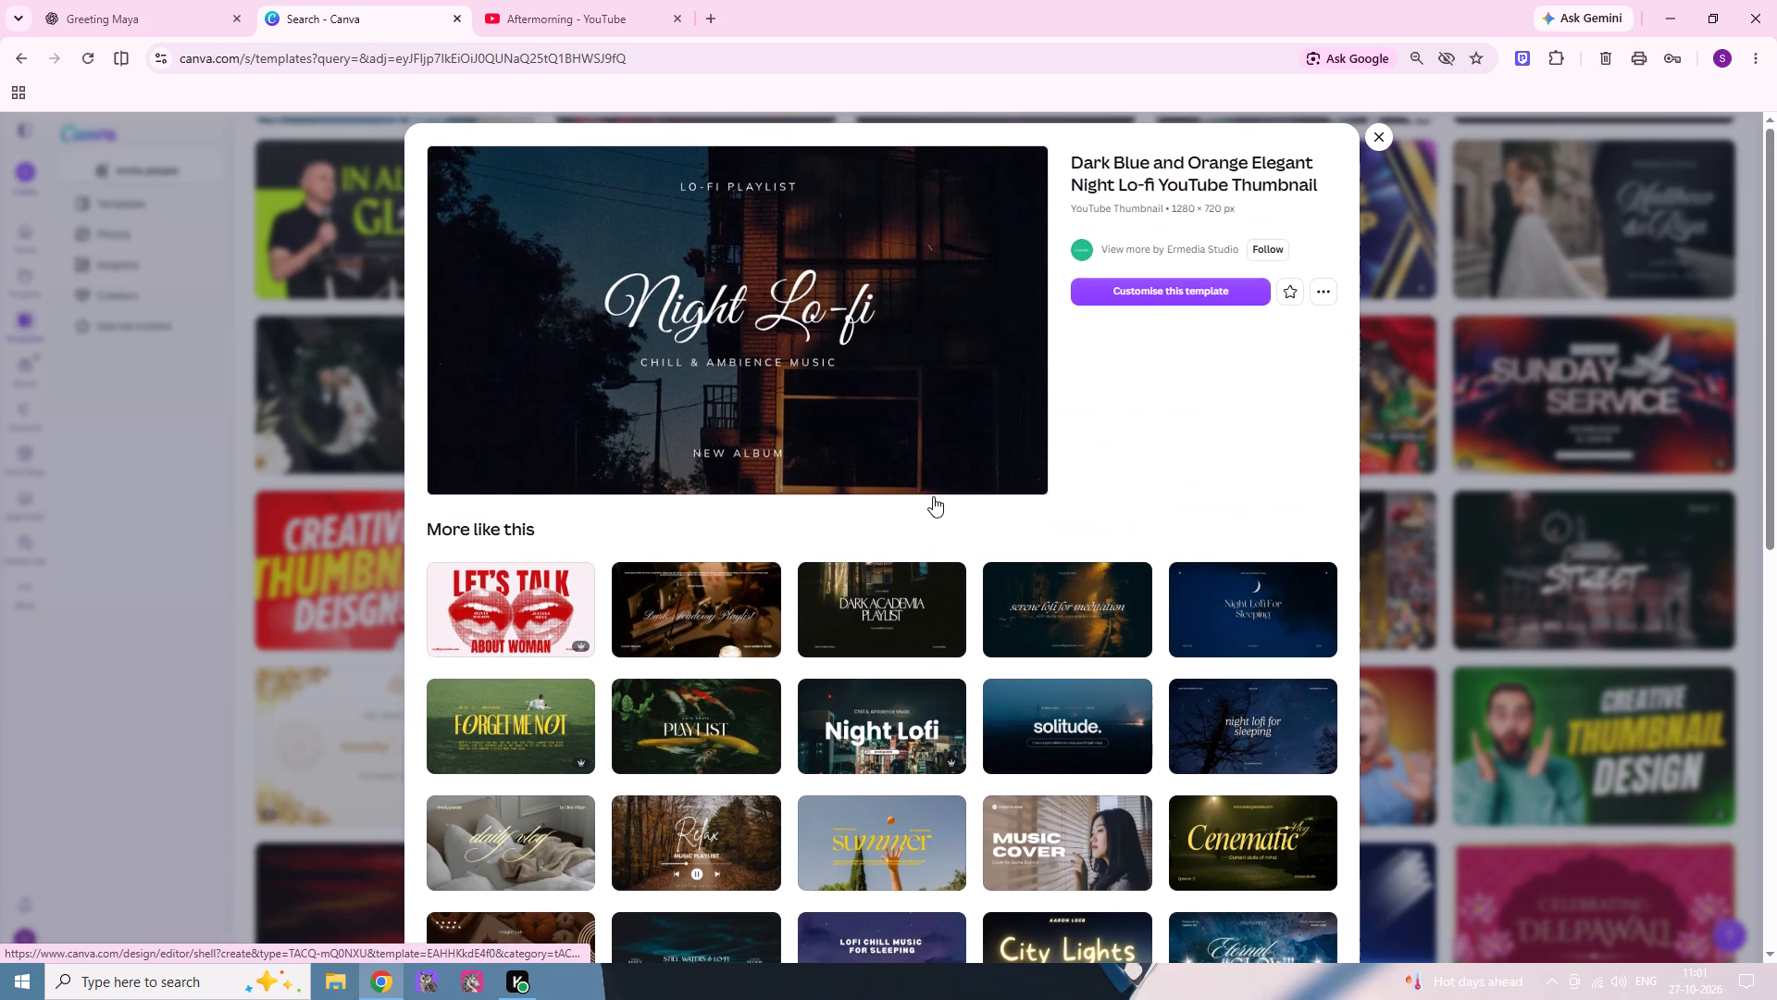
click(1142, 294)
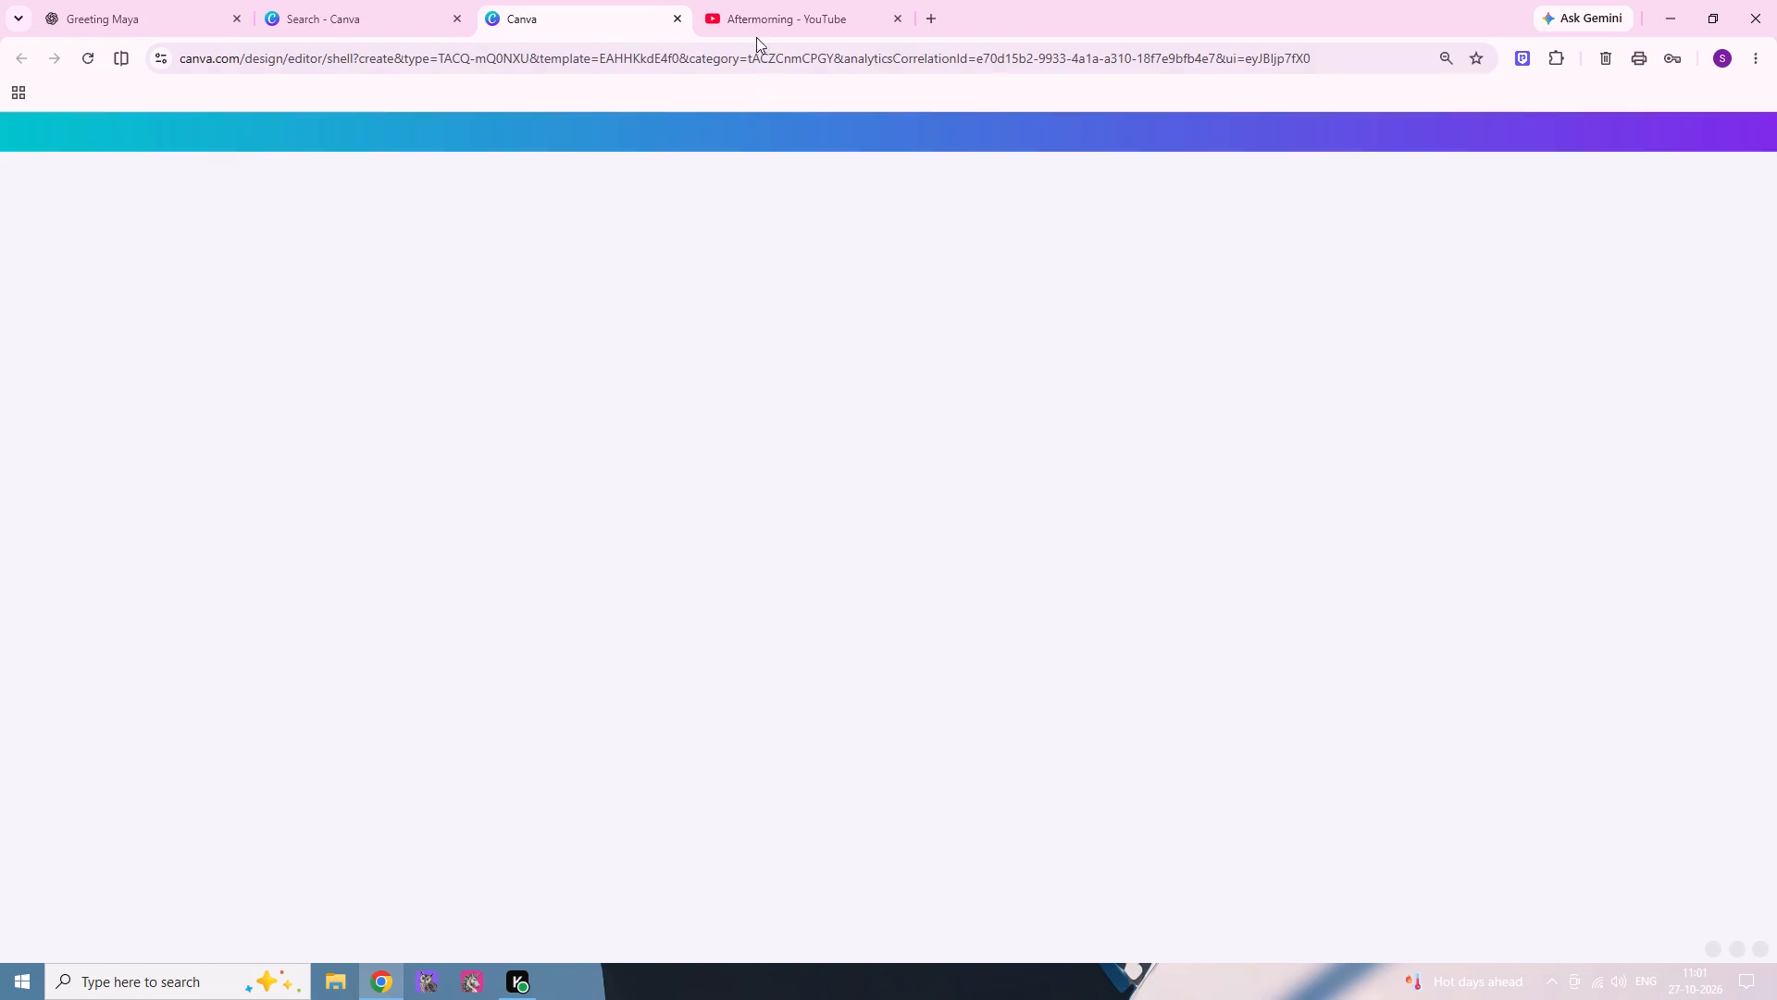
Switch to the Aftermorning YouTube channel and examine the thumbnails of its mashup videos for reference.
click(764, 5)
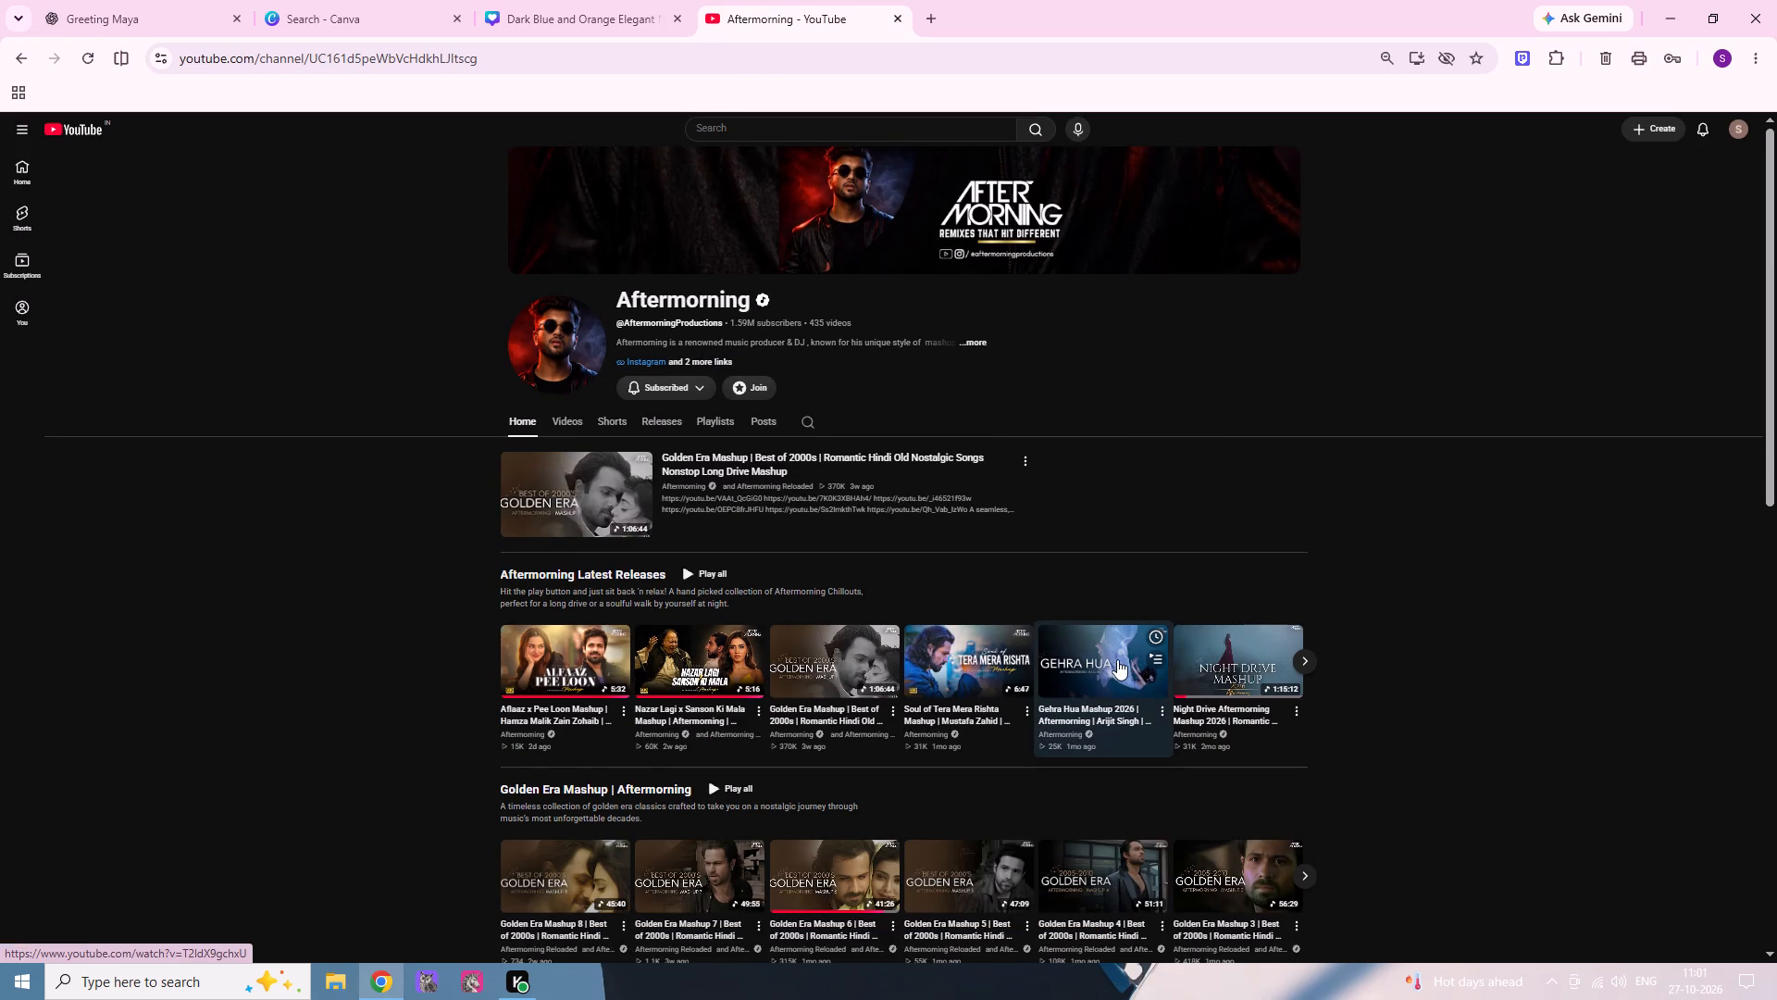
scroll(1108, 654, down, 2)
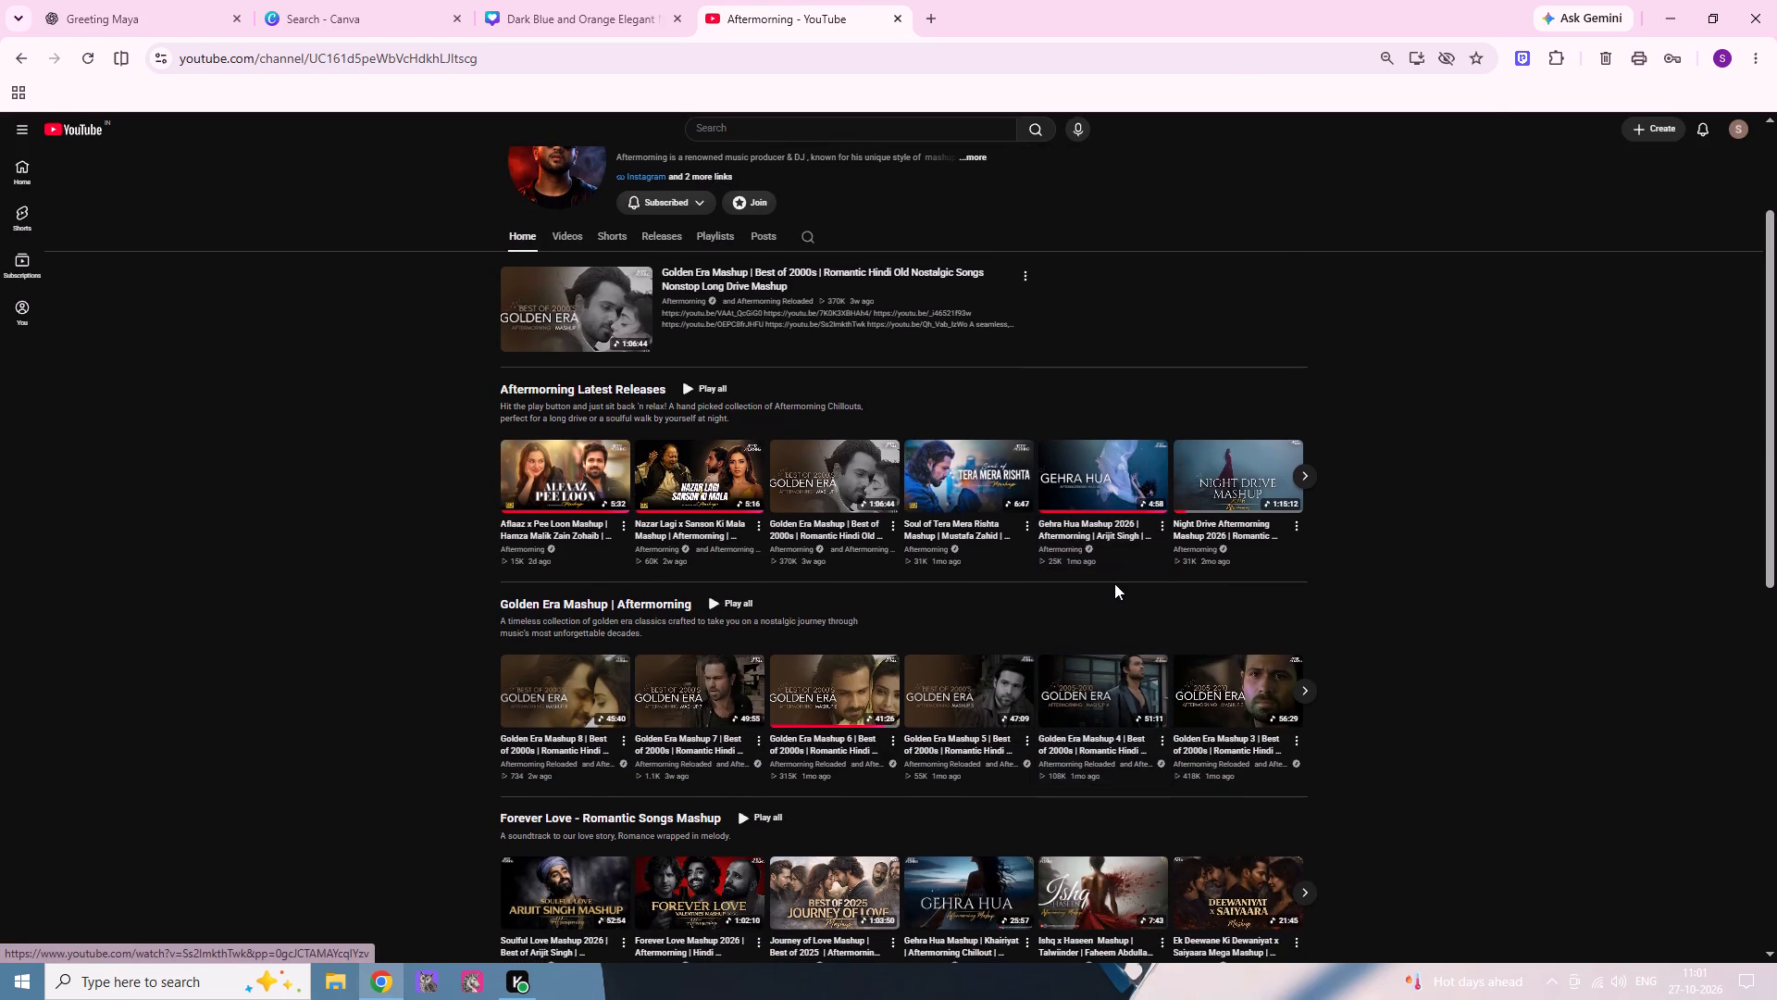
ctrl+scroll(1117, 583, up, 2)
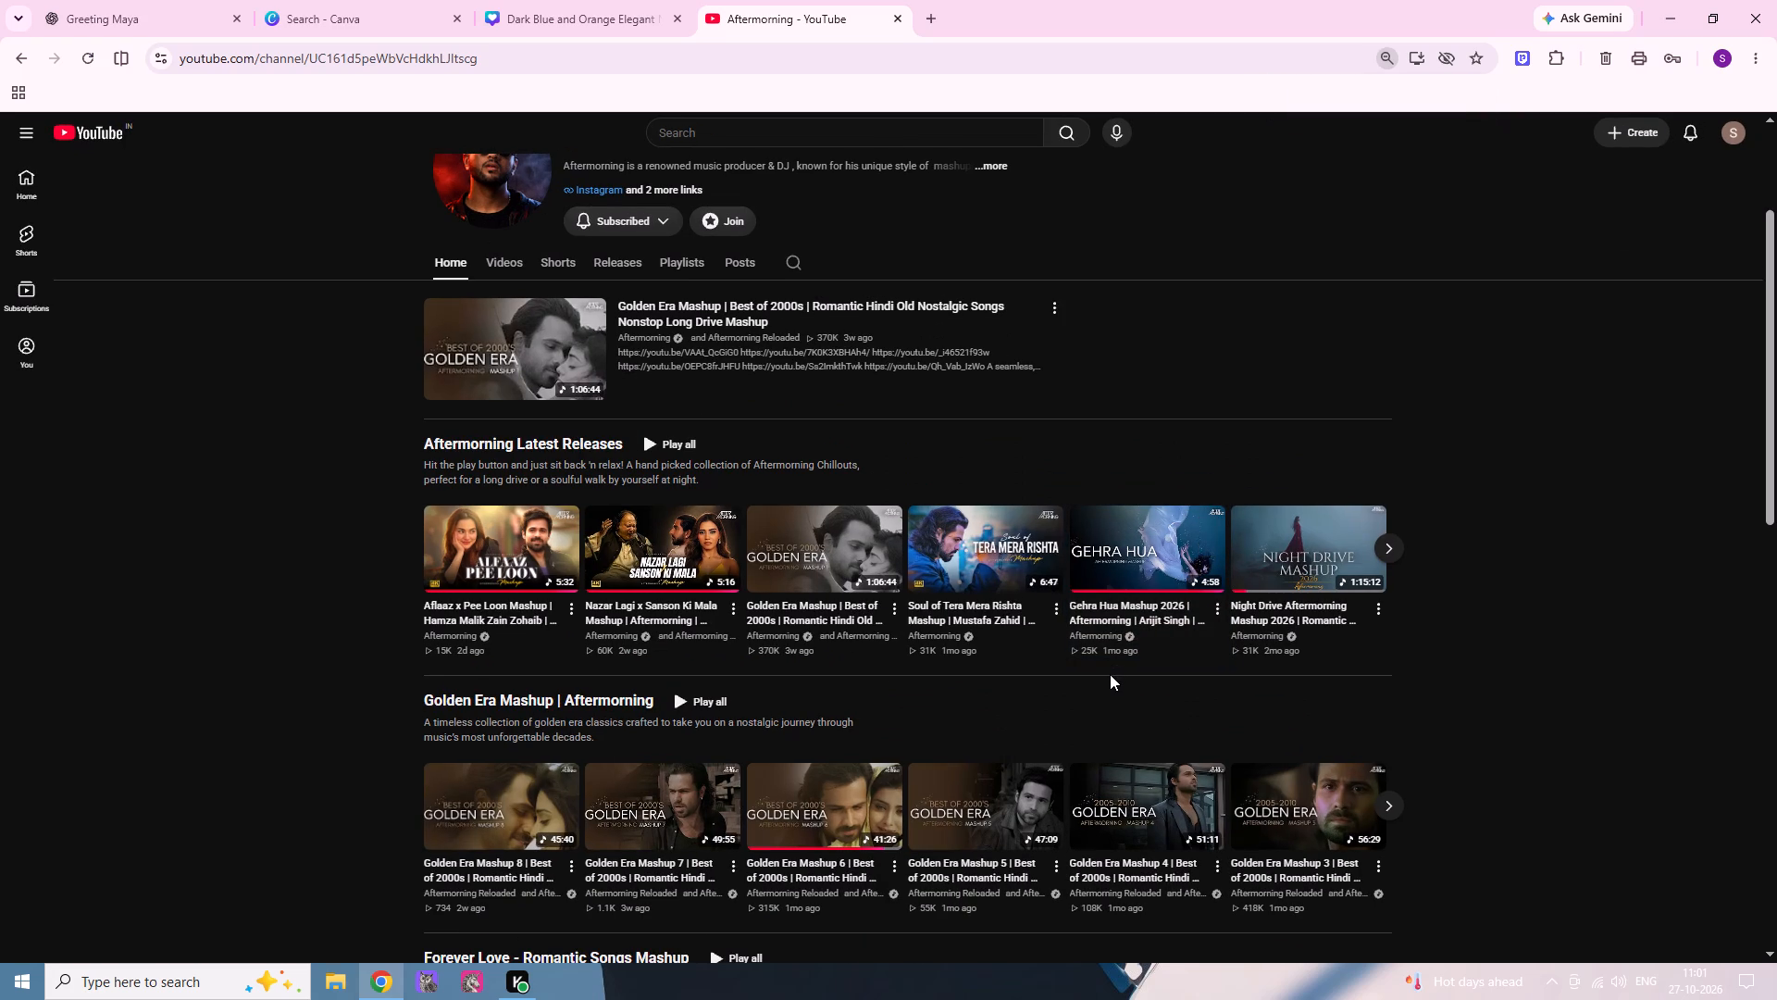
ctrl+scroll(1105, 673, down, 2)
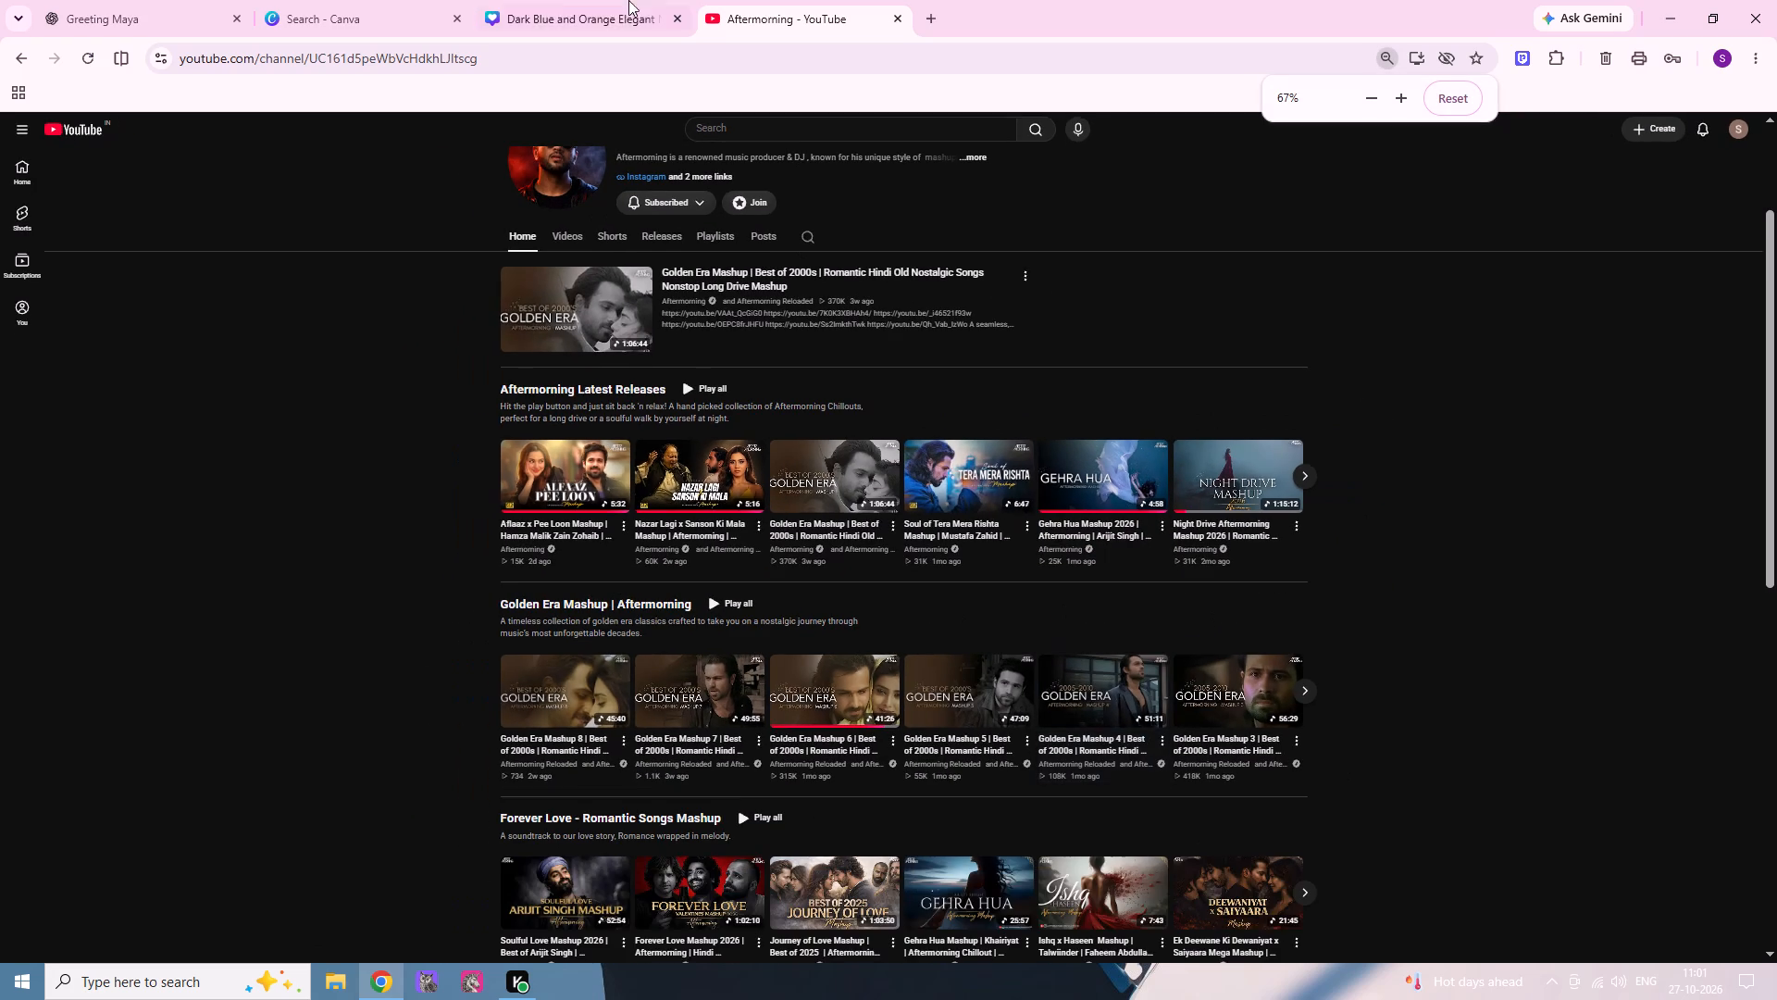
Return to the Canva thumbnail design and replace the "Night Lo-fi" heading text with "GHERA HUA".
click(561, 0)
click(926, 530)
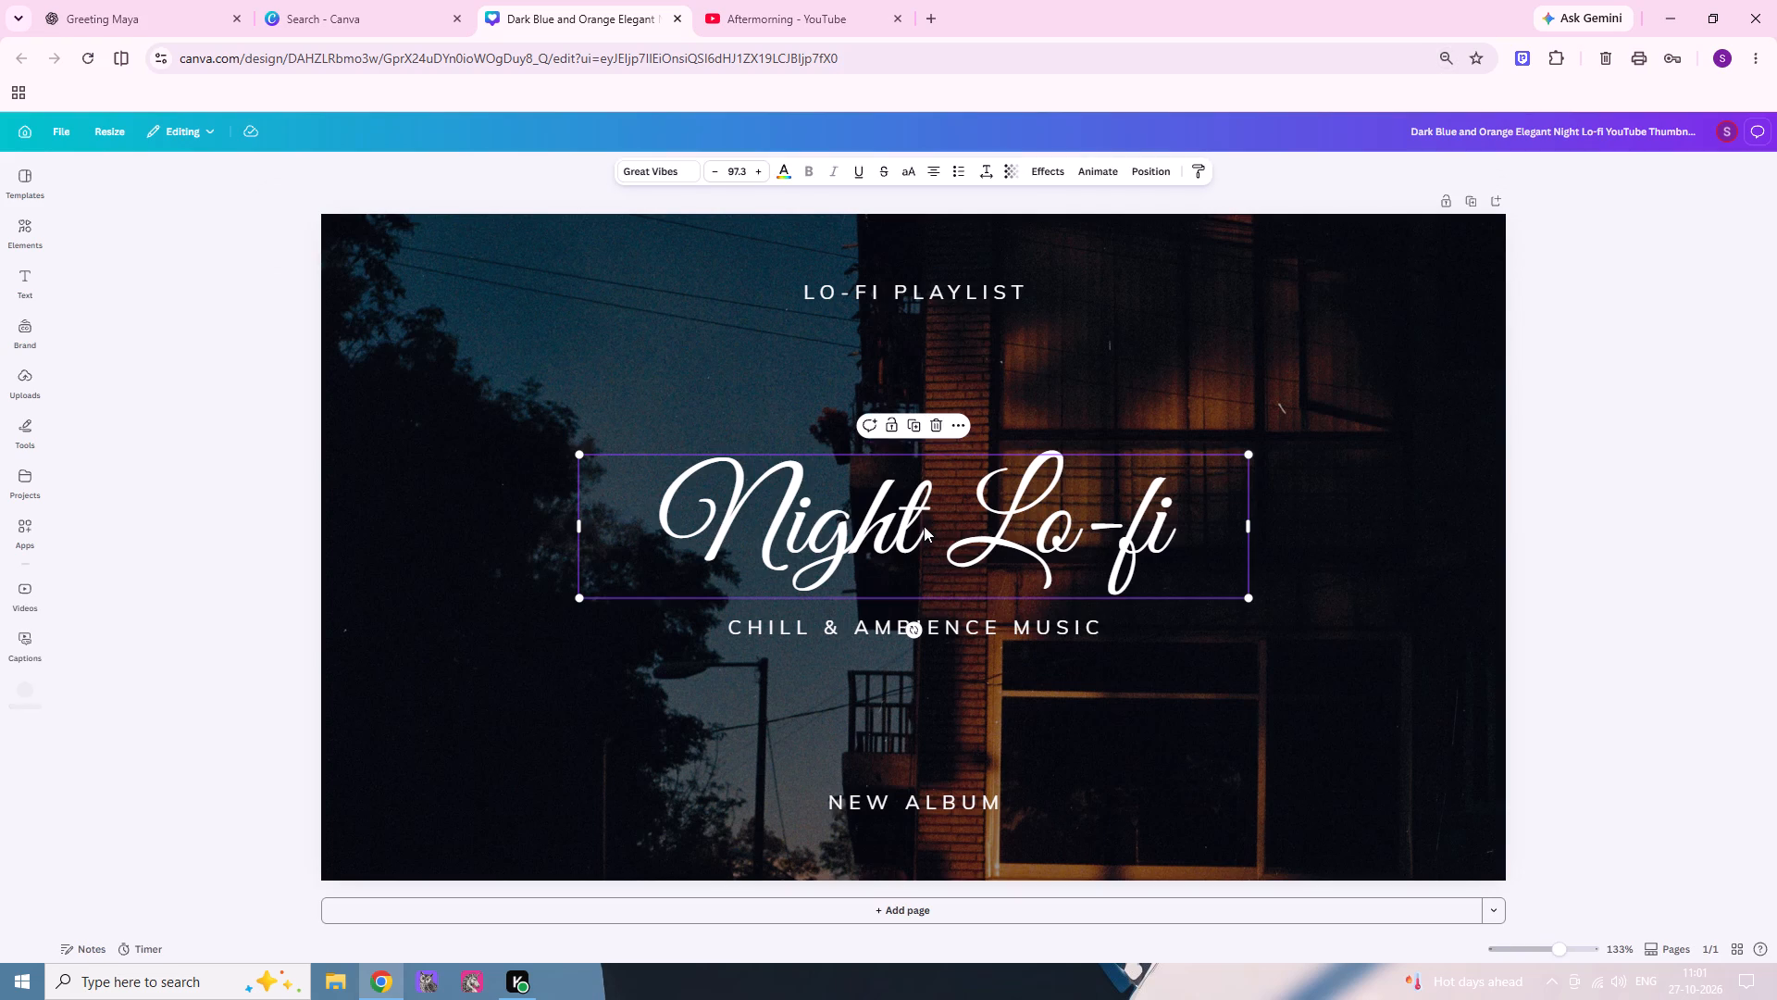
double_click(920, 529)
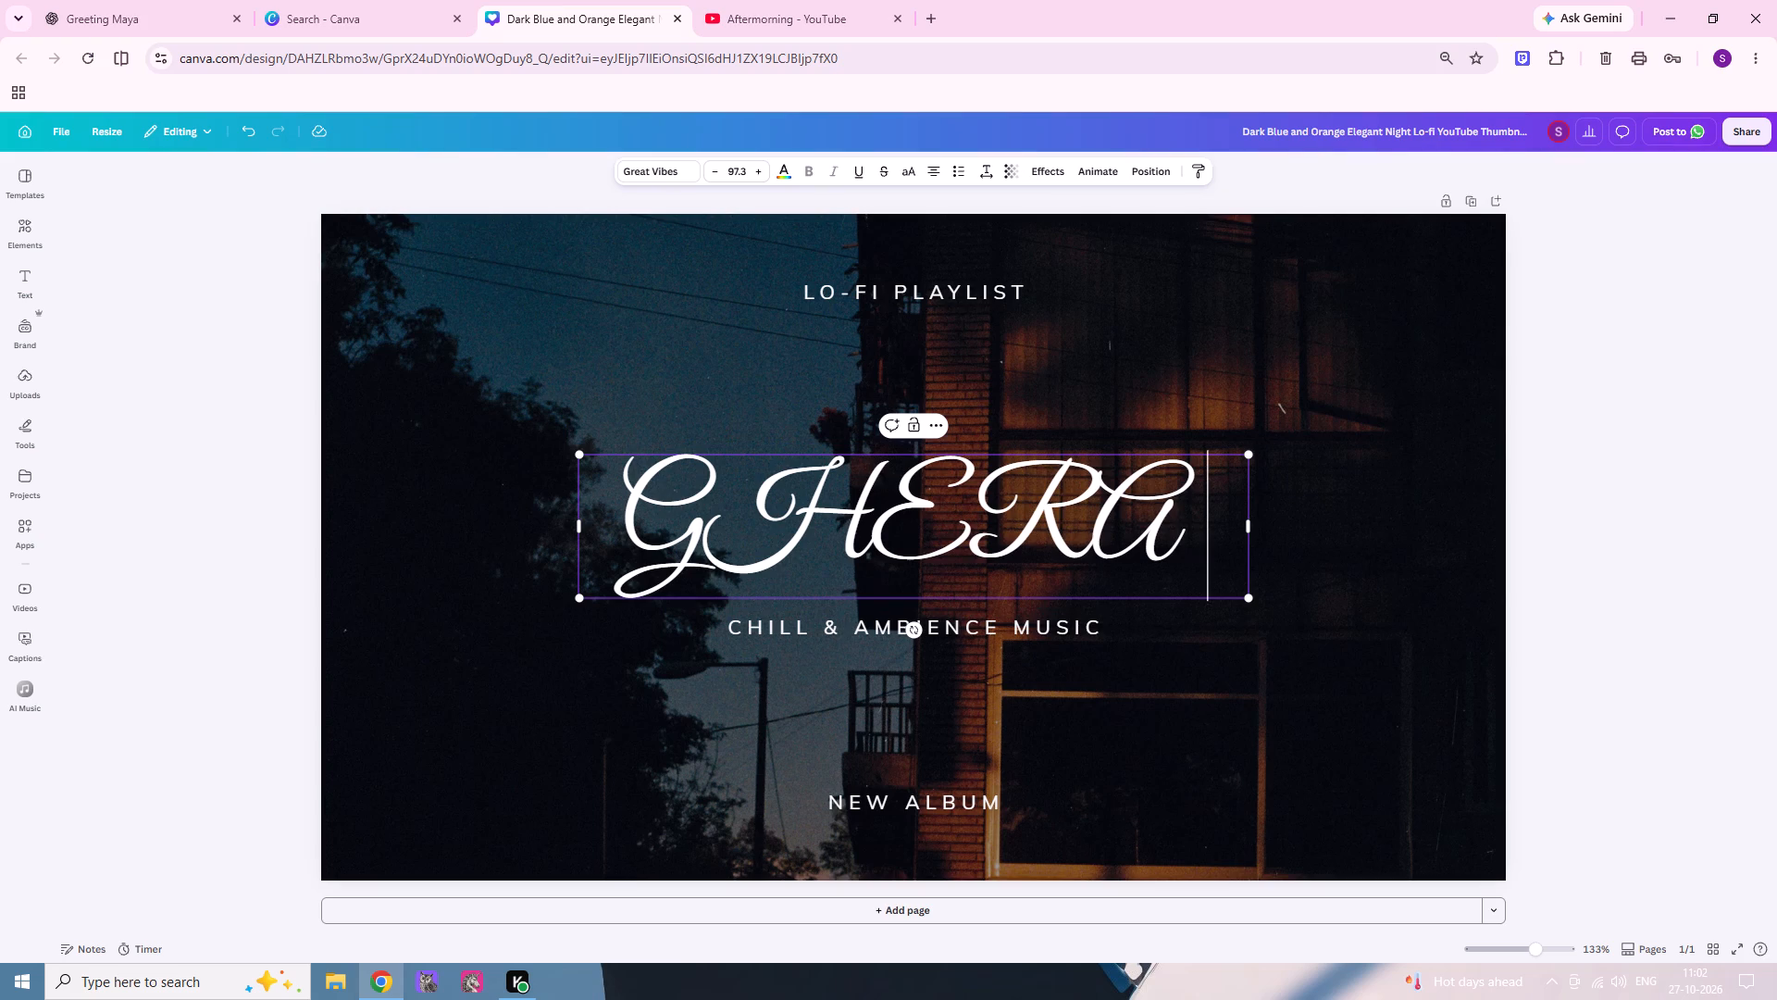
text(HUA)
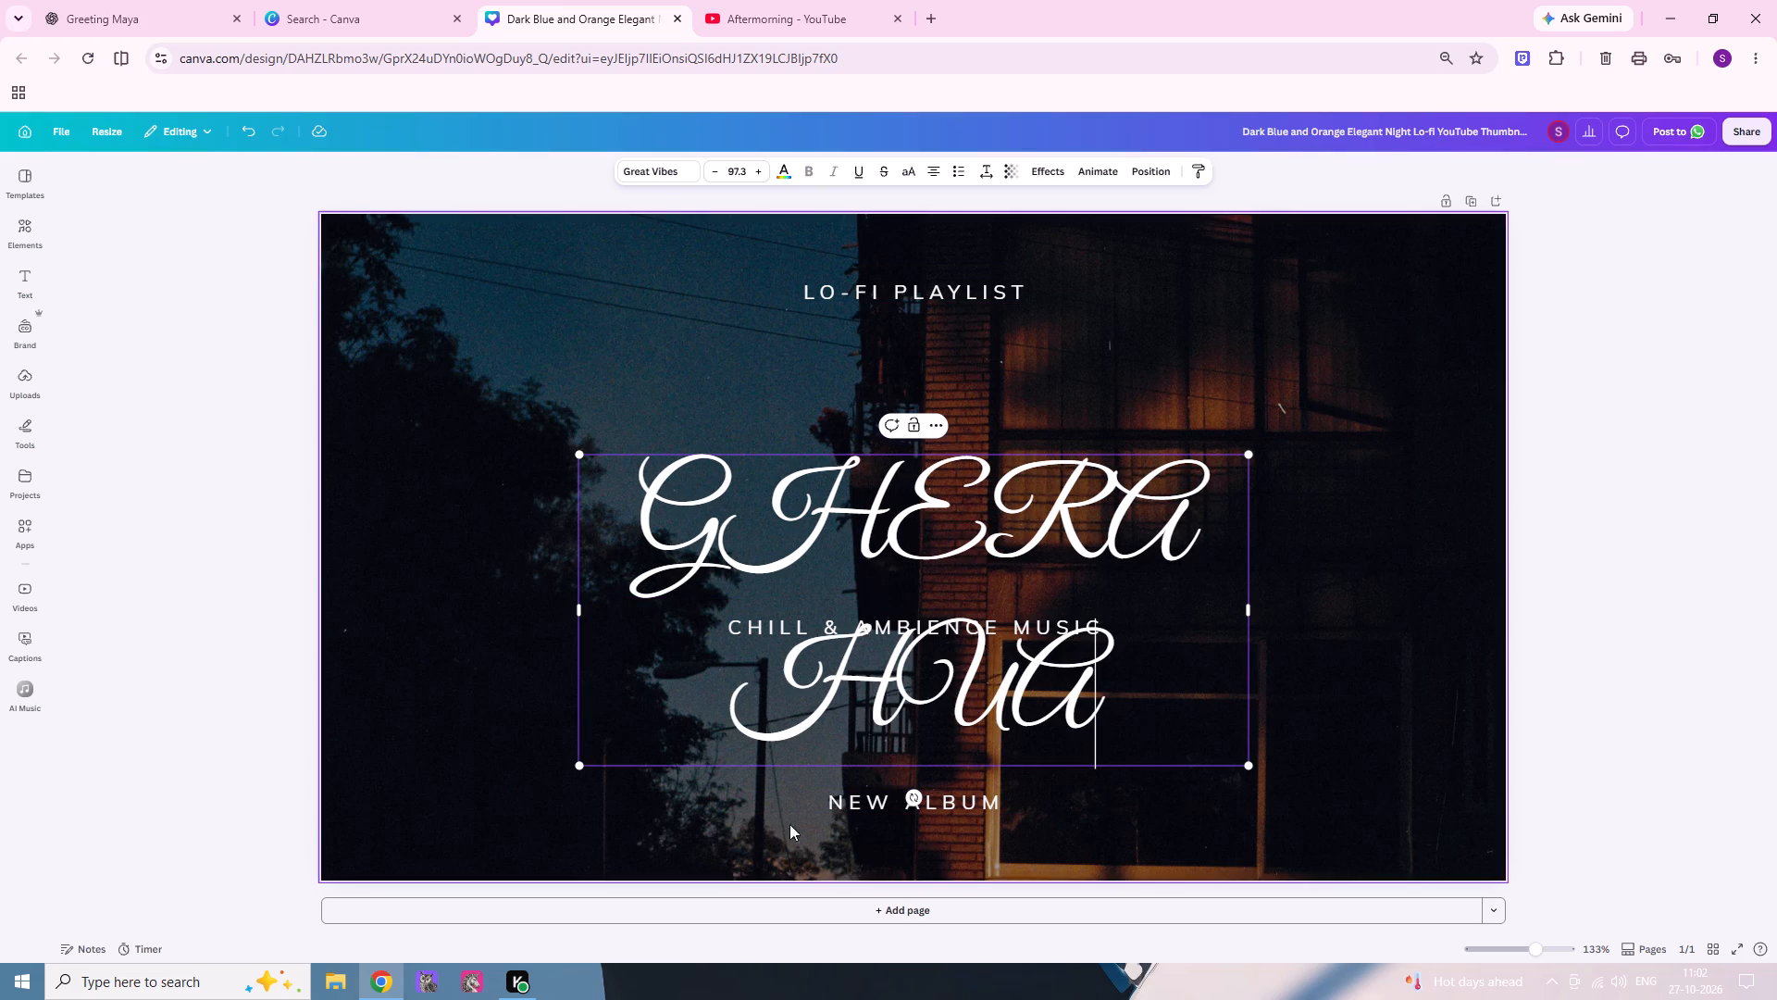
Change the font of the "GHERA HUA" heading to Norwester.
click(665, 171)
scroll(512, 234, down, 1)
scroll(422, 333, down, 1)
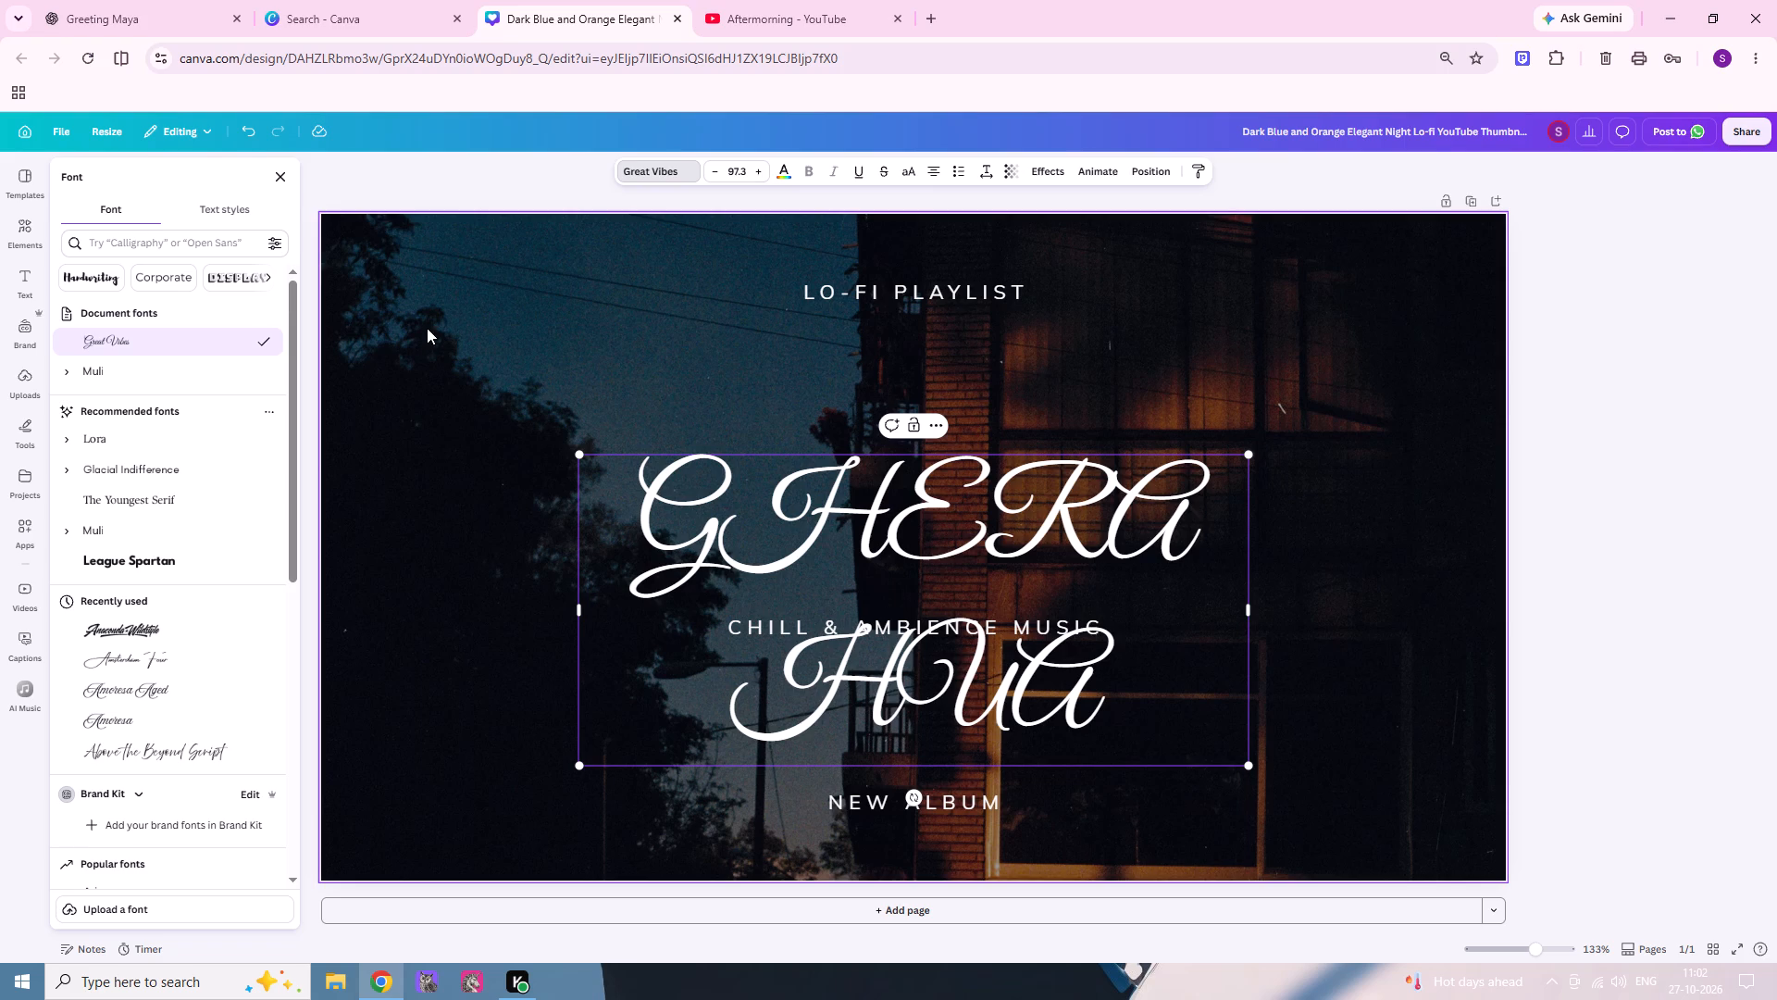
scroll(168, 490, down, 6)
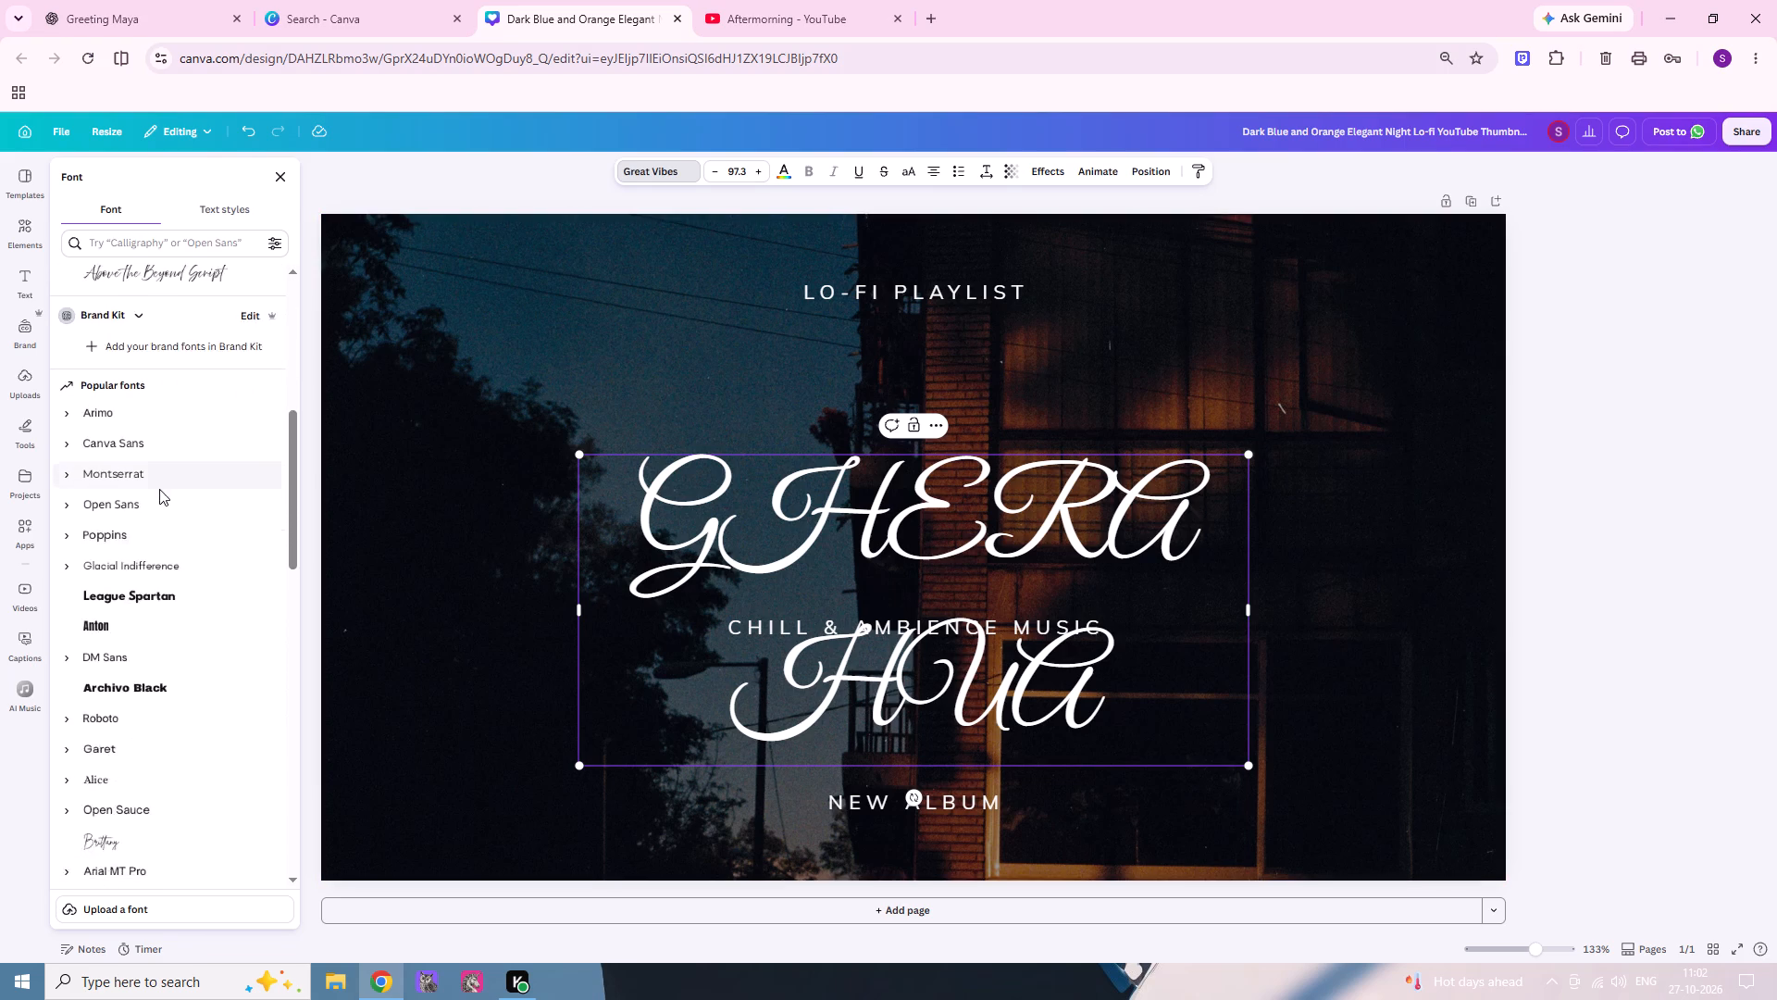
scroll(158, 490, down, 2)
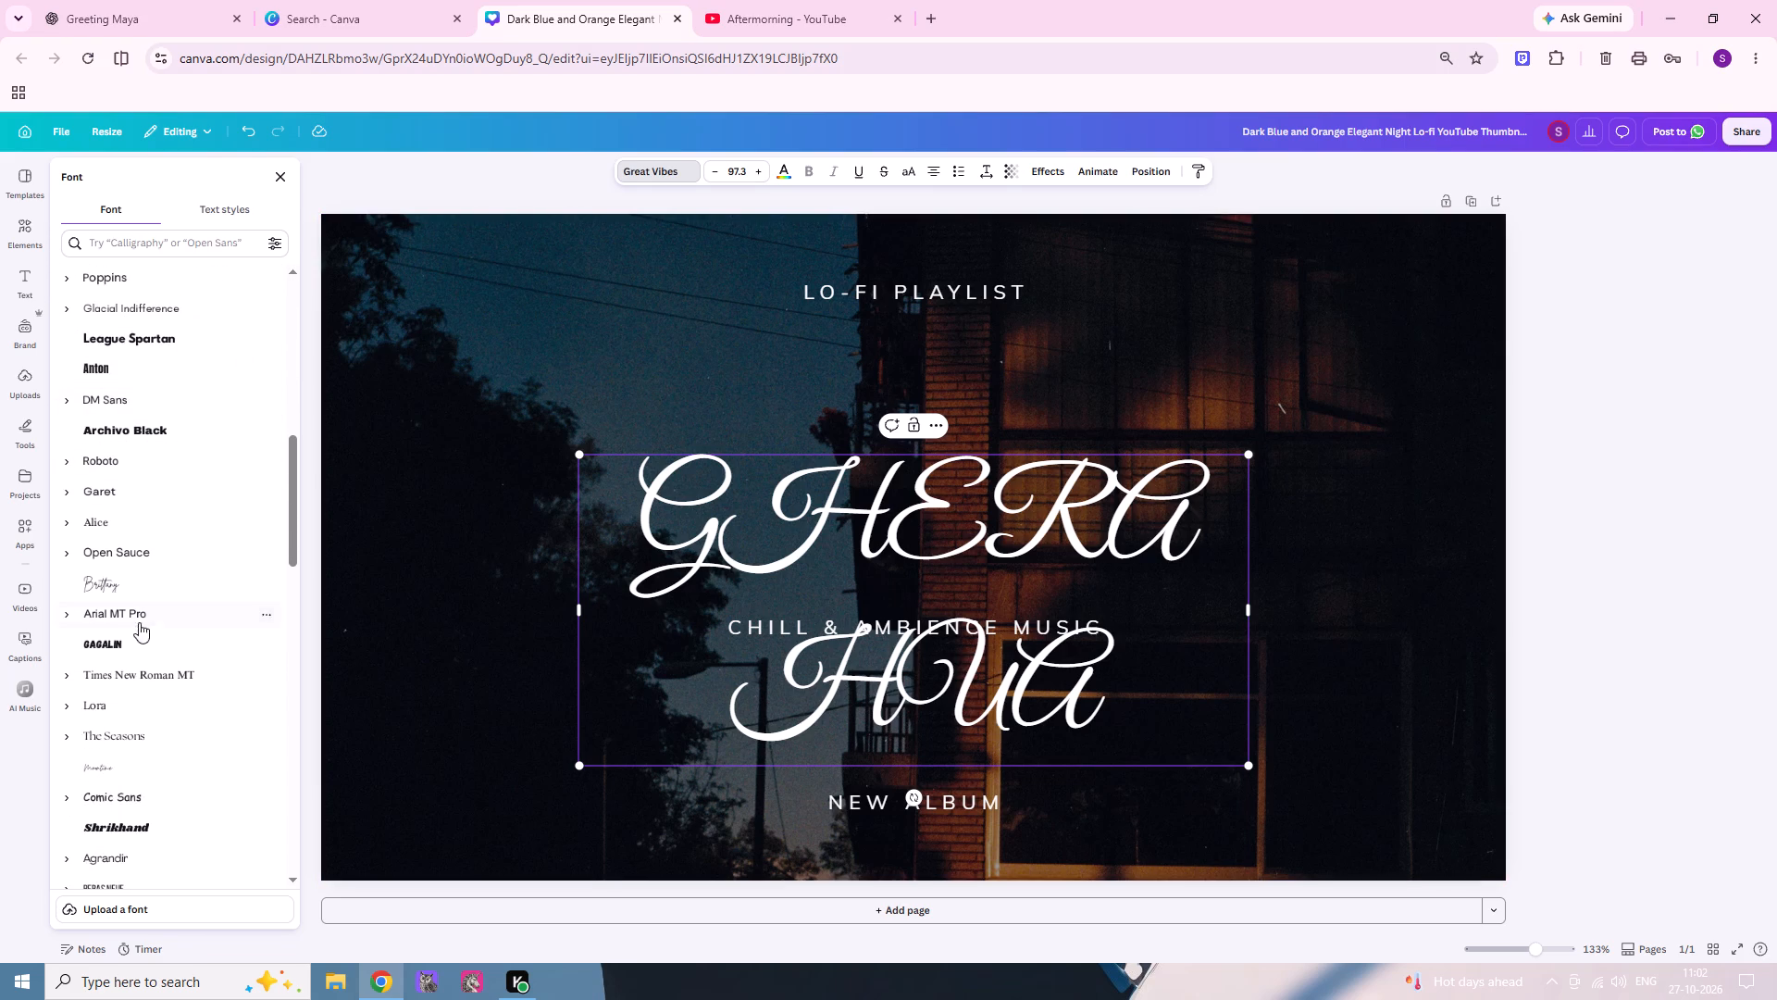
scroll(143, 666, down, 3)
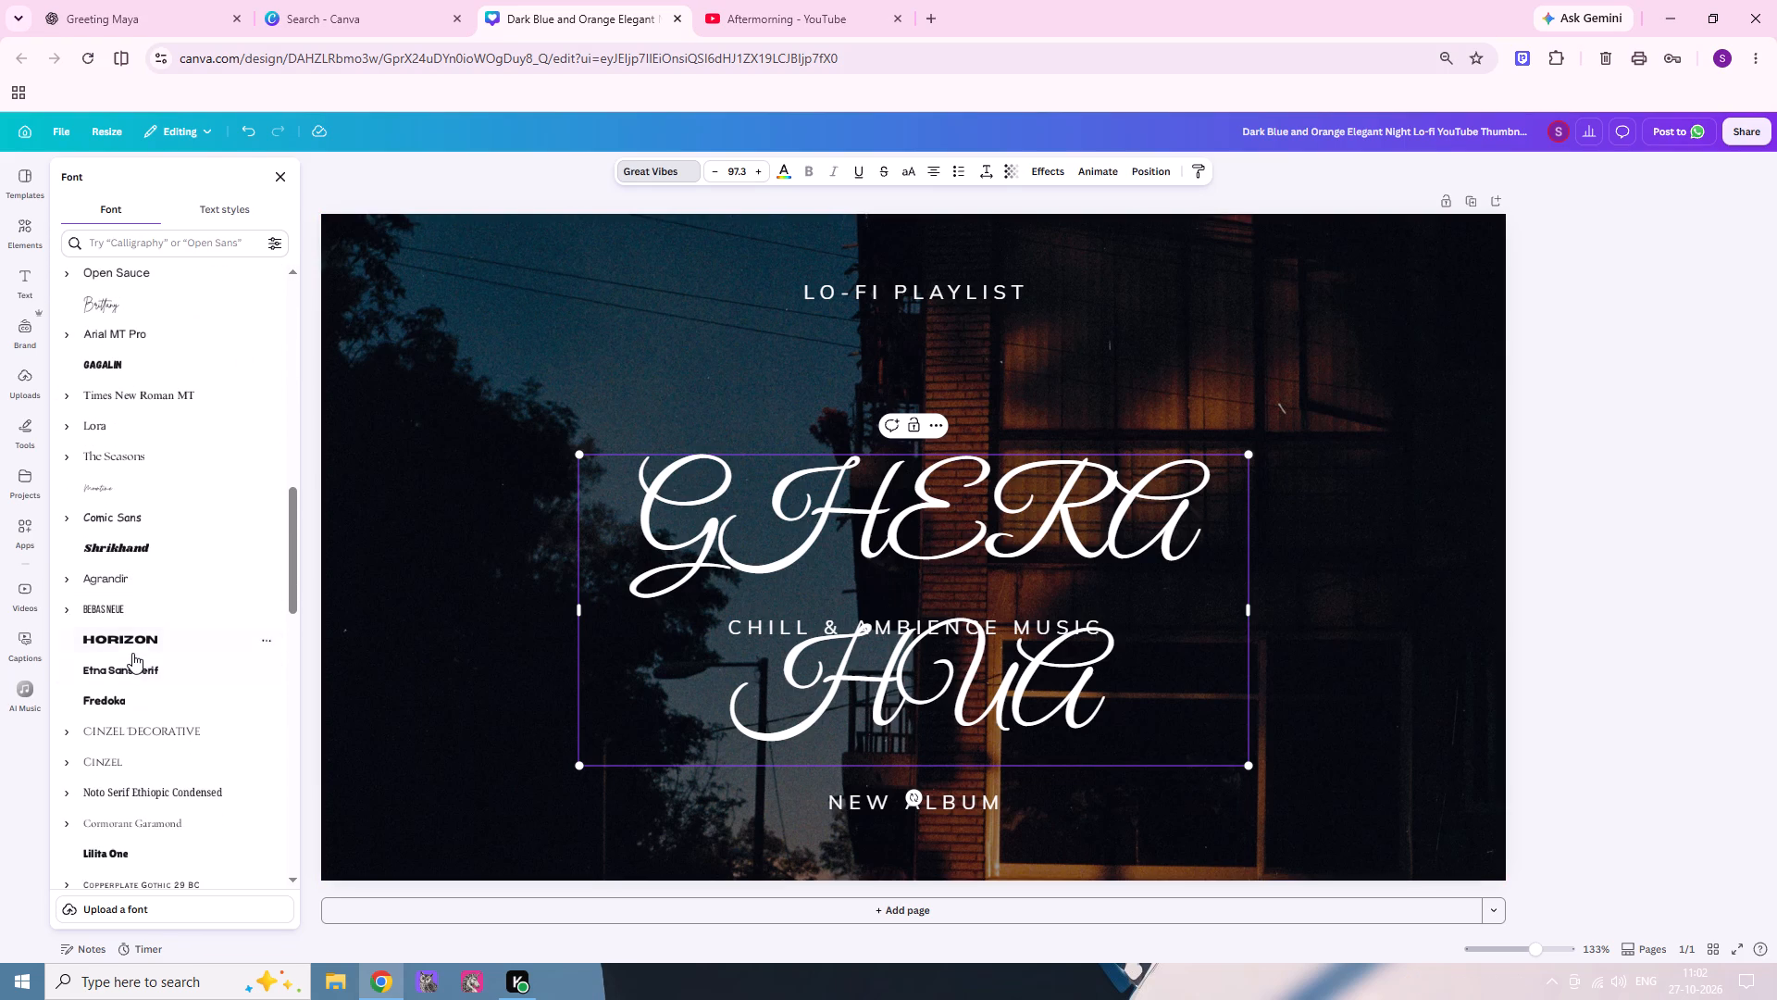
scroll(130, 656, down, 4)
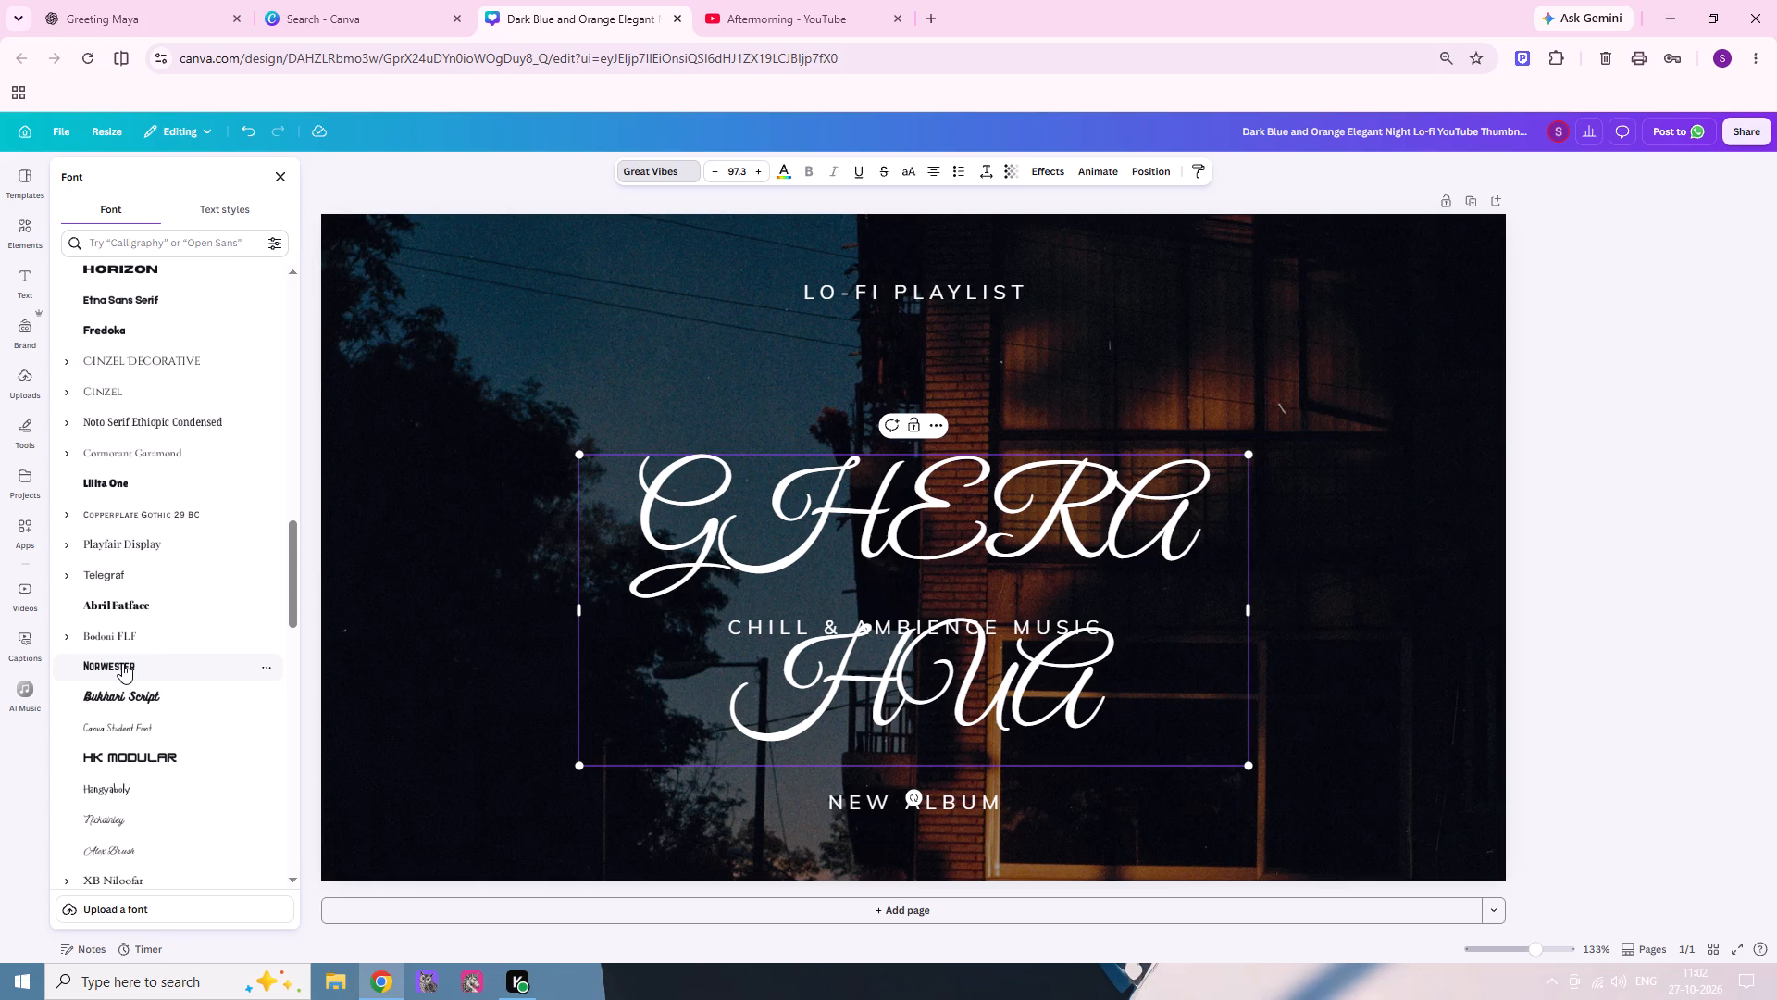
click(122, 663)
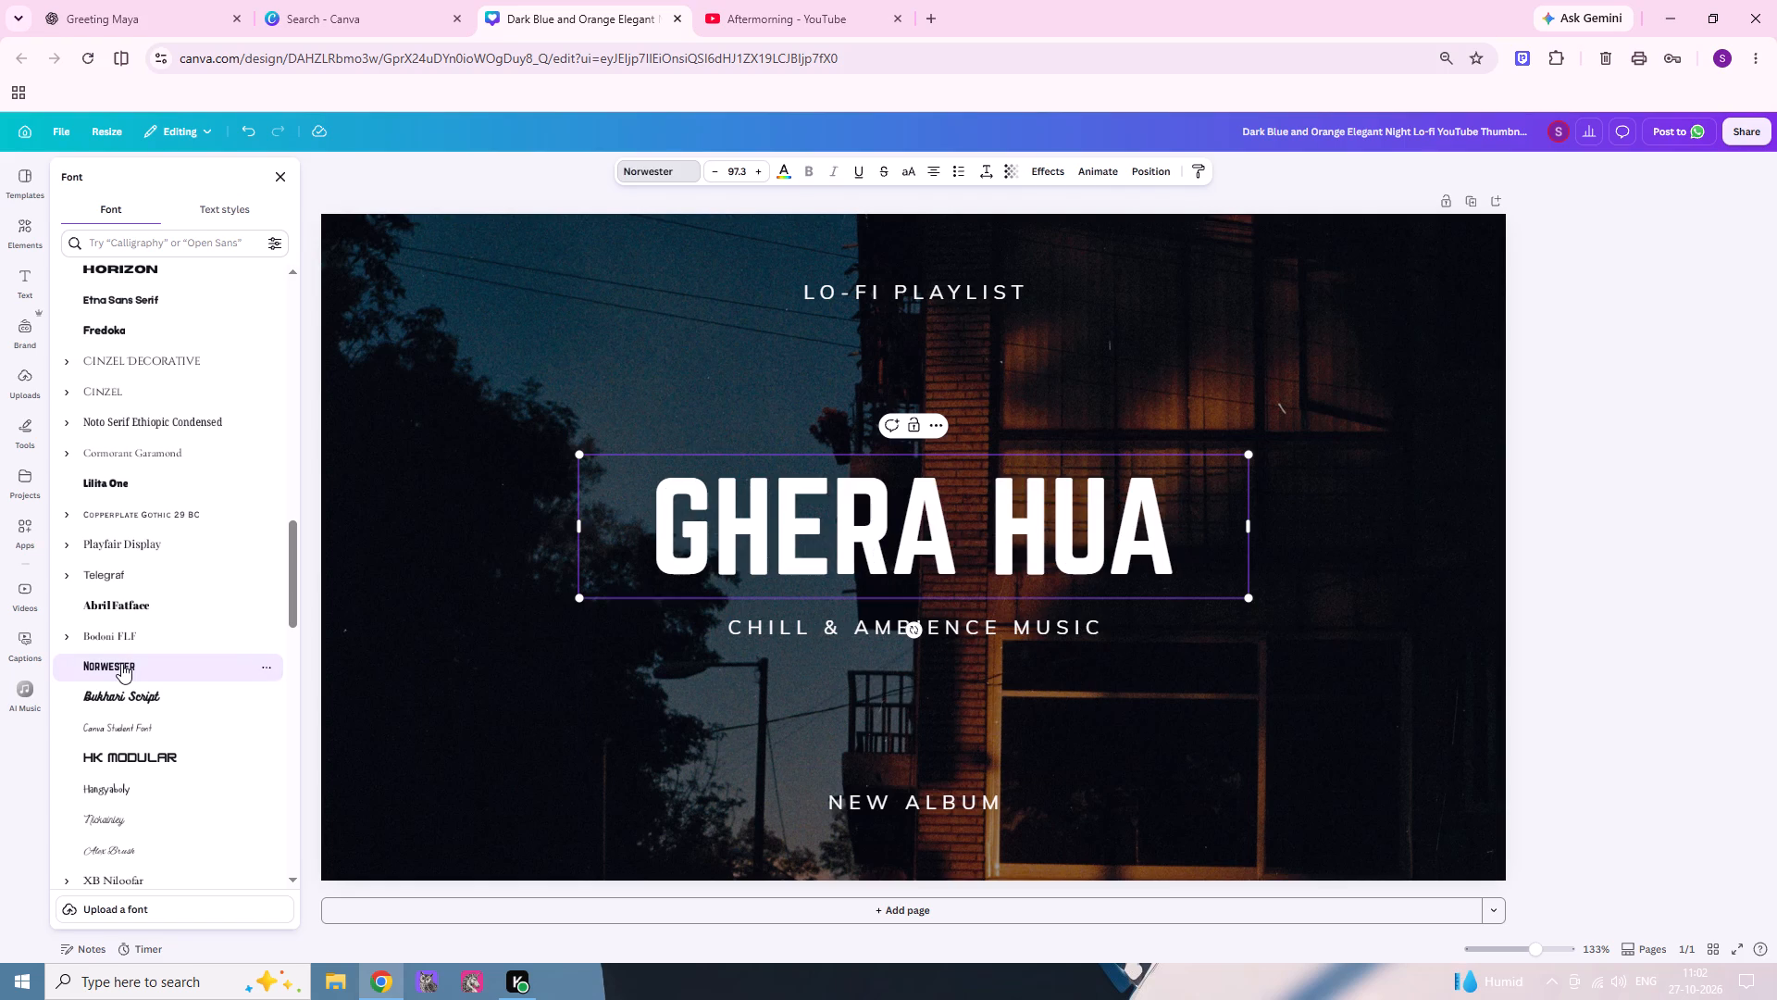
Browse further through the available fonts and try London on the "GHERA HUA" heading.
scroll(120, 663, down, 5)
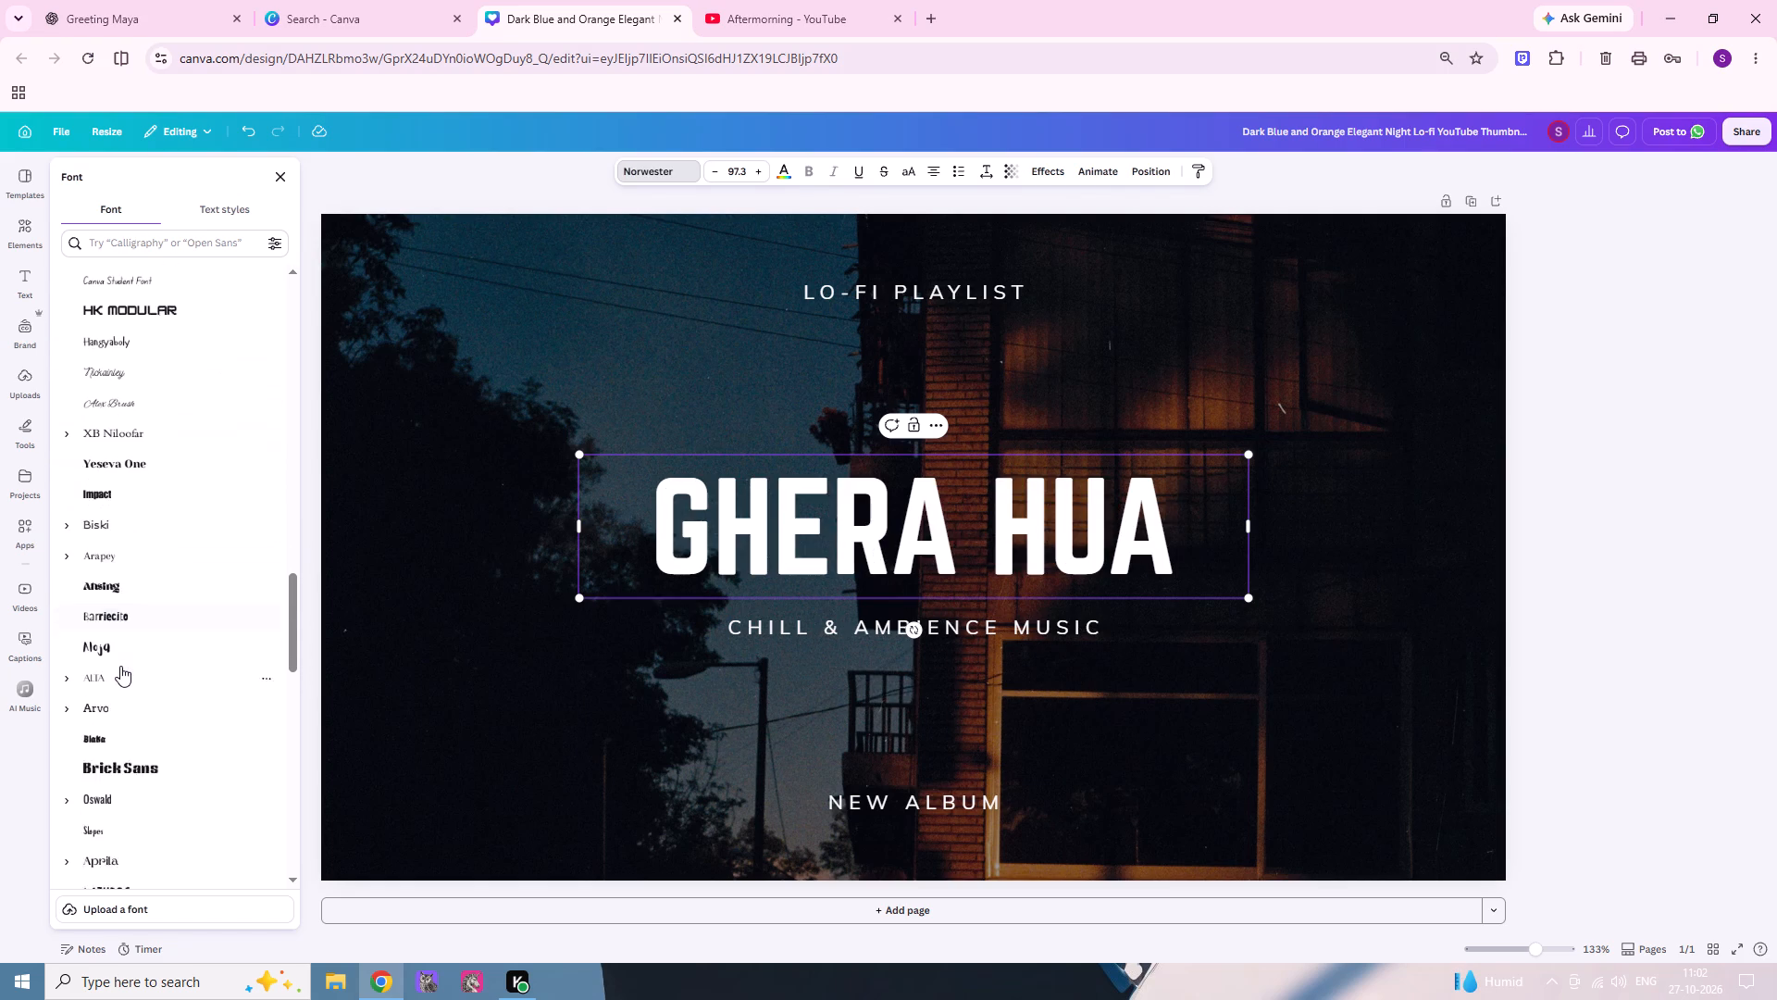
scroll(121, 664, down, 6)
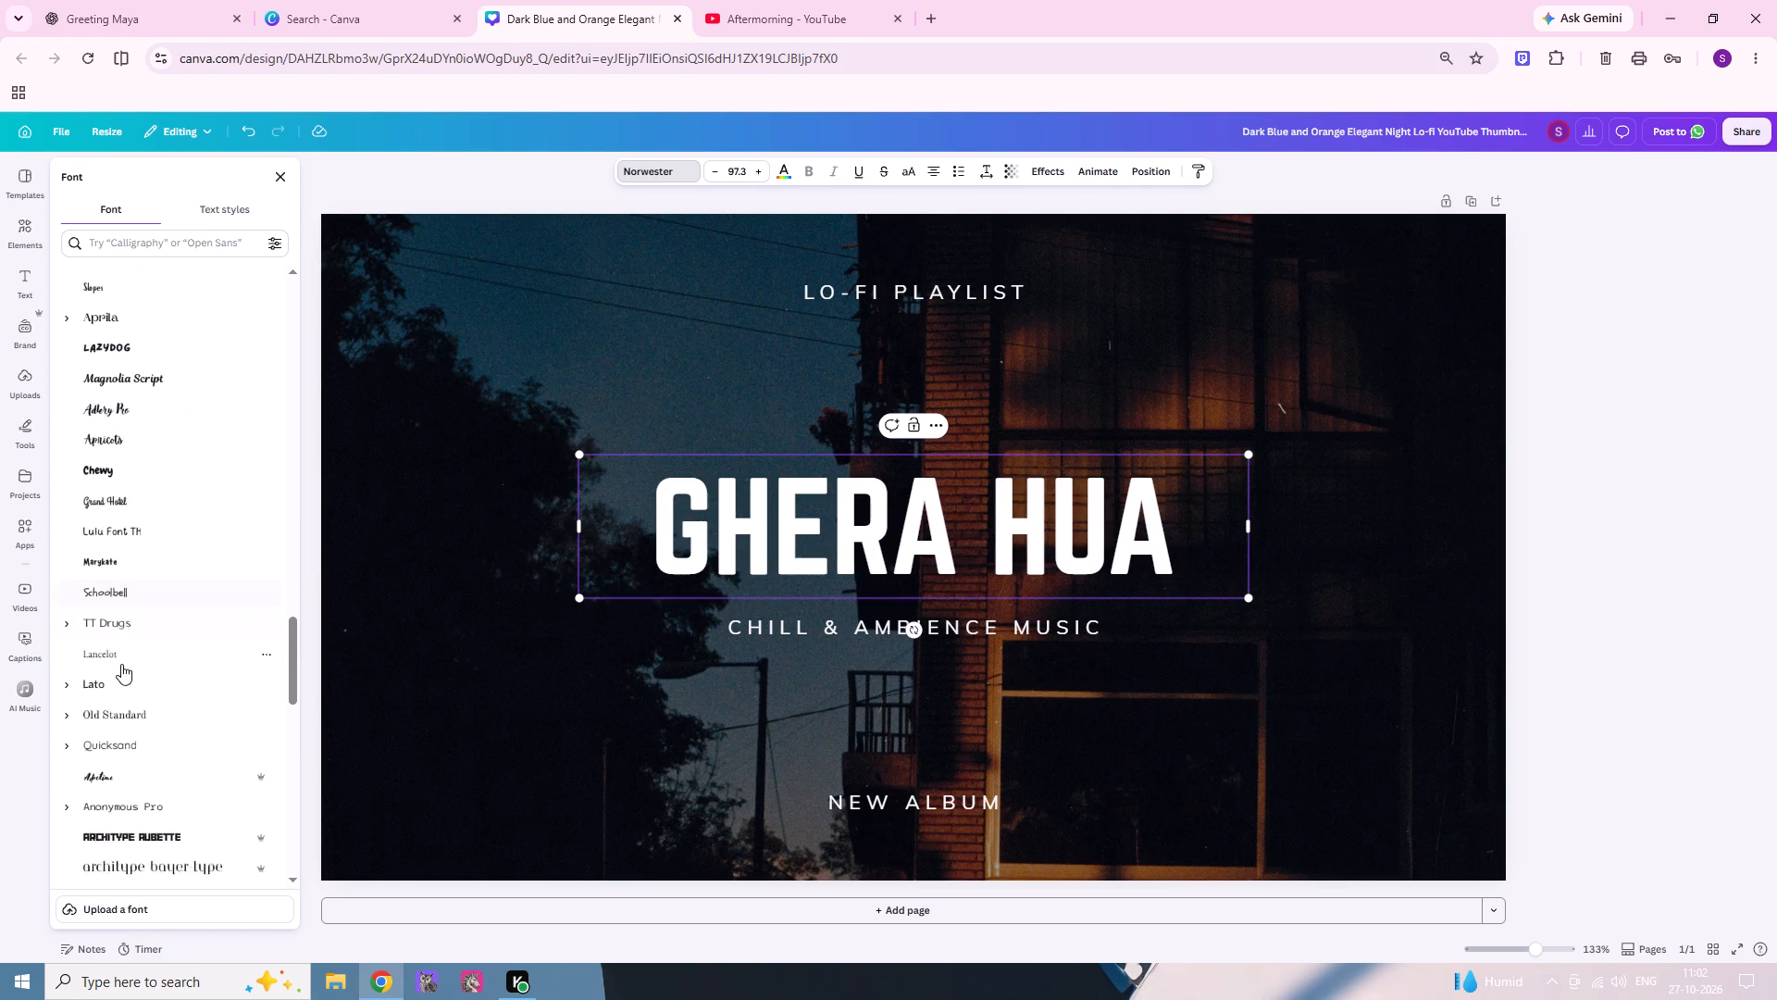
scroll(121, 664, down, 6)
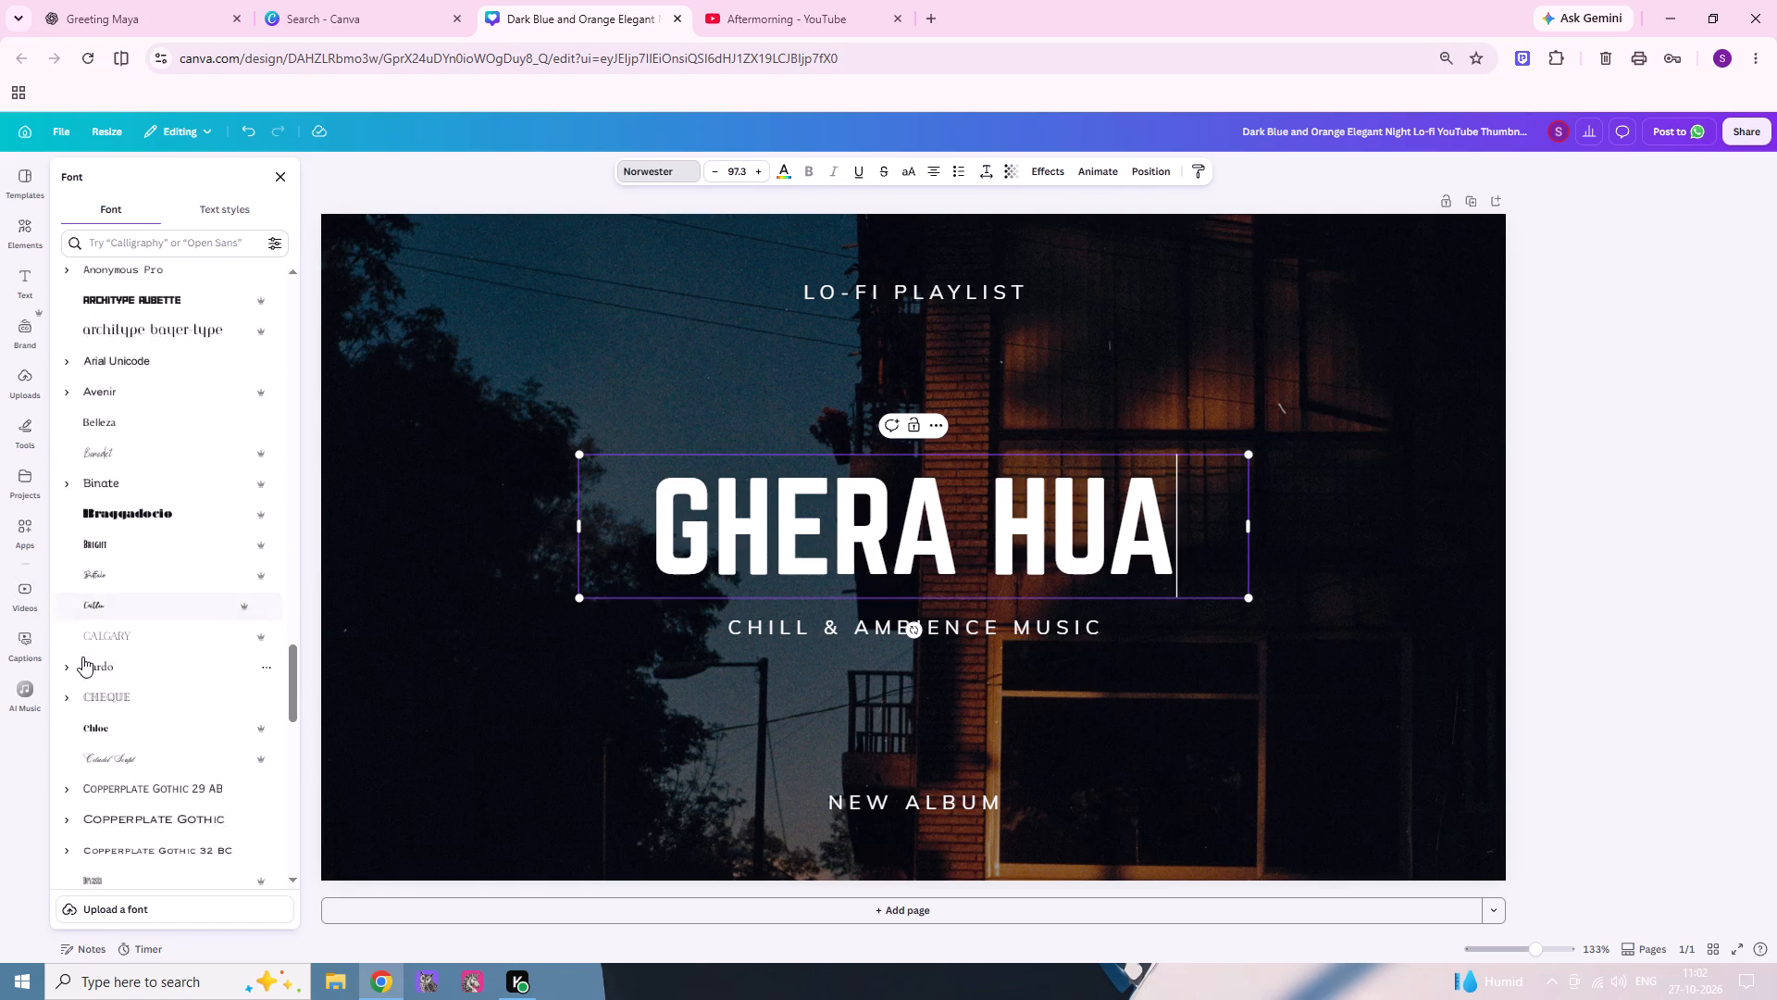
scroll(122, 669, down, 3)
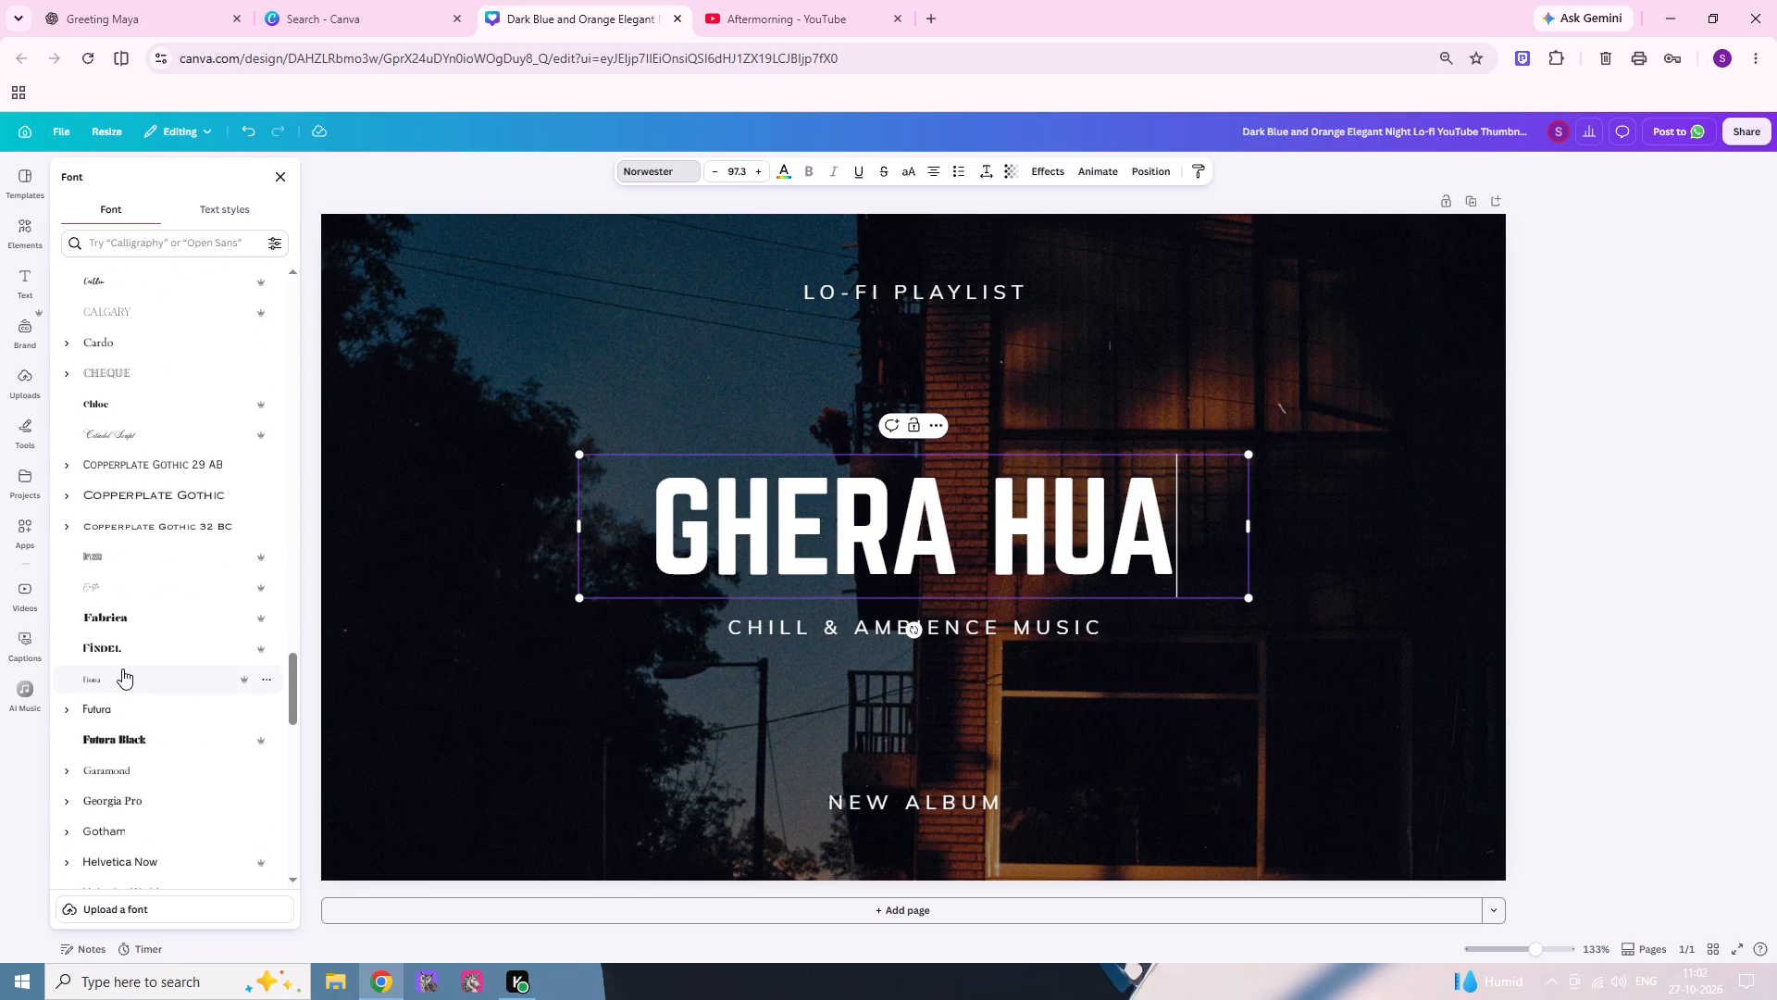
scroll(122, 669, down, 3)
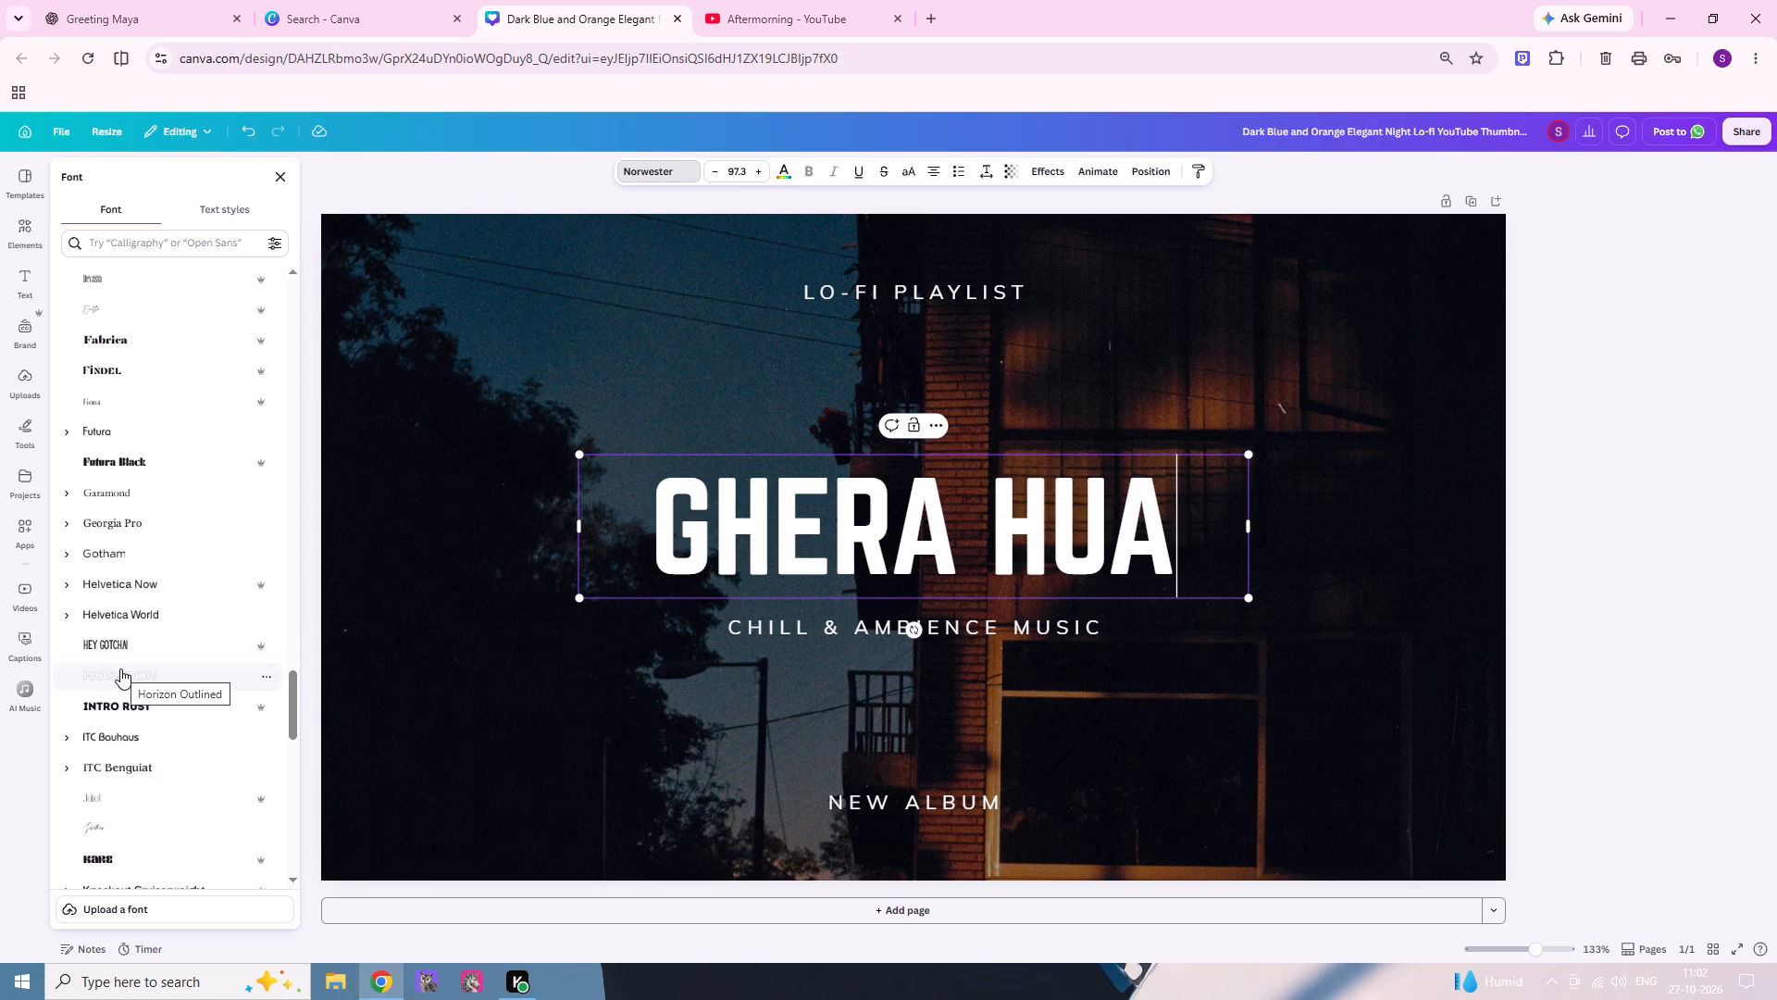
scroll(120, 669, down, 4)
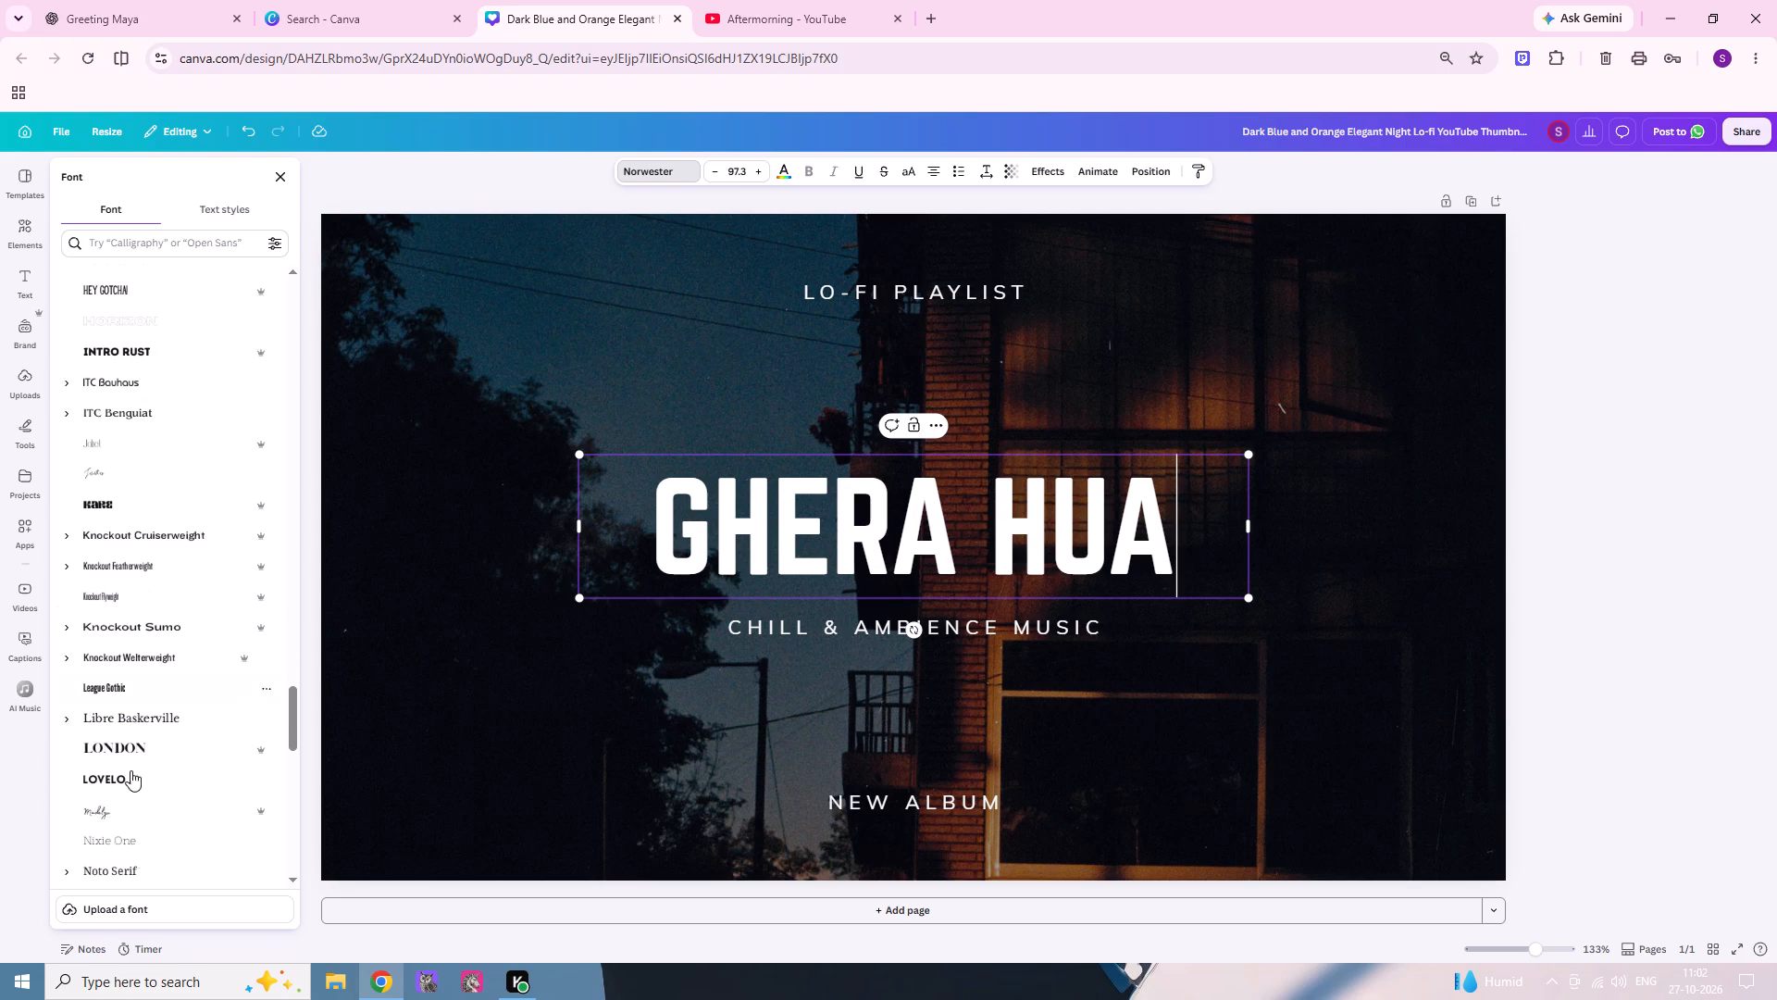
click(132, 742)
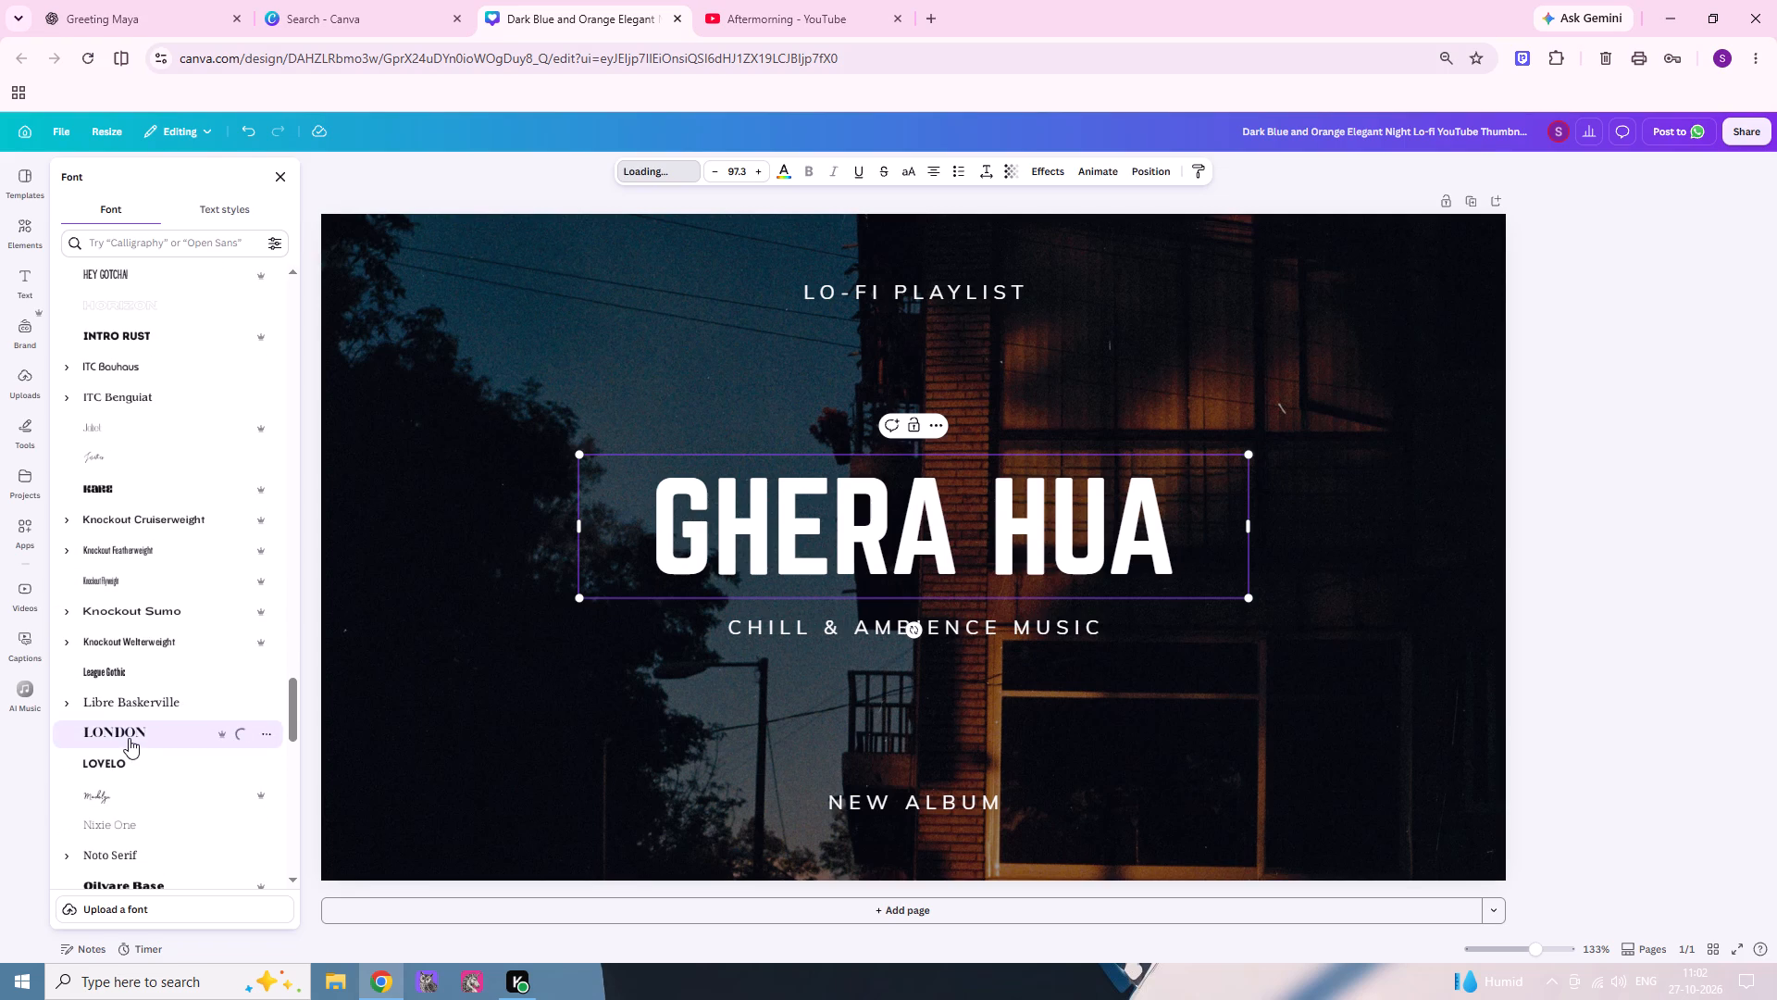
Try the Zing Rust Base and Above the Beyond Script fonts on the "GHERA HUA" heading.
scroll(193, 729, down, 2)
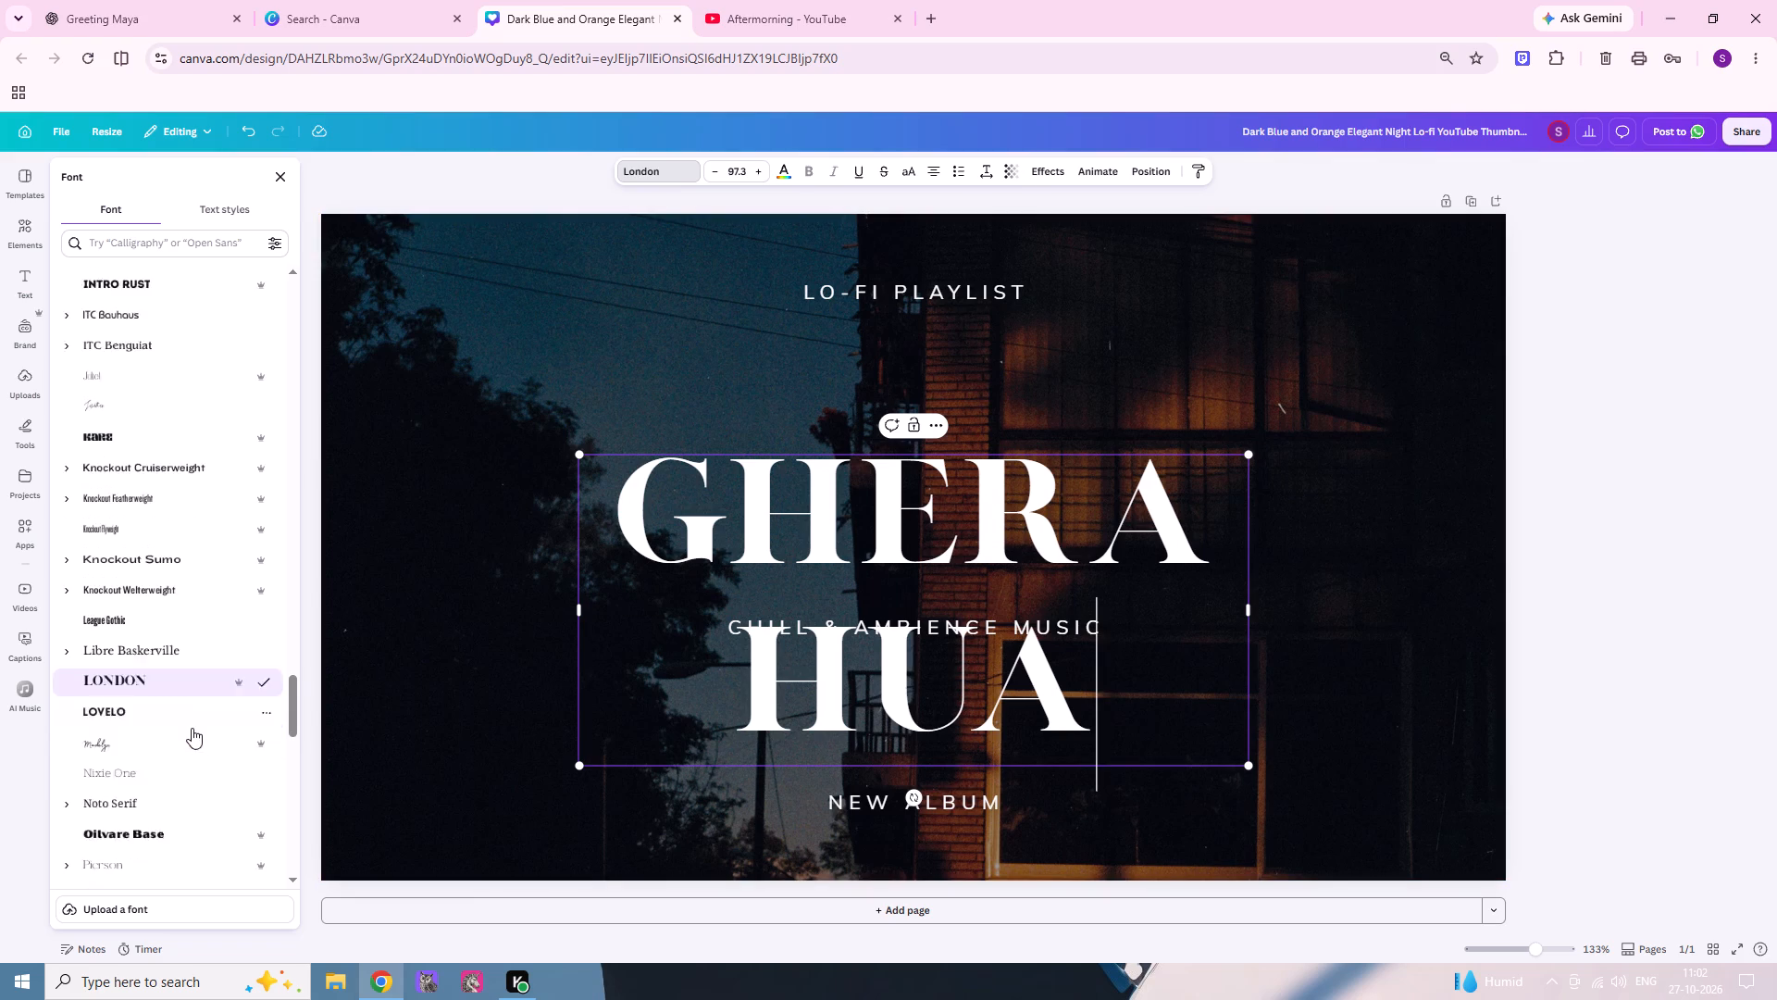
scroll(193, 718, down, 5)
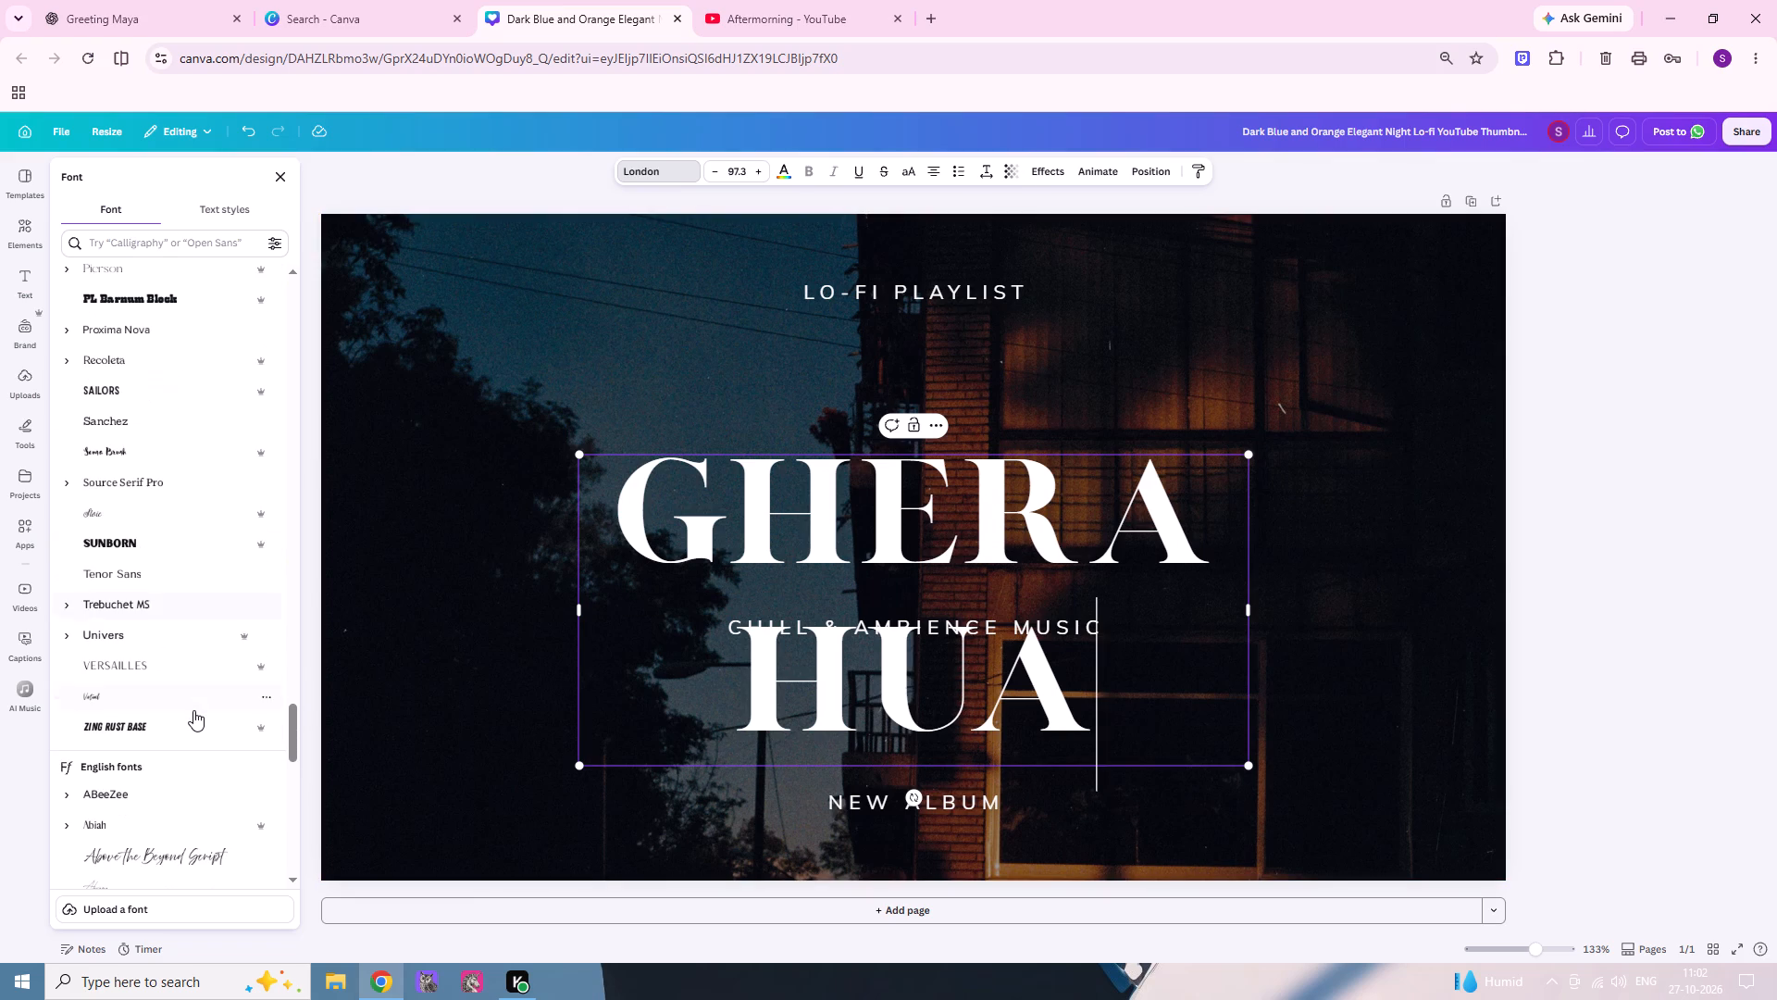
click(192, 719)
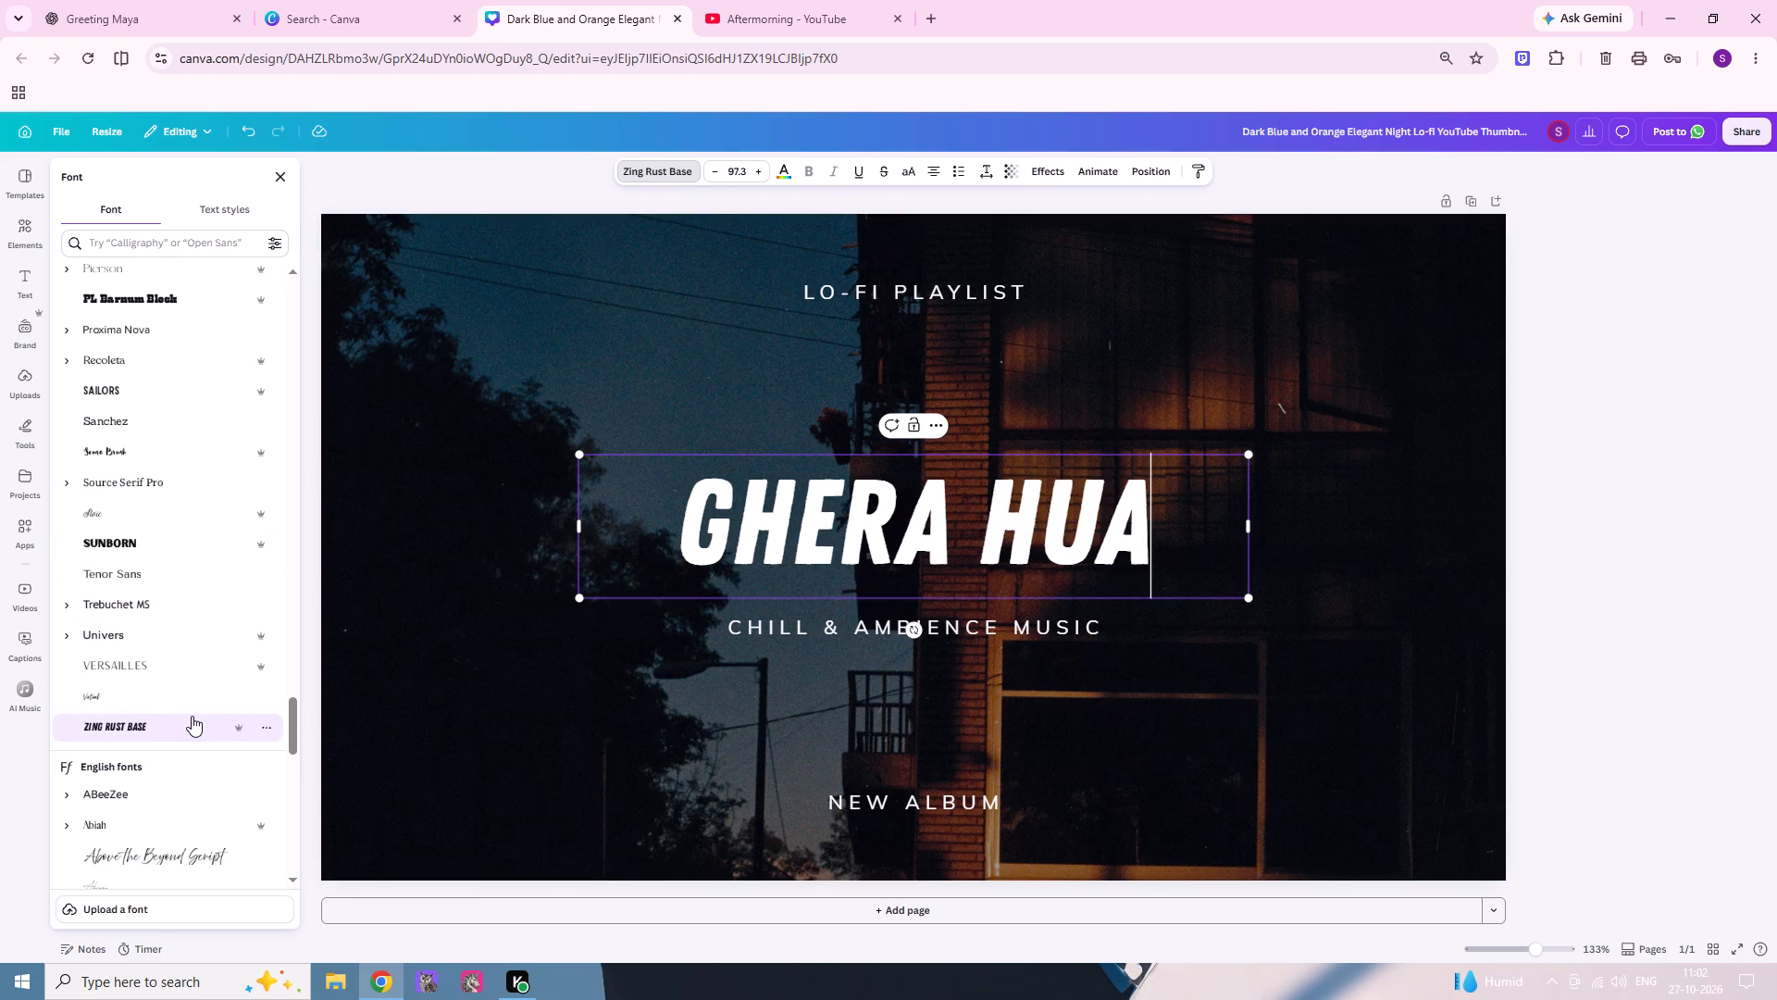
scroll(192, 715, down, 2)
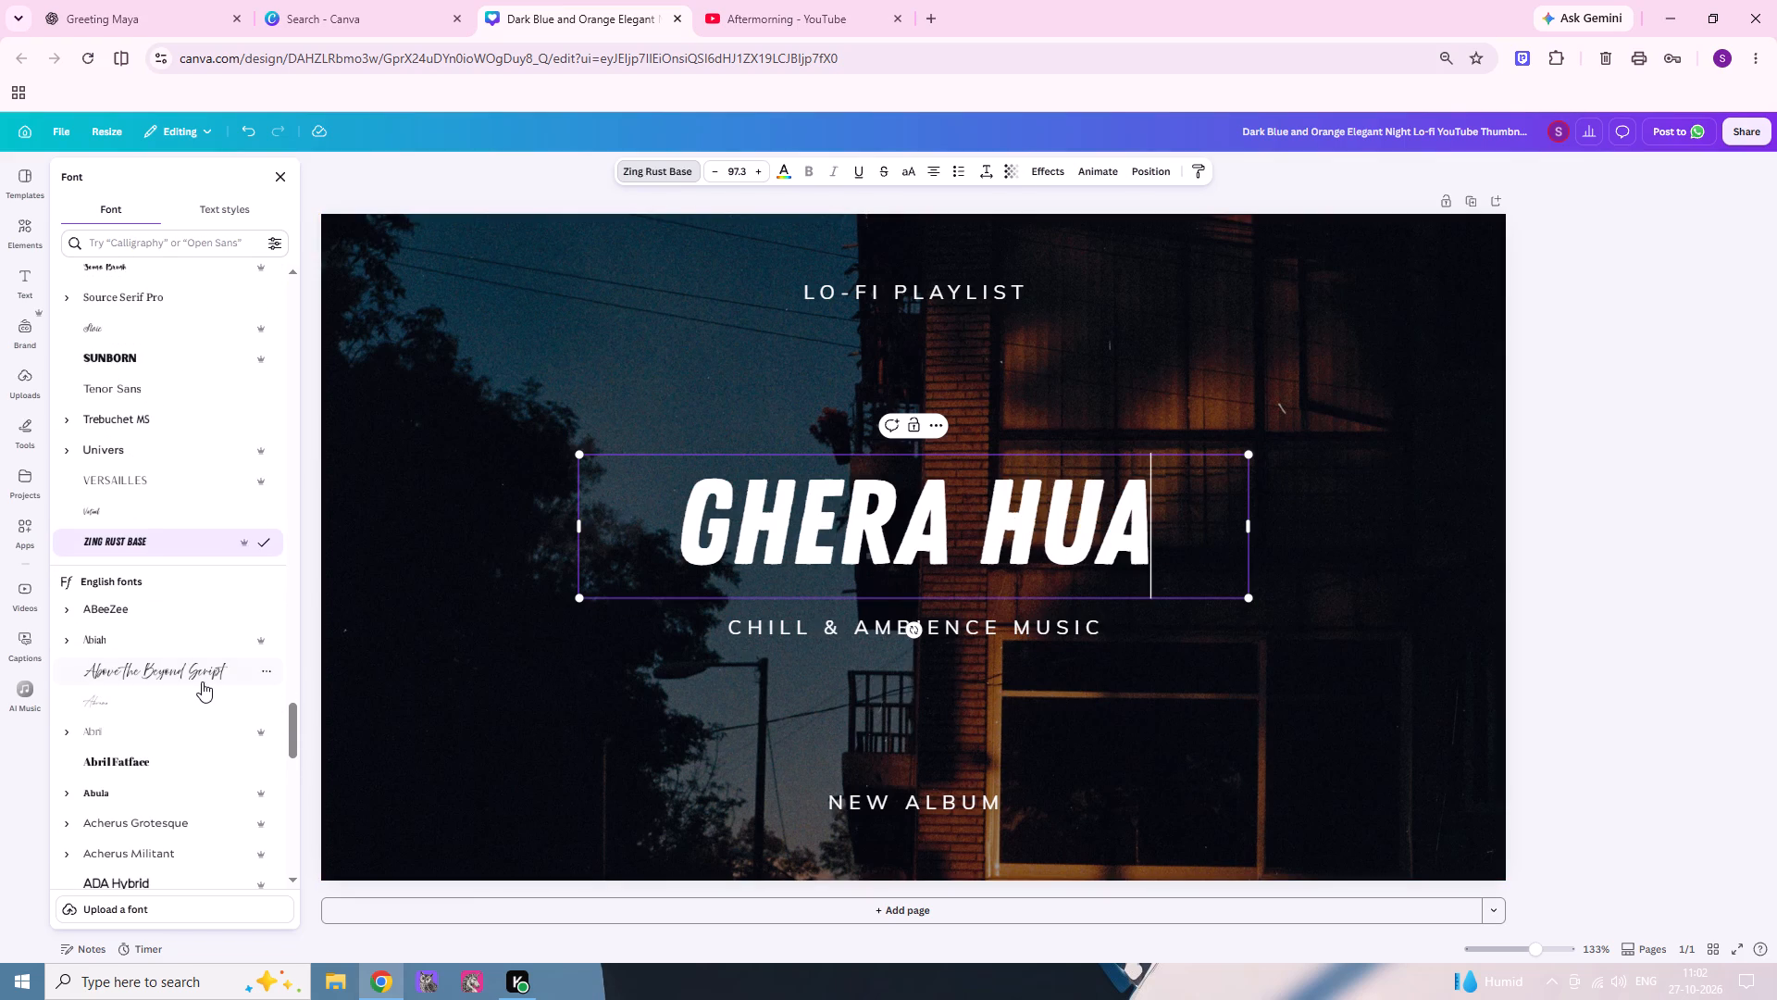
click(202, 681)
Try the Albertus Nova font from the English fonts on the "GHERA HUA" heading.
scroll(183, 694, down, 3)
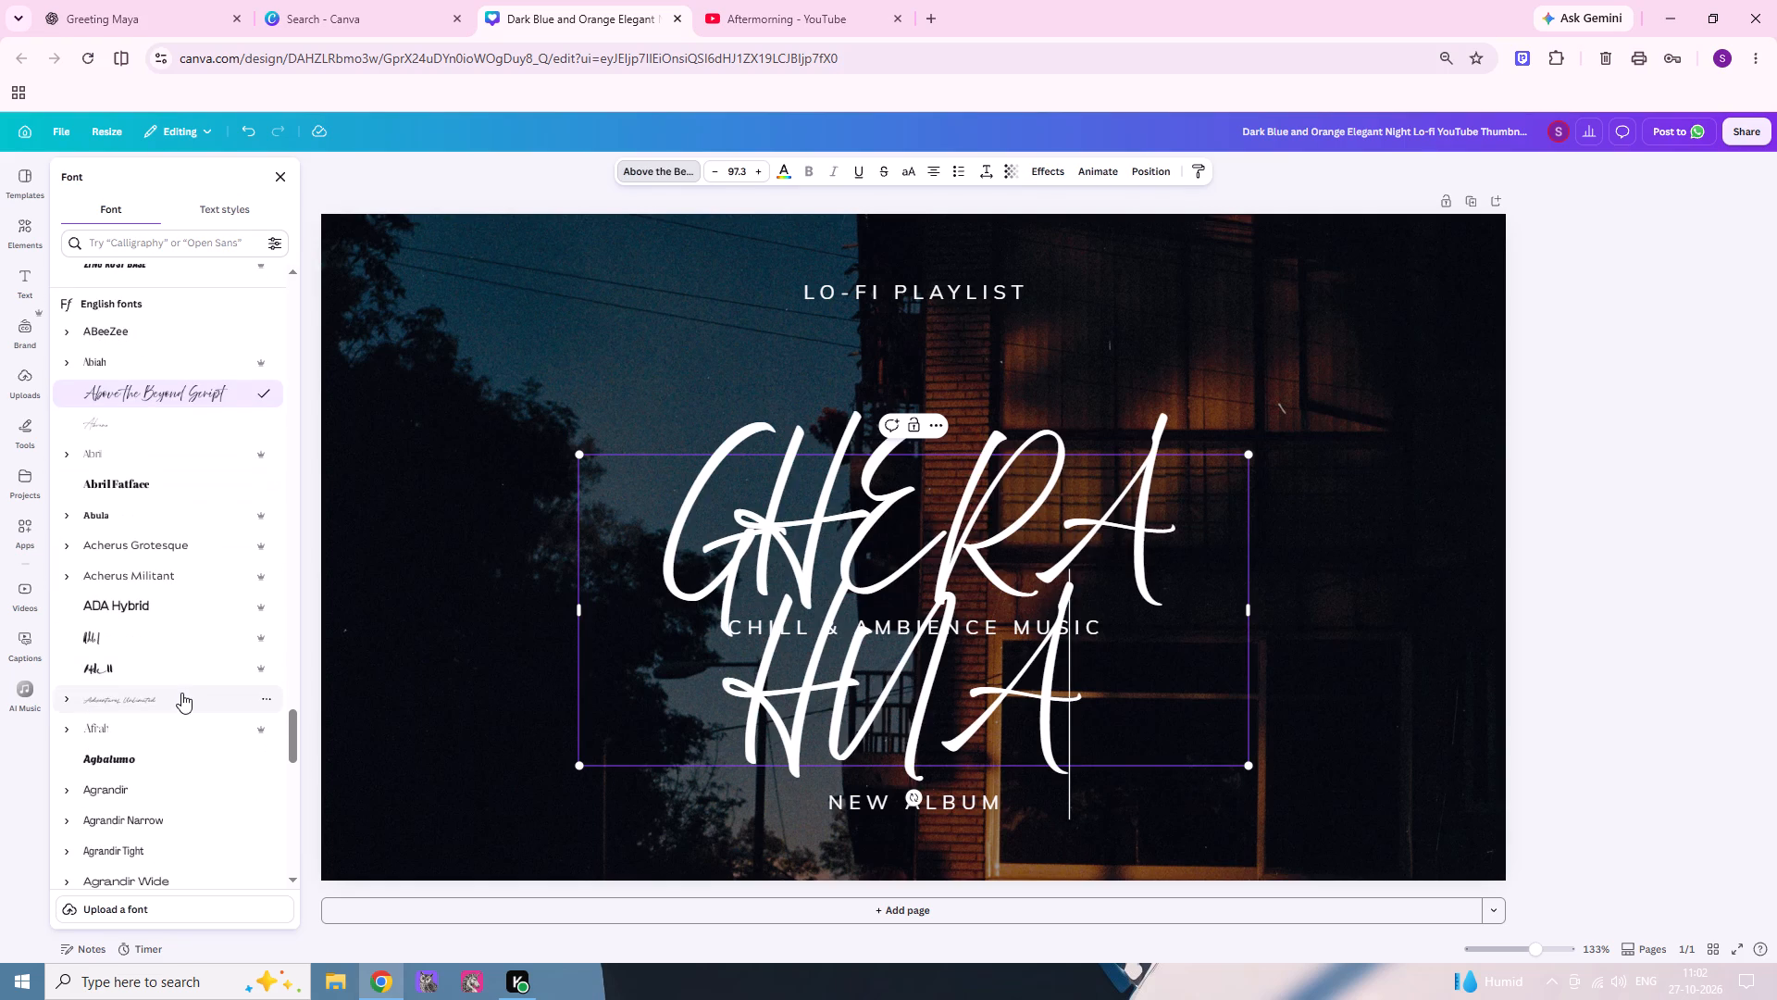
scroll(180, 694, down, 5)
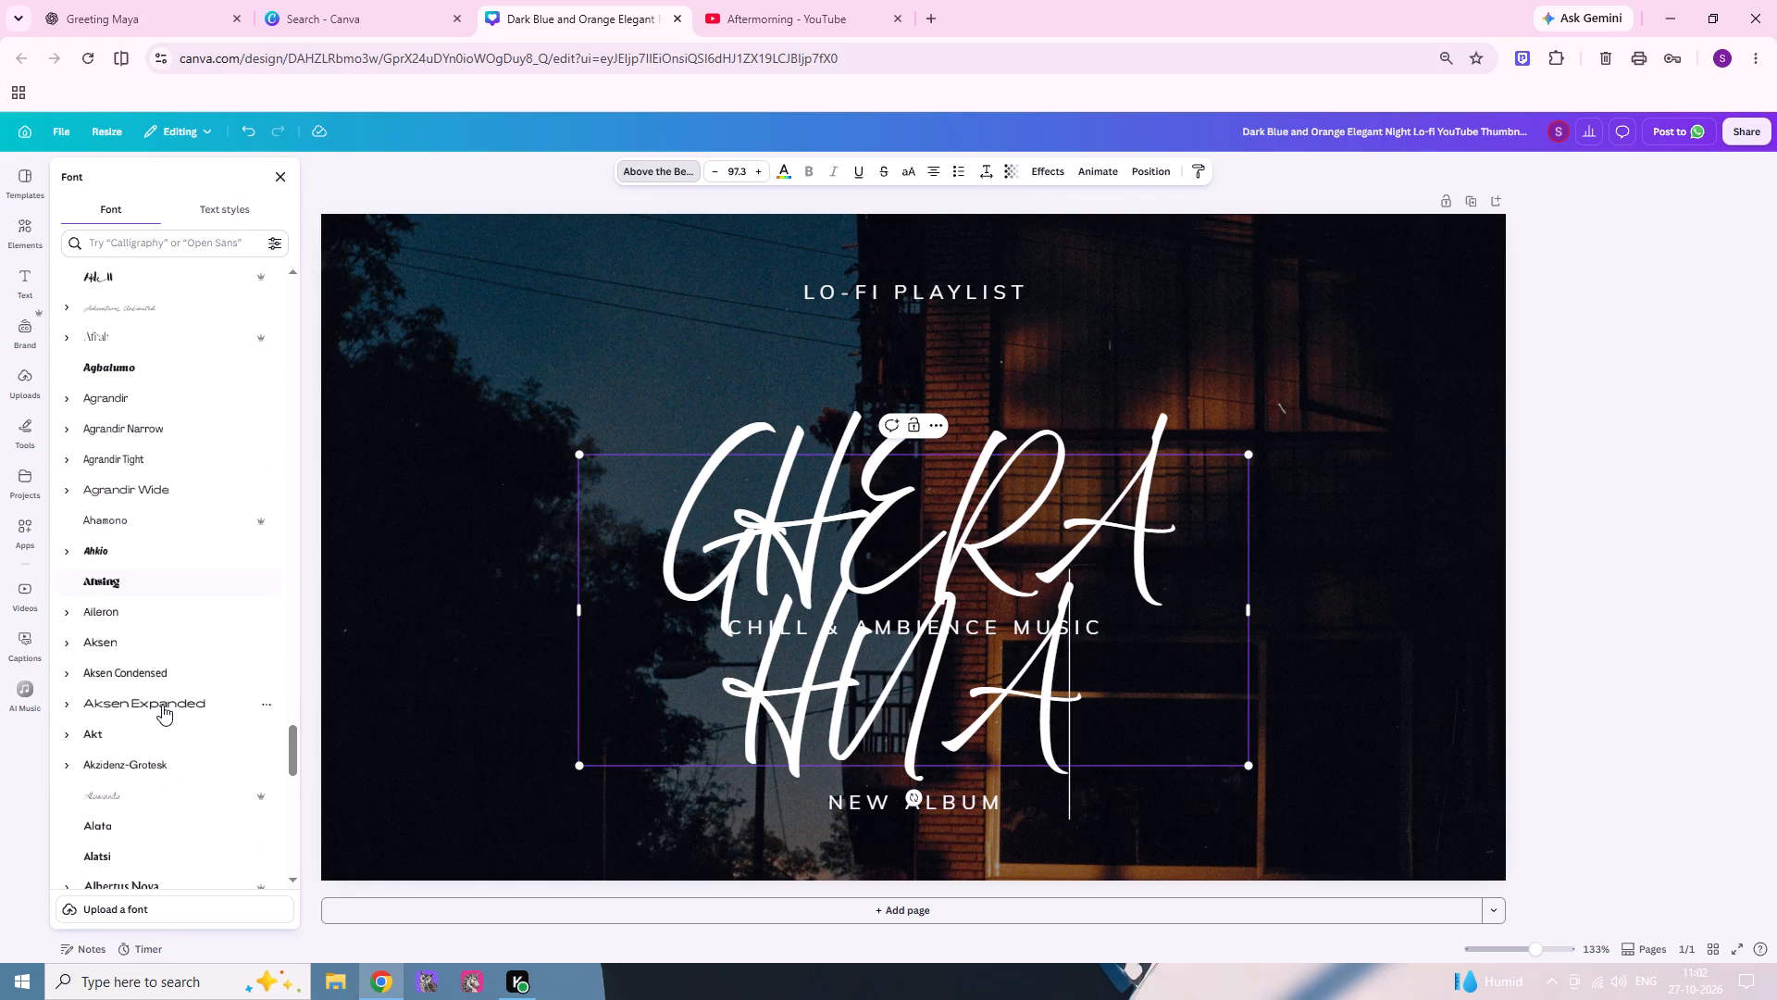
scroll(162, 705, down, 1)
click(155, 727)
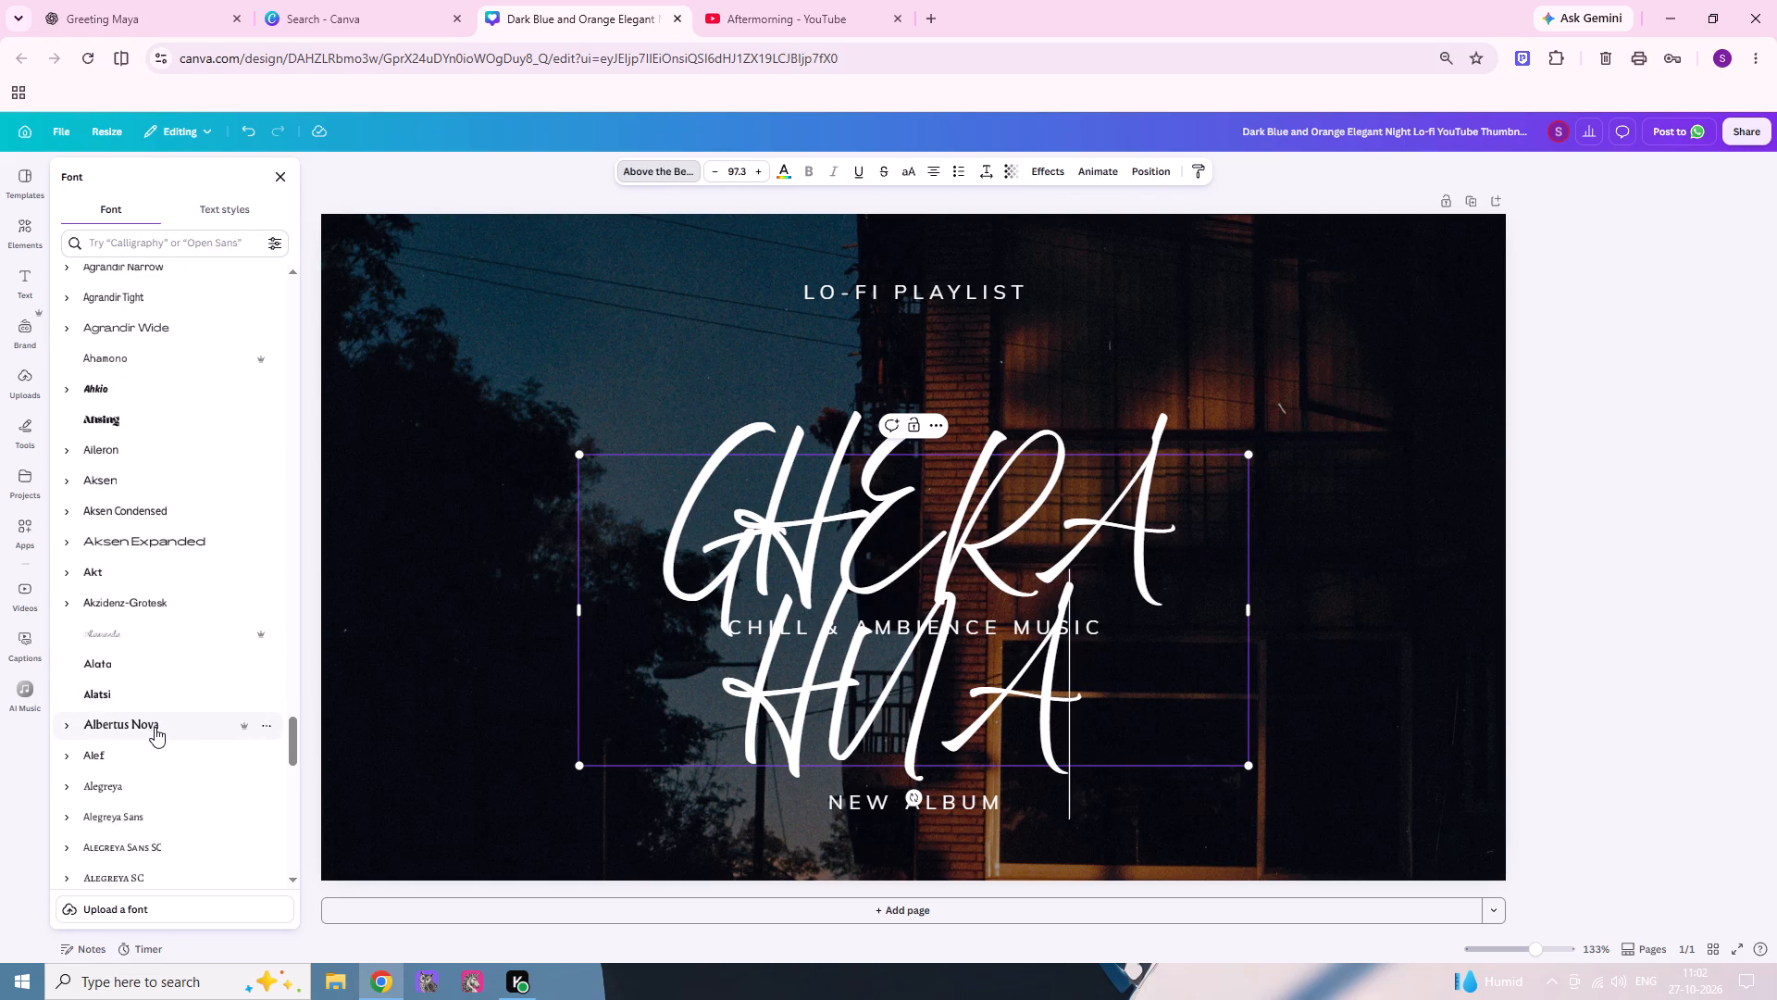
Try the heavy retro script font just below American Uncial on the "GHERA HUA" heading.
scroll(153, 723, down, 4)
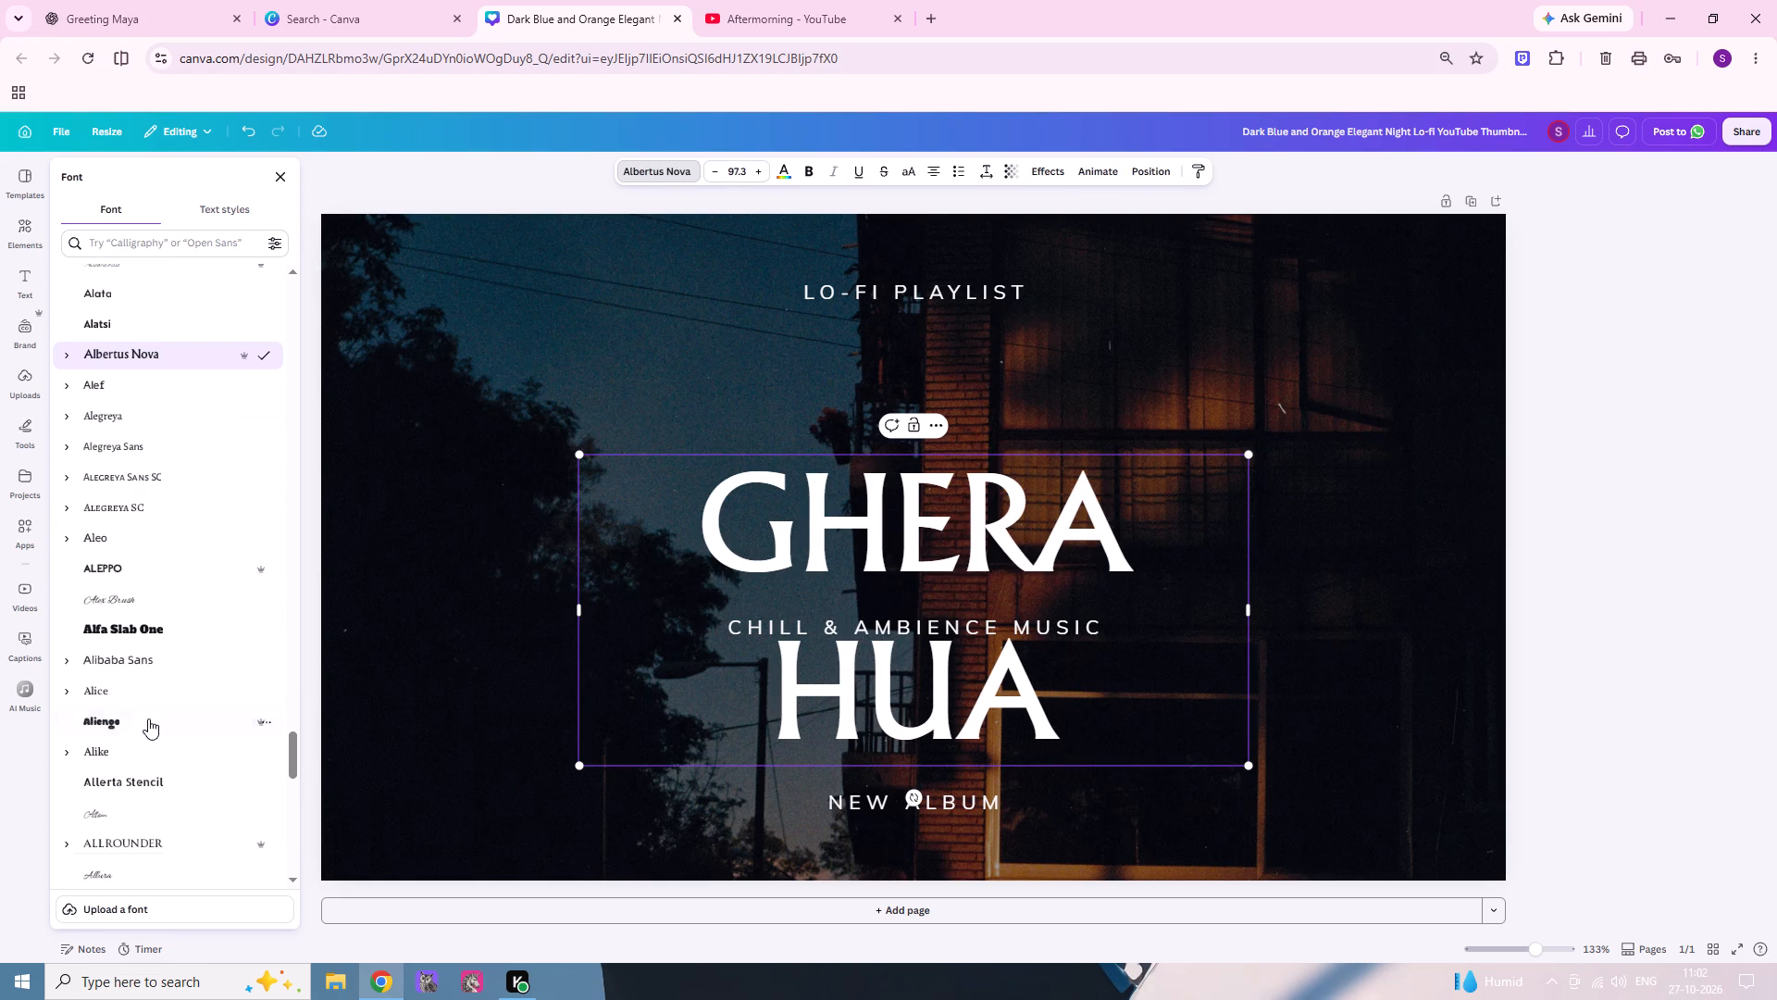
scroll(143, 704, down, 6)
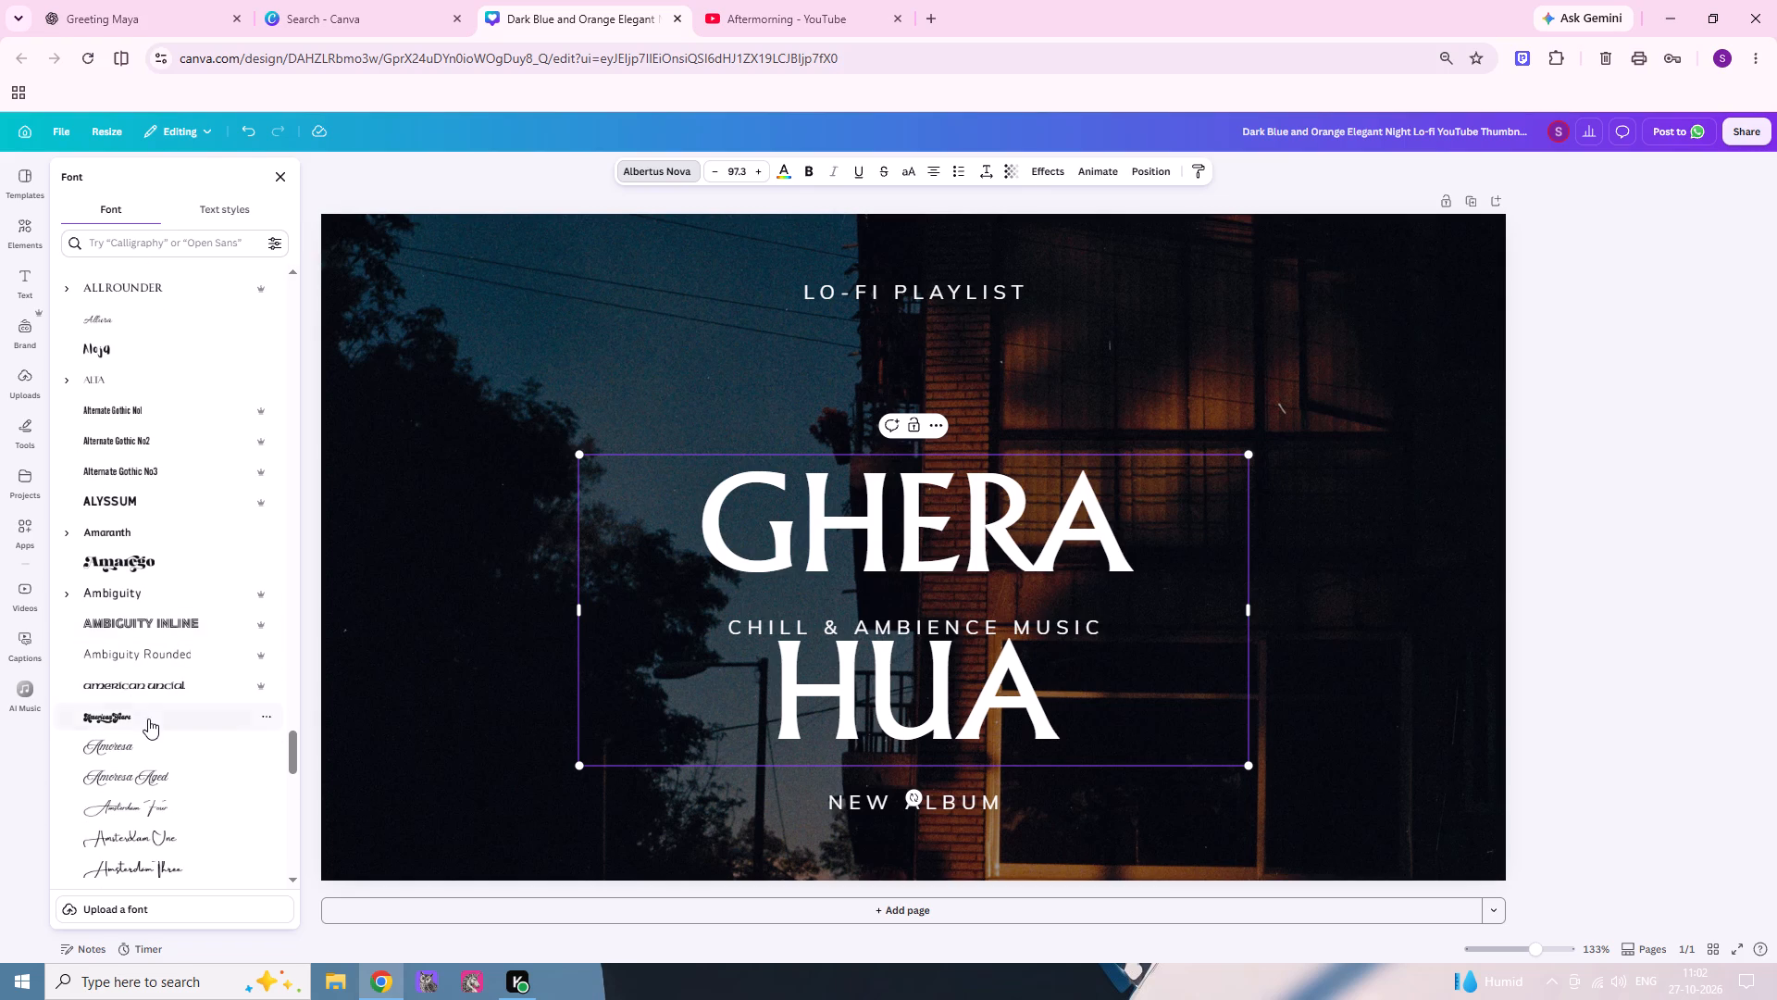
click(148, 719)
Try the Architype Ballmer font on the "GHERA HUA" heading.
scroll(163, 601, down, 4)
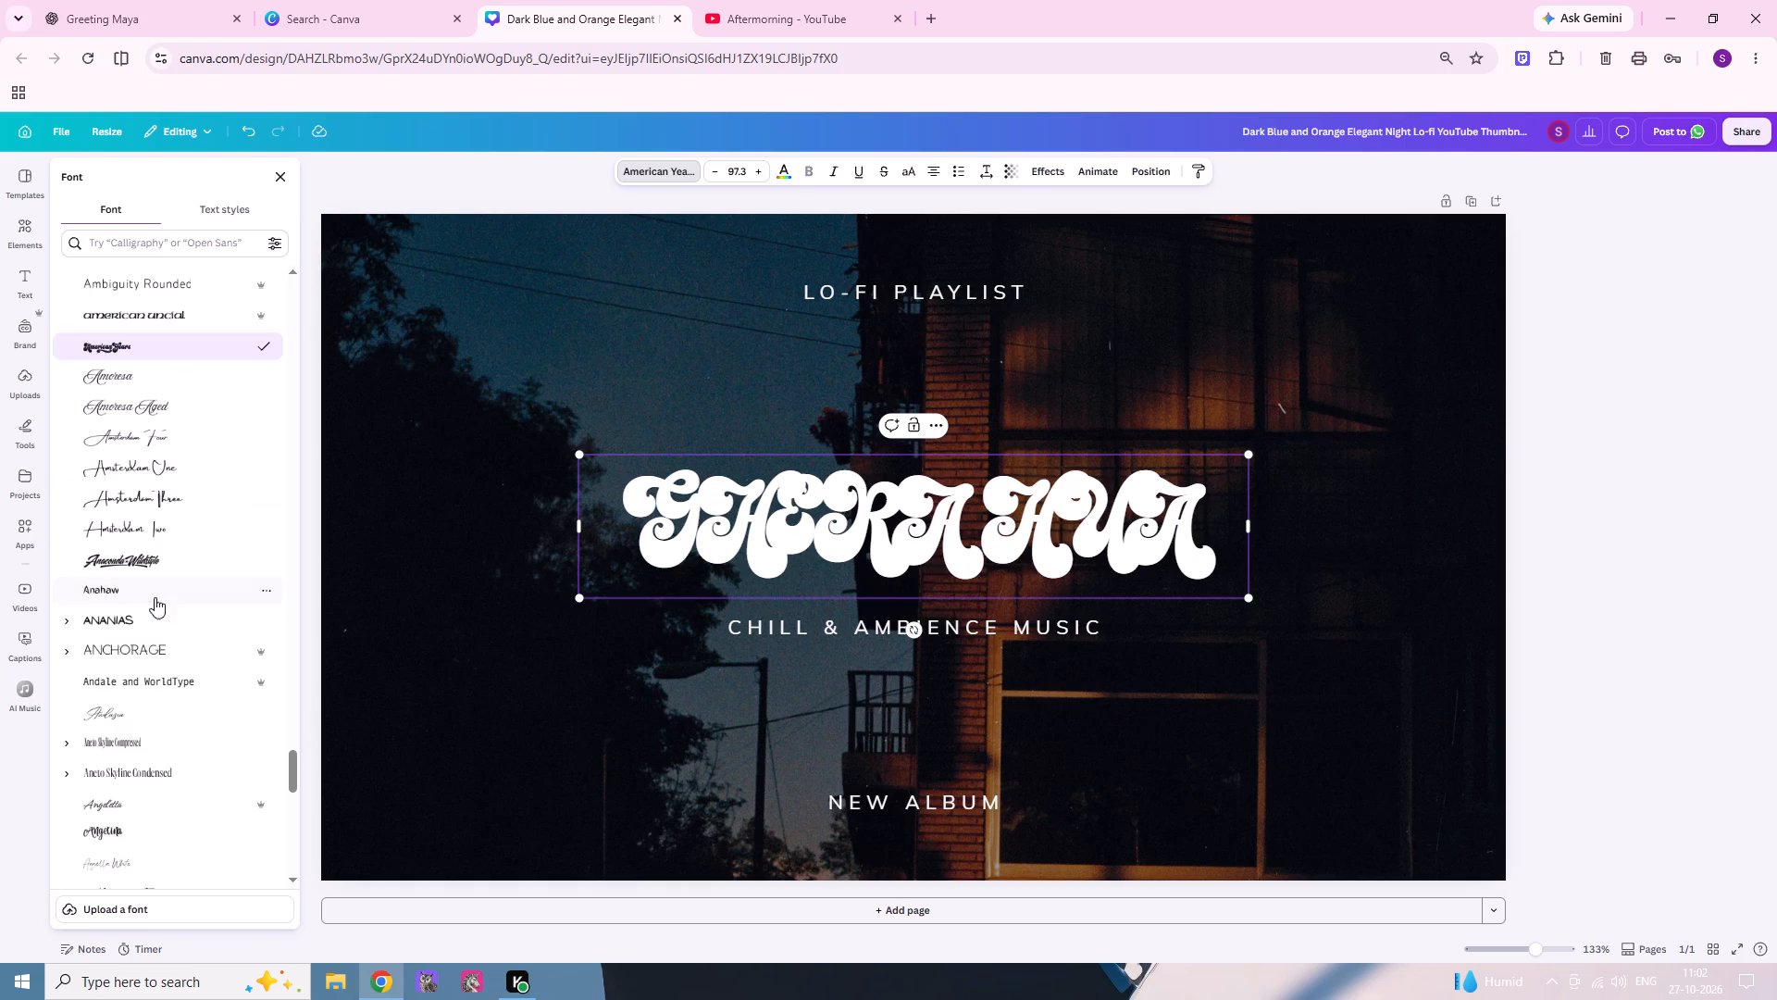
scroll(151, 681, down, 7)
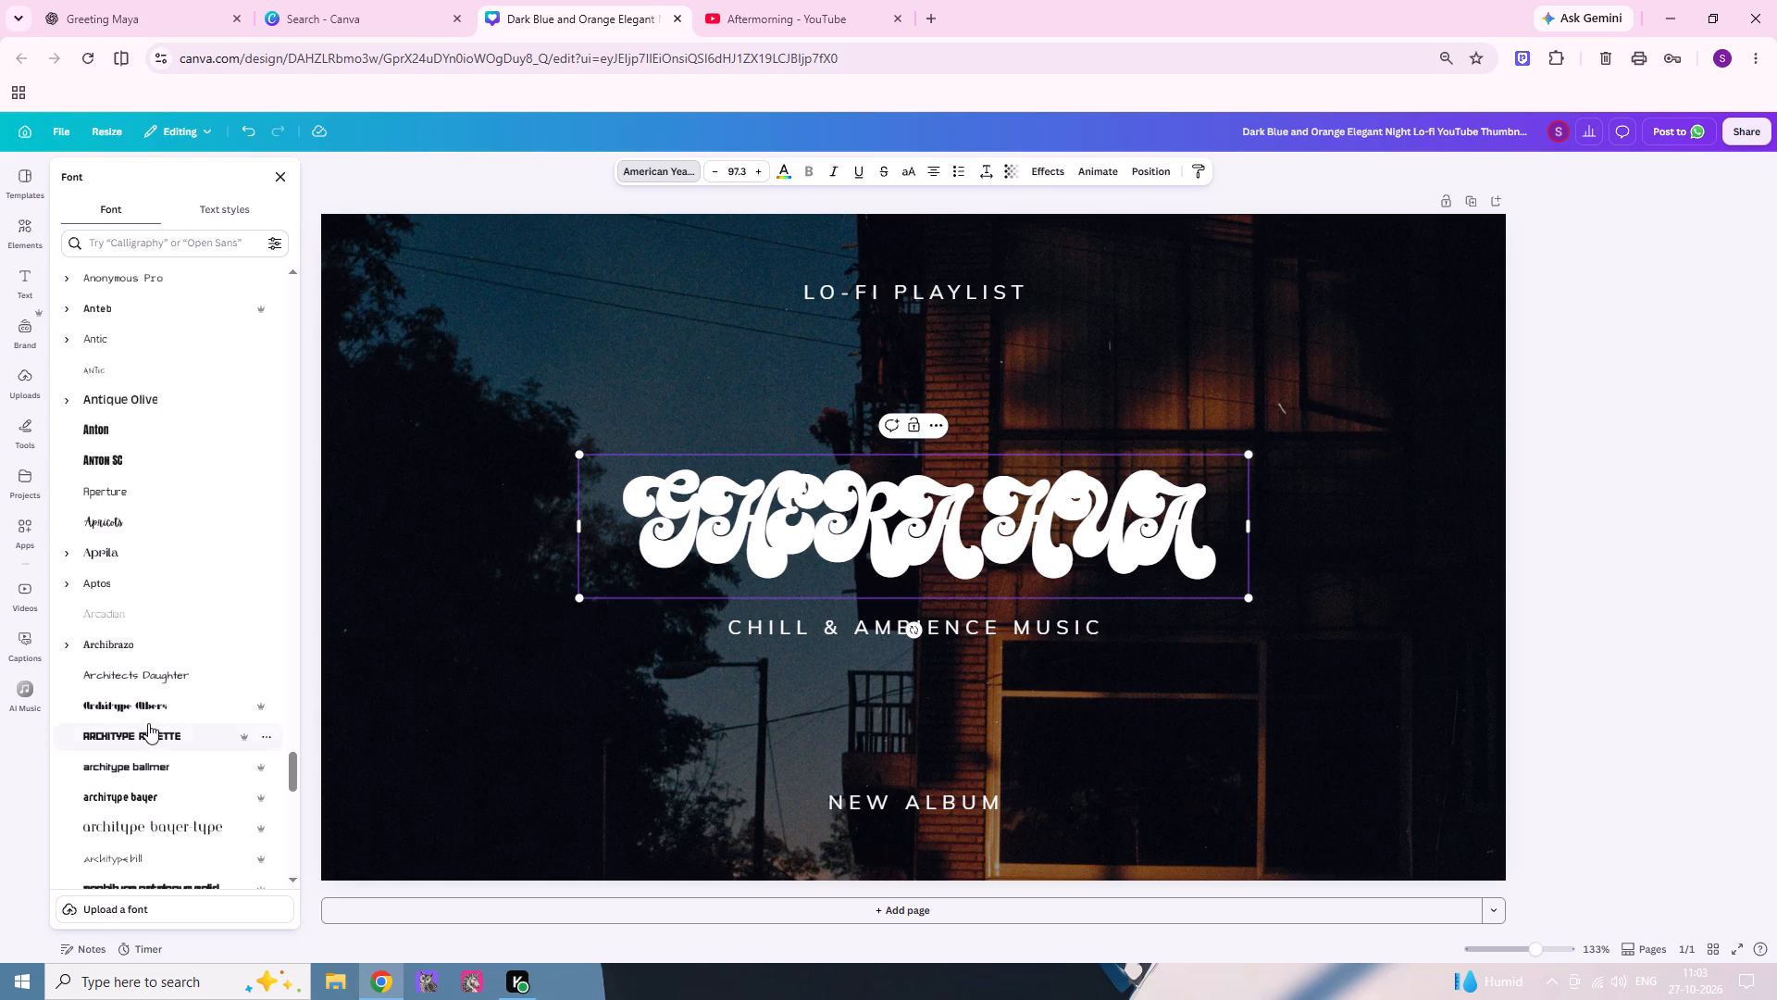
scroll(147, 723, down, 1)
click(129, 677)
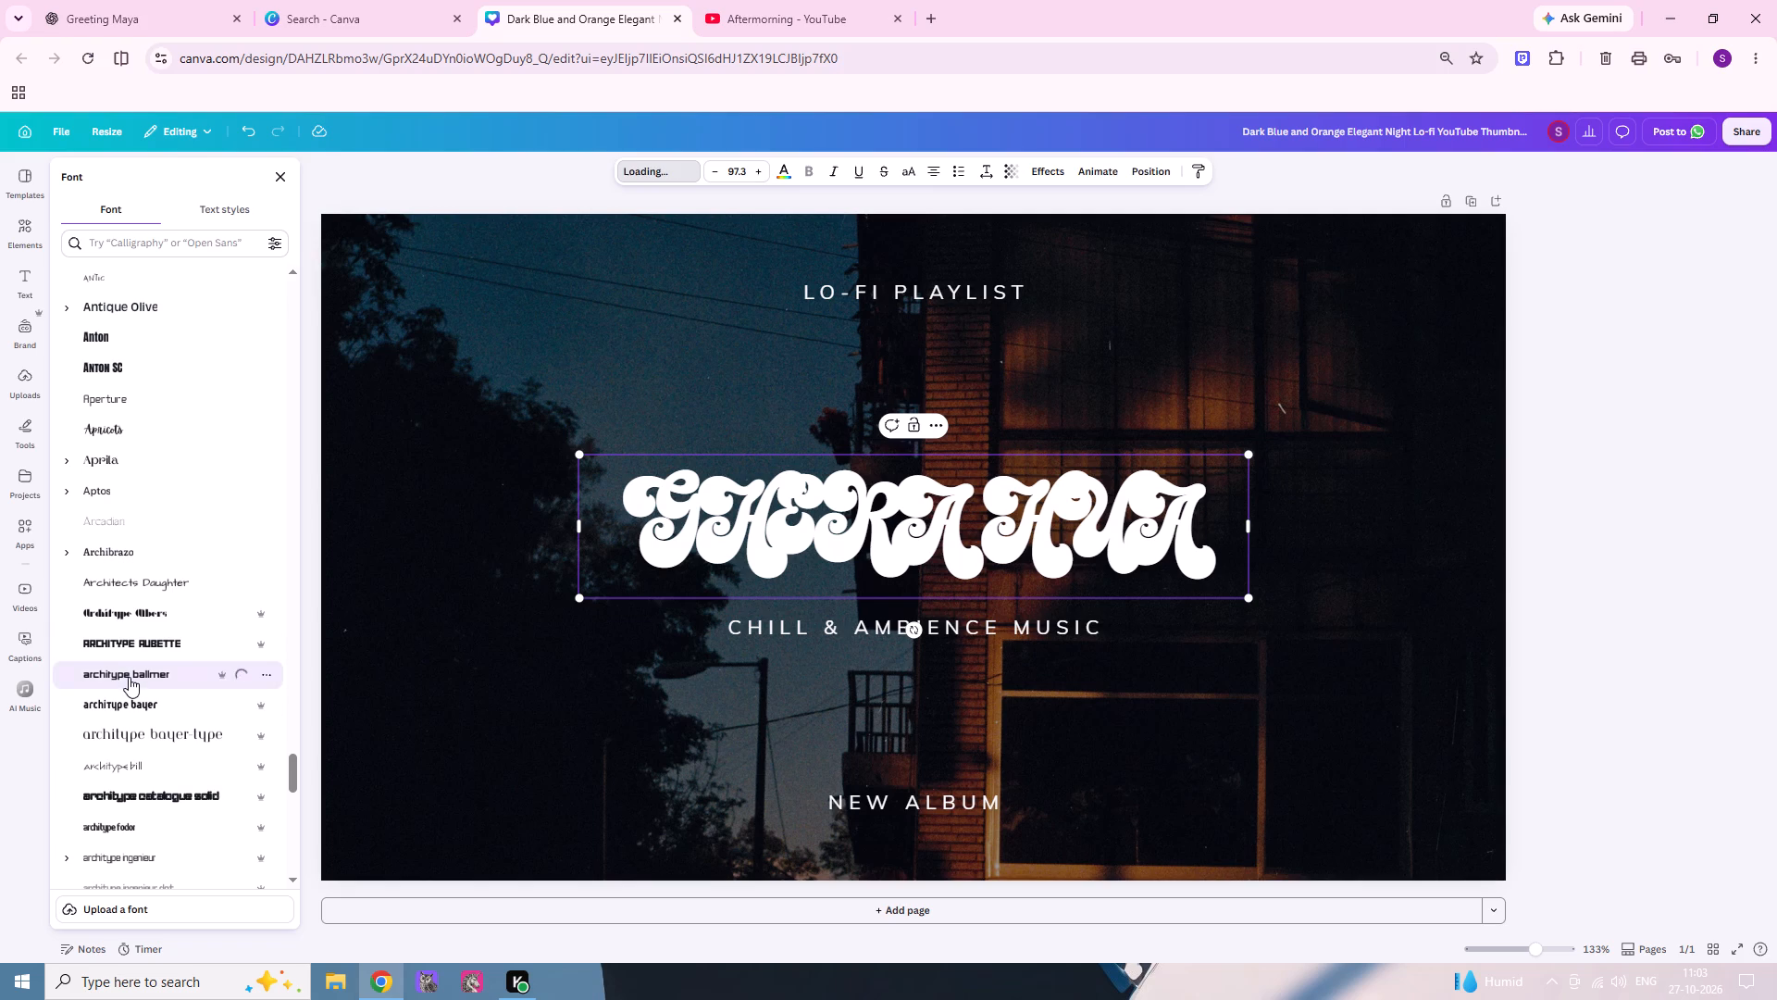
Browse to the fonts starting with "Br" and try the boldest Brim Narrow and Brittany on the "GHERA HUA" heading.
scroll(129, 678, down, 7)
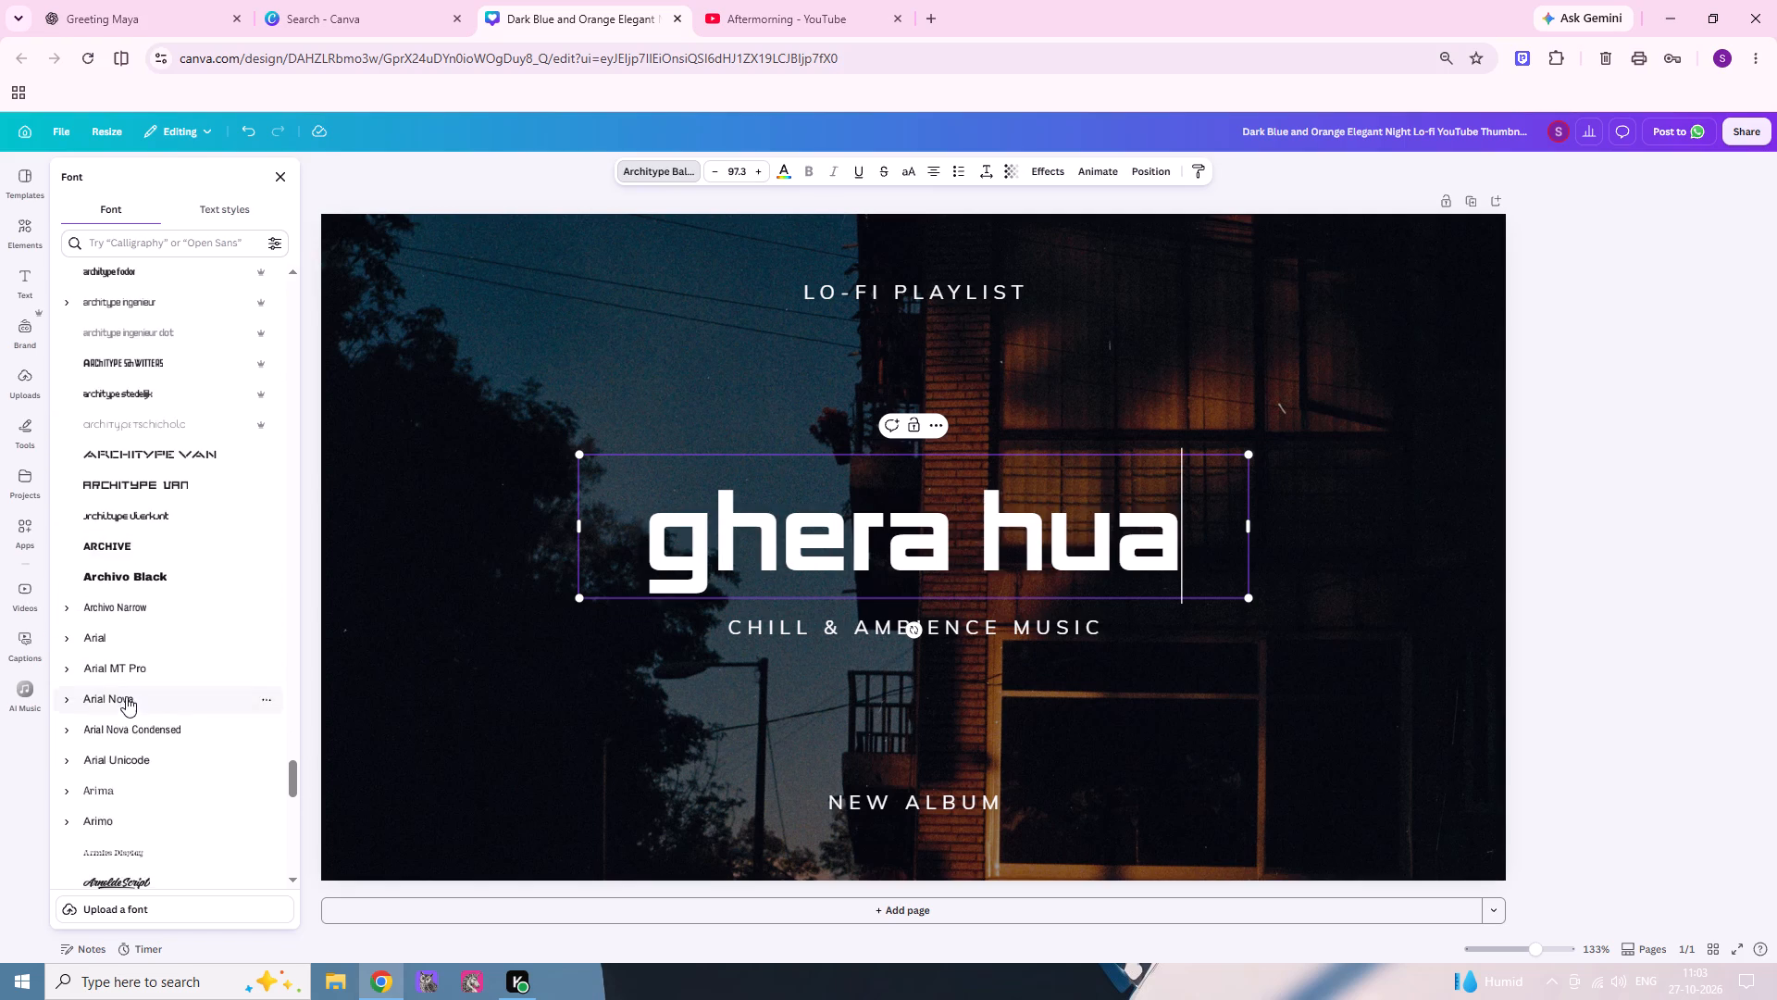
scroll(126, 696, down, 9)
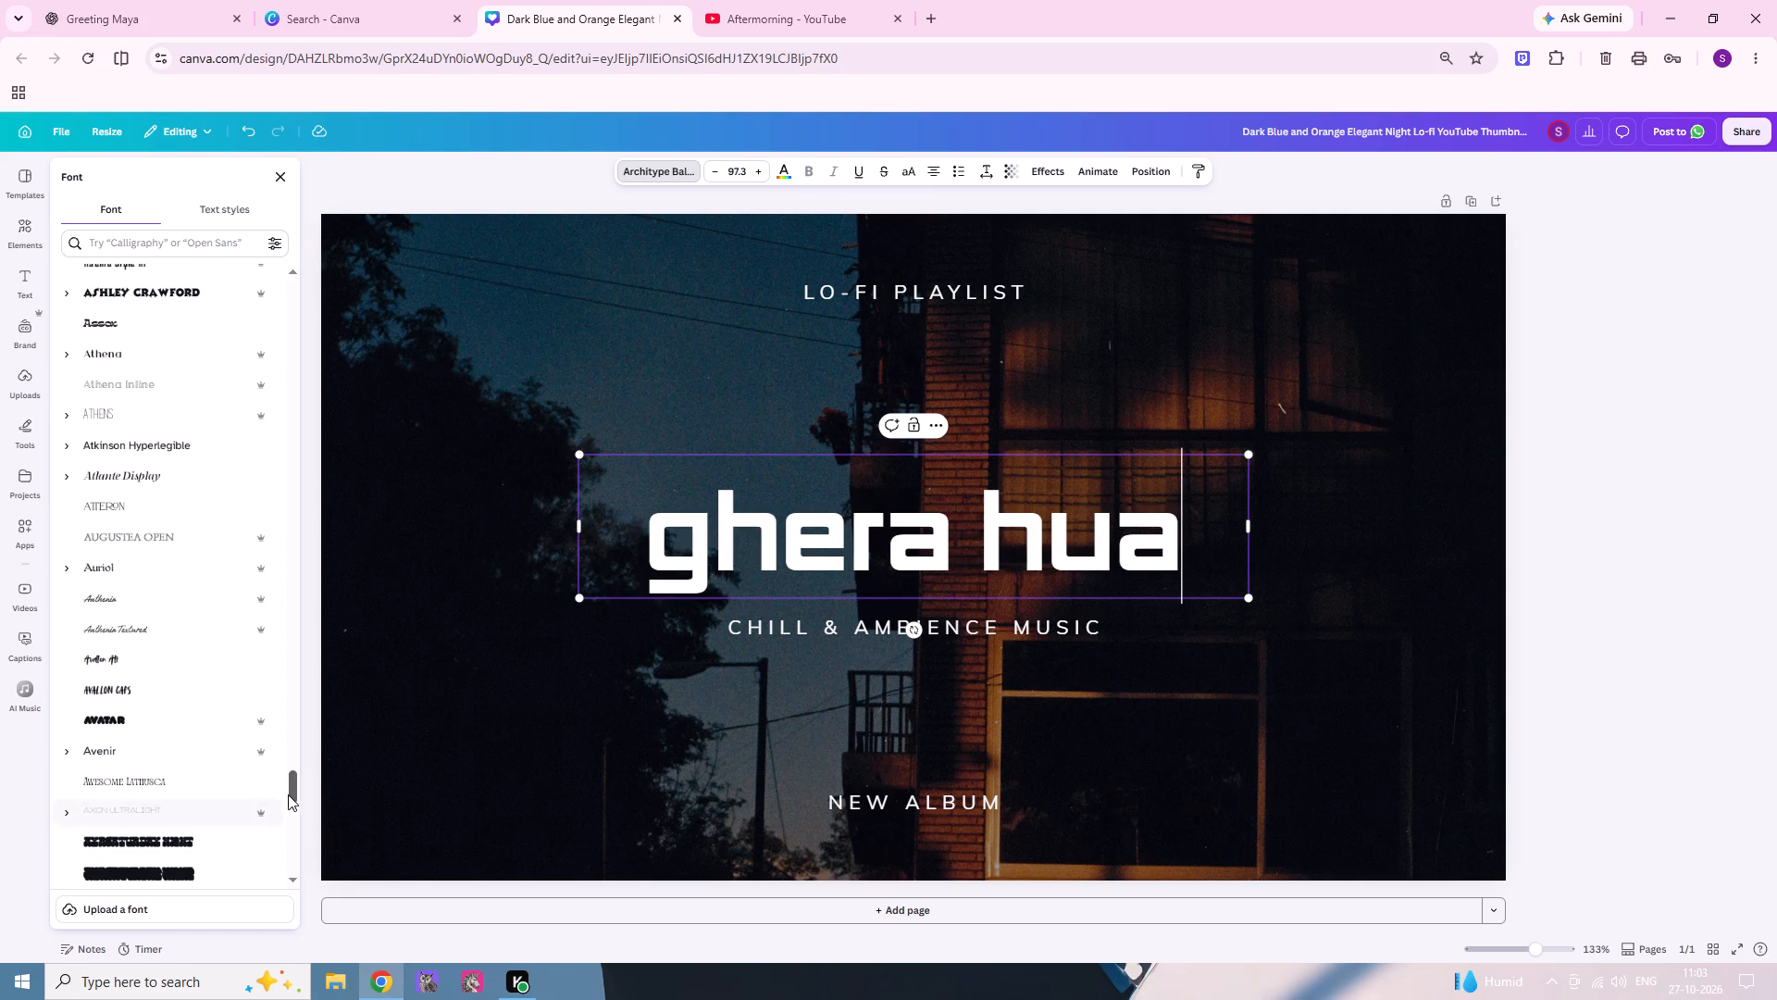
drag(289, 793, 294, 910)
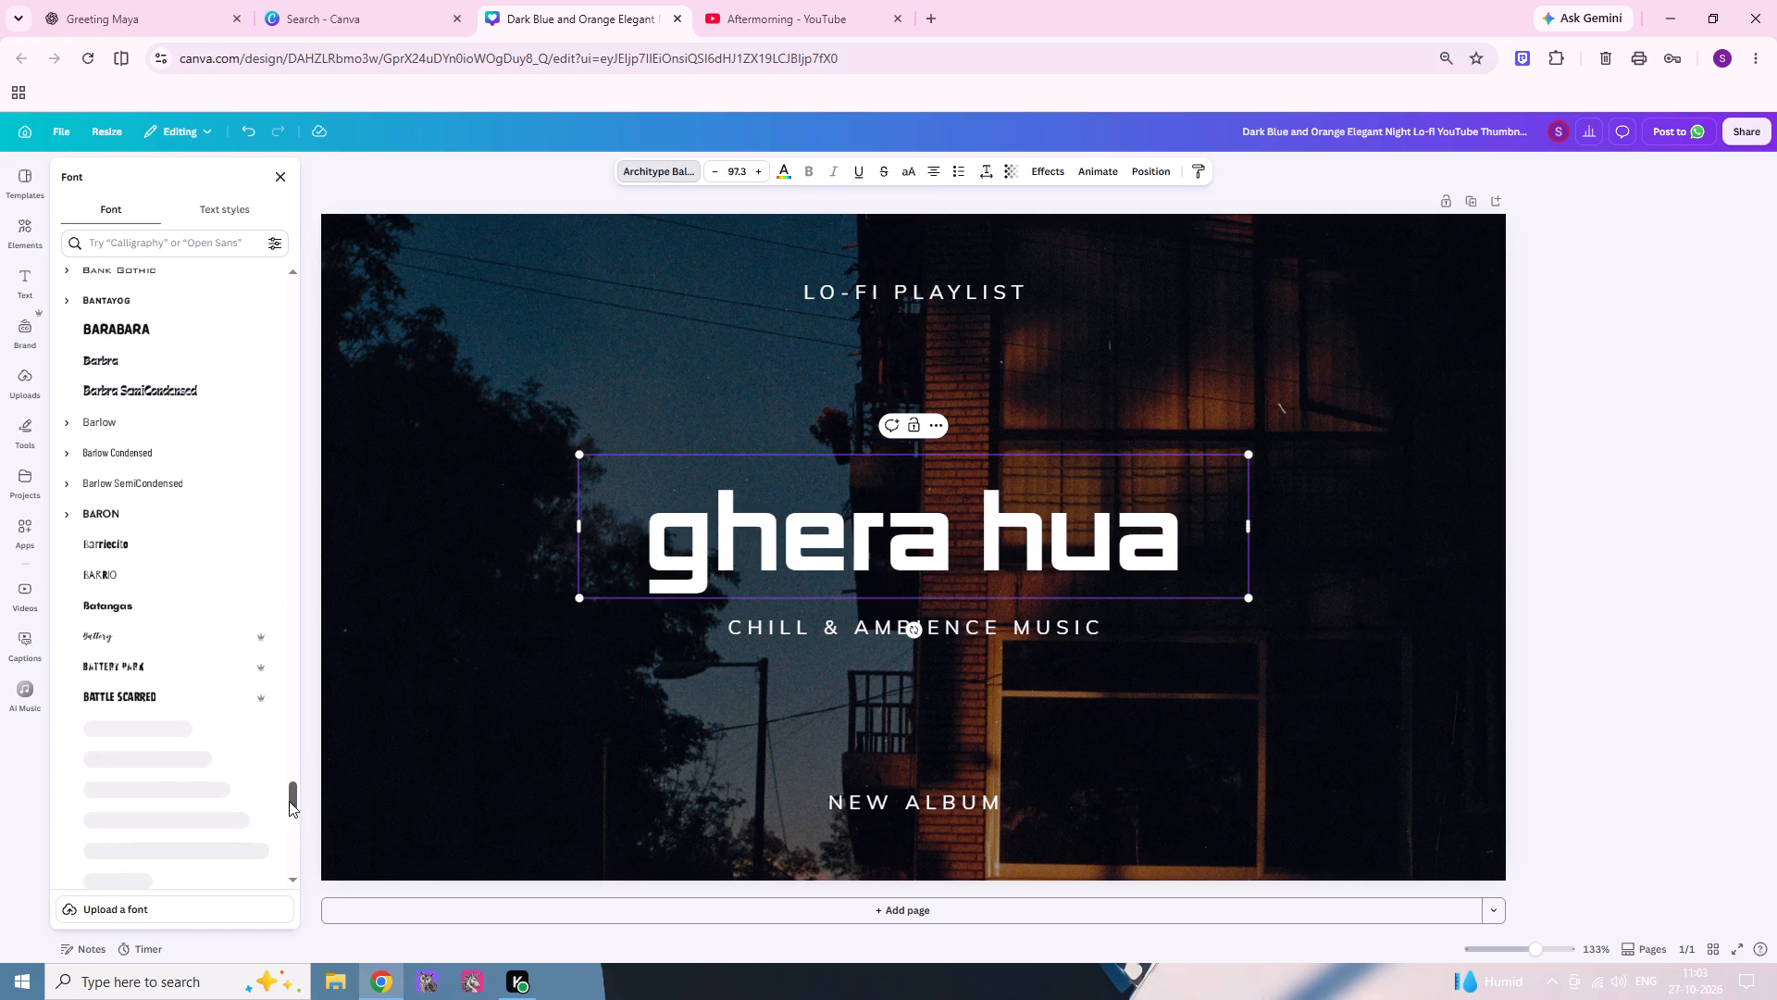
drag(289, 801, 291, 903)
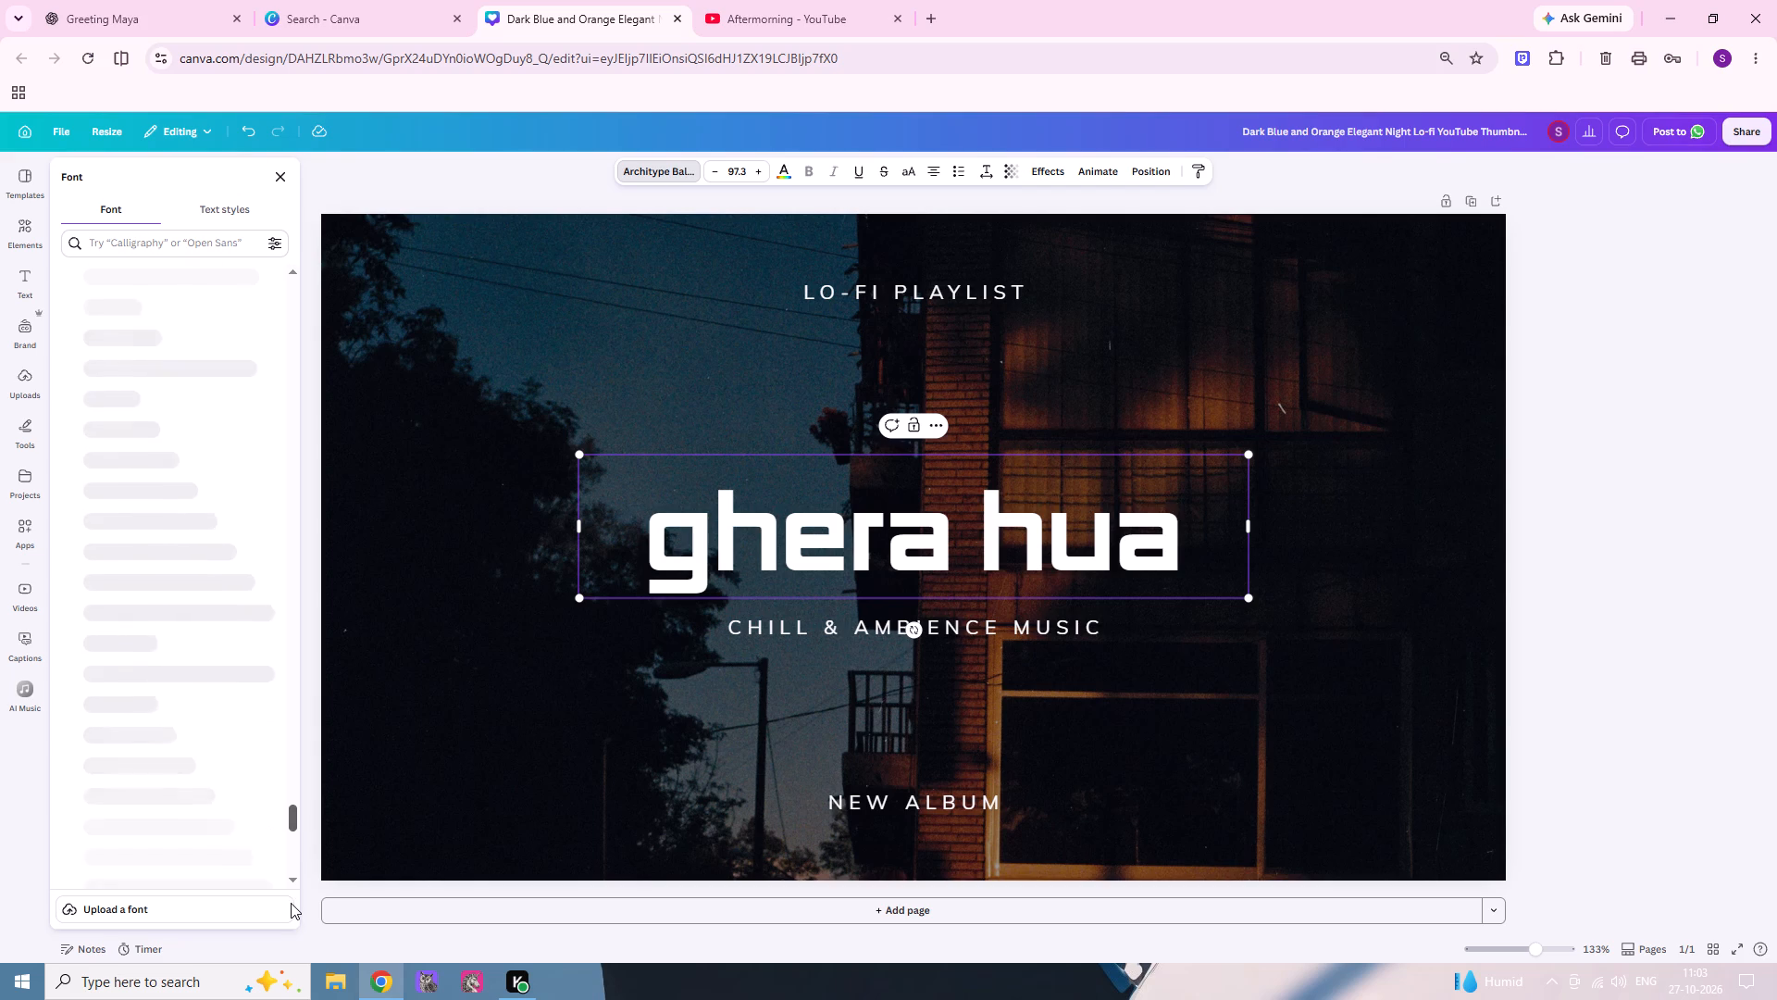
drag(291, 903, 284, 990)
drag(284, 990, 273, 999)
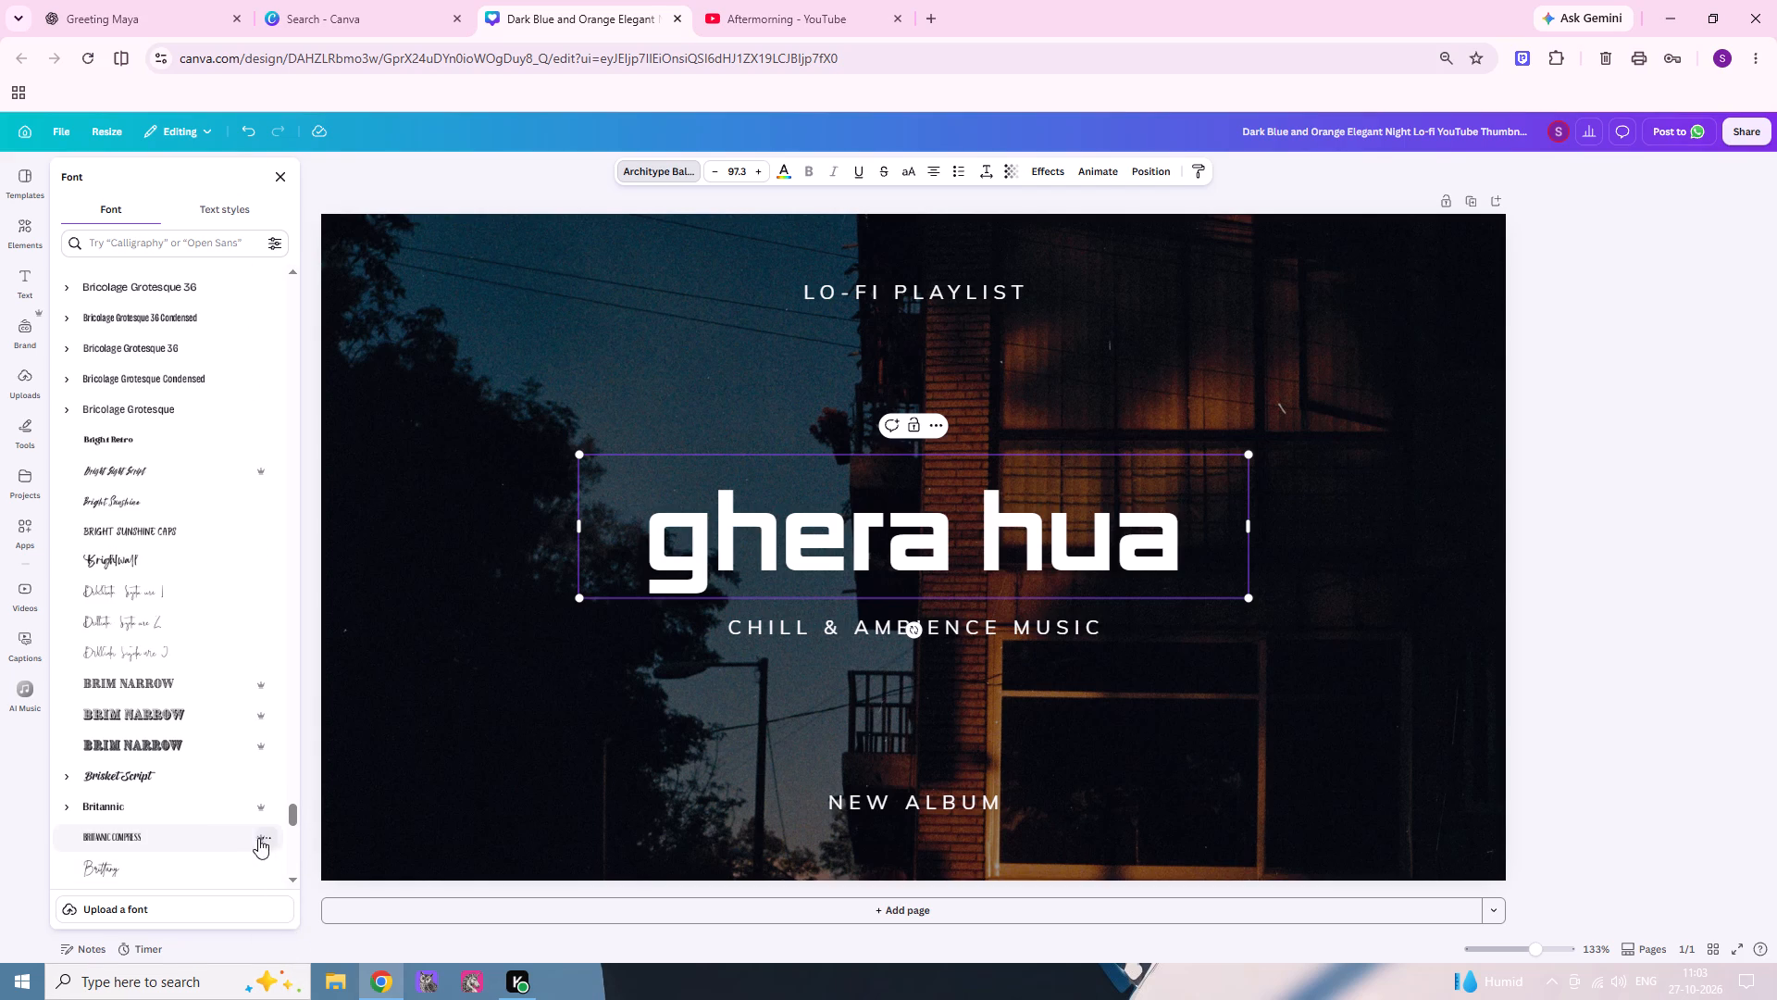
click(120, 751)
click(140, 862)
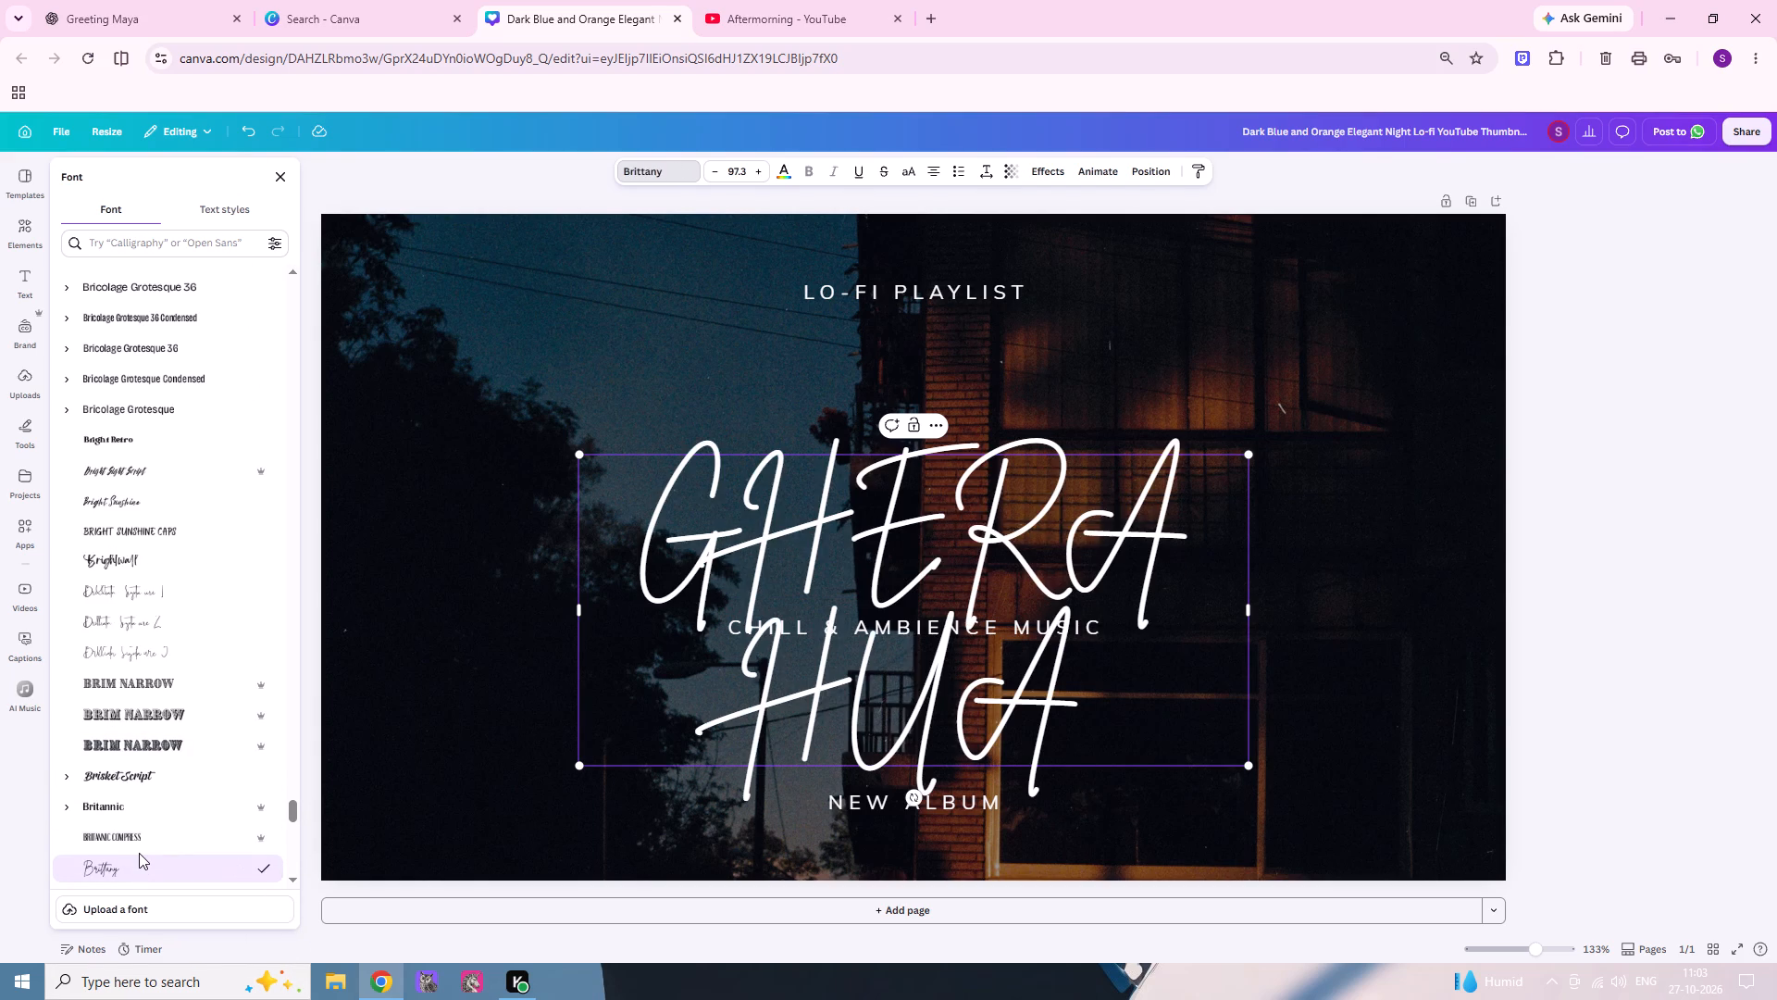
Change the "GHERA HUA" heading to the bold font listed between Broadway Engraved and Brosign Brush.
scroll(139, 852, down, 3)
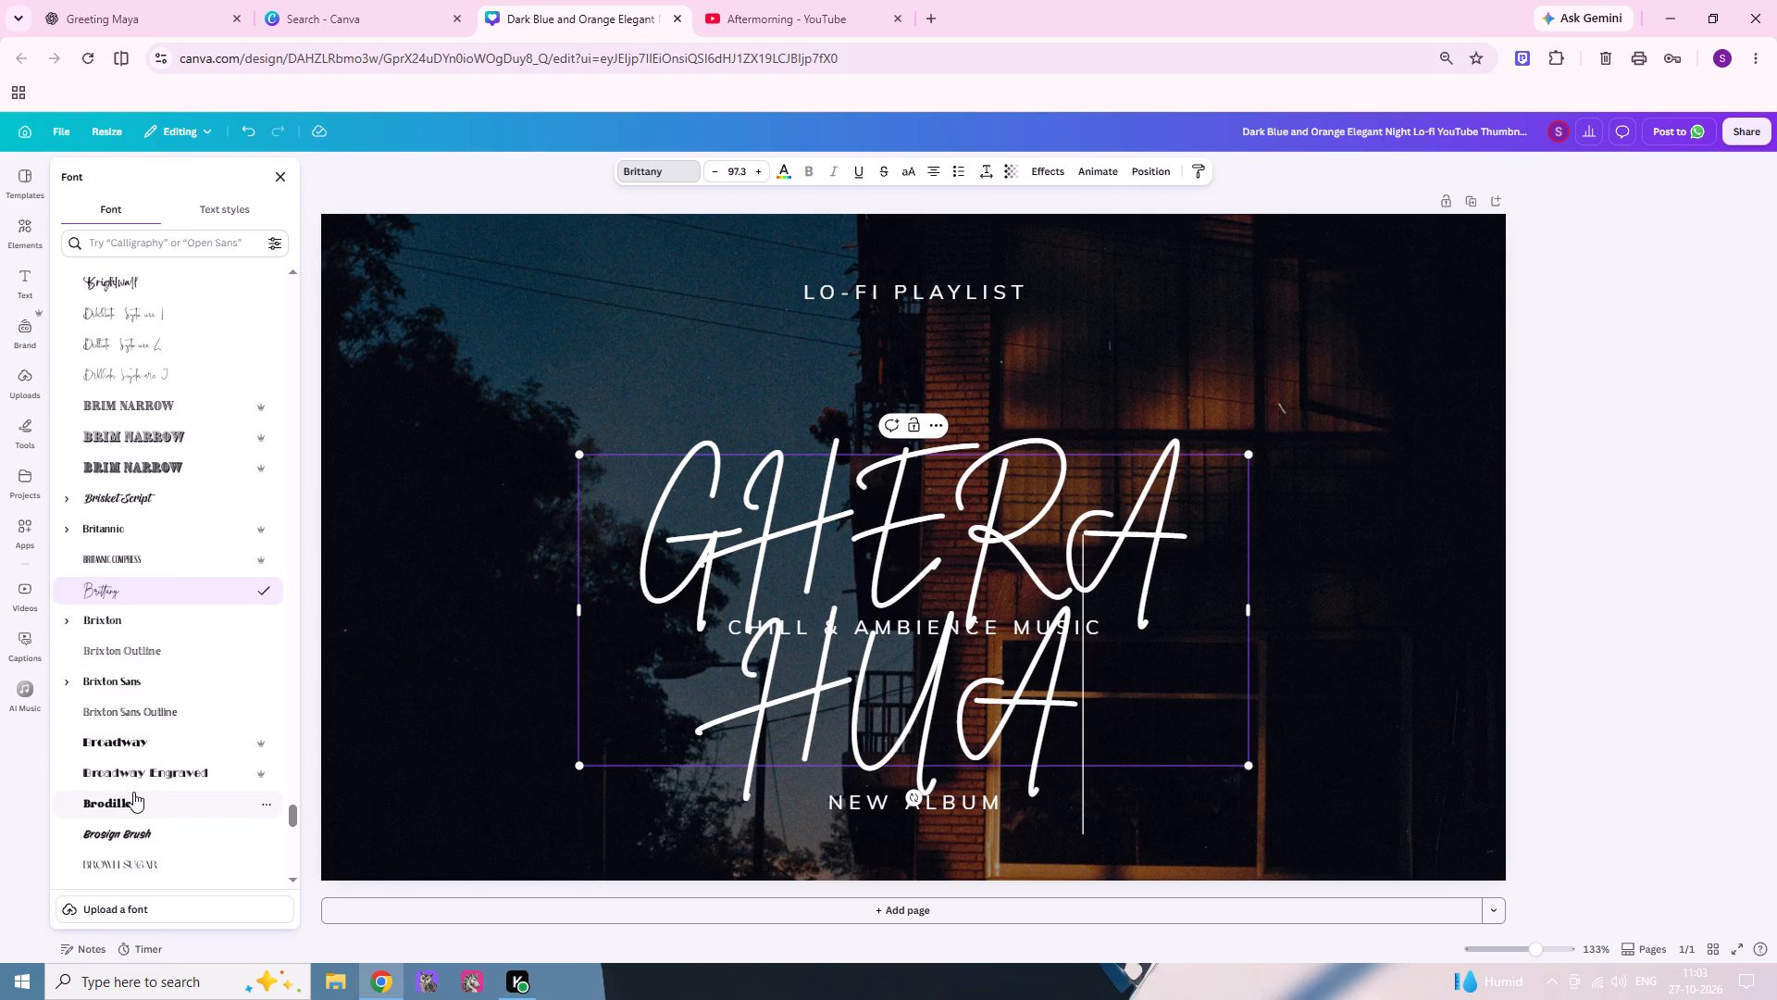
click(130, 805)
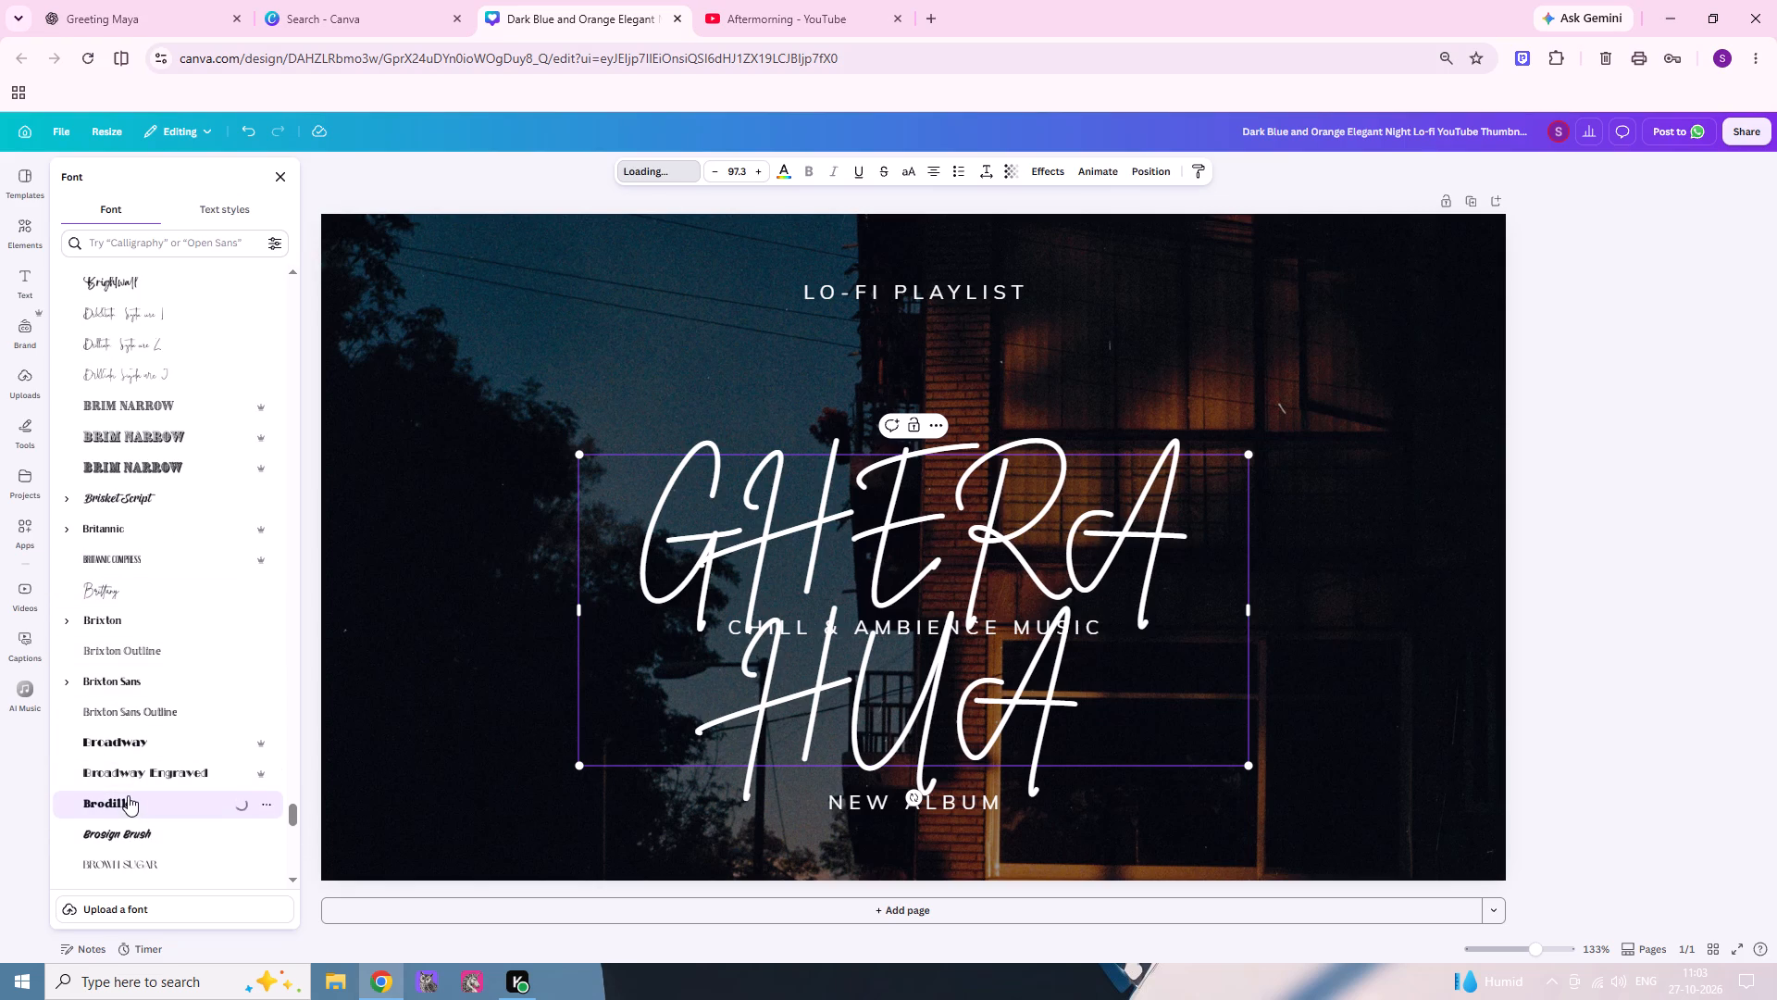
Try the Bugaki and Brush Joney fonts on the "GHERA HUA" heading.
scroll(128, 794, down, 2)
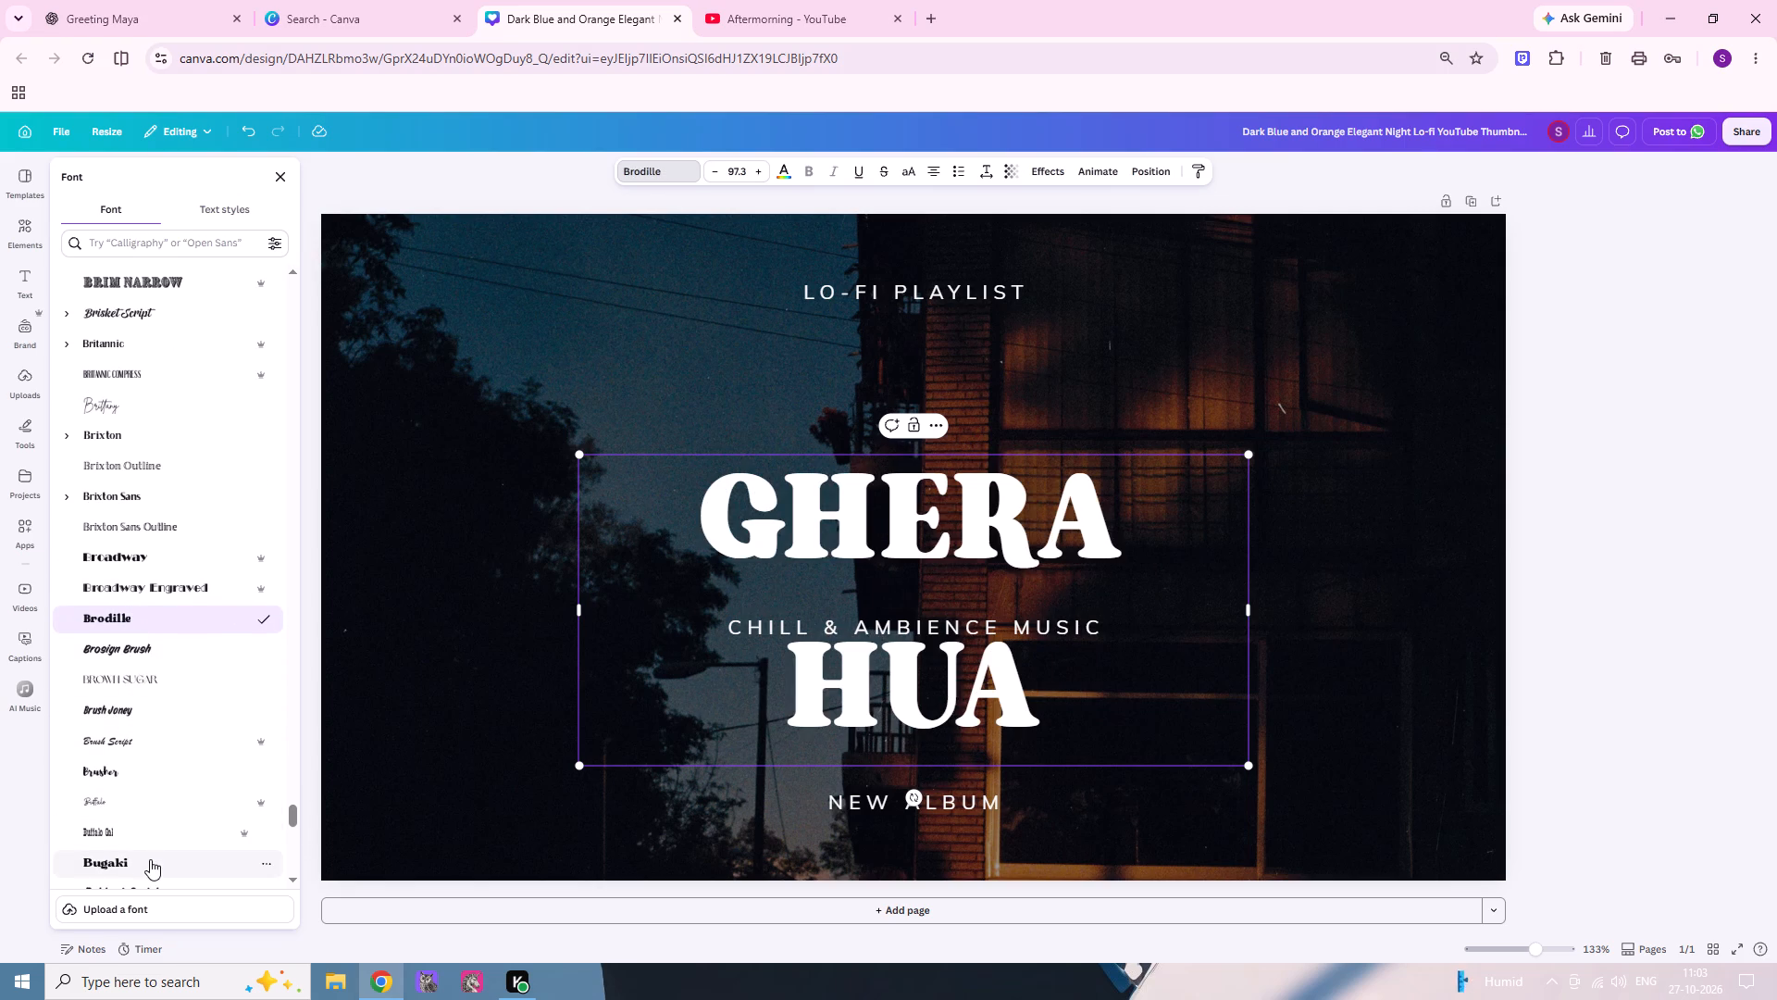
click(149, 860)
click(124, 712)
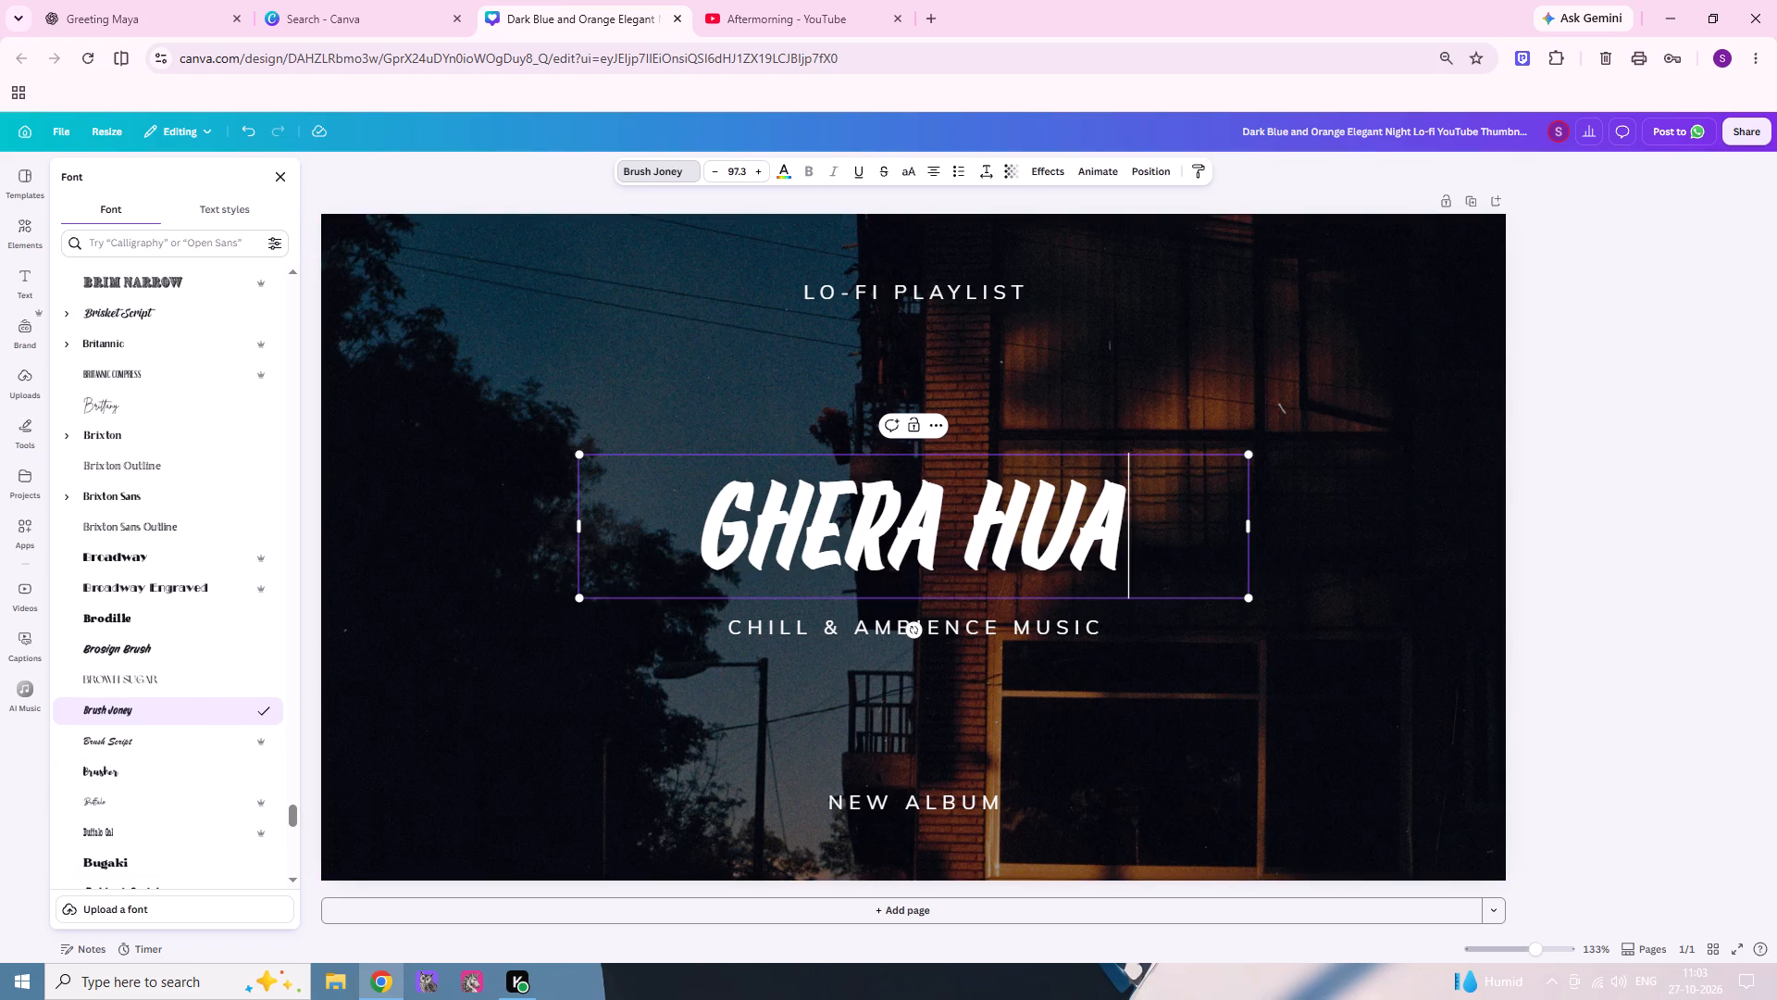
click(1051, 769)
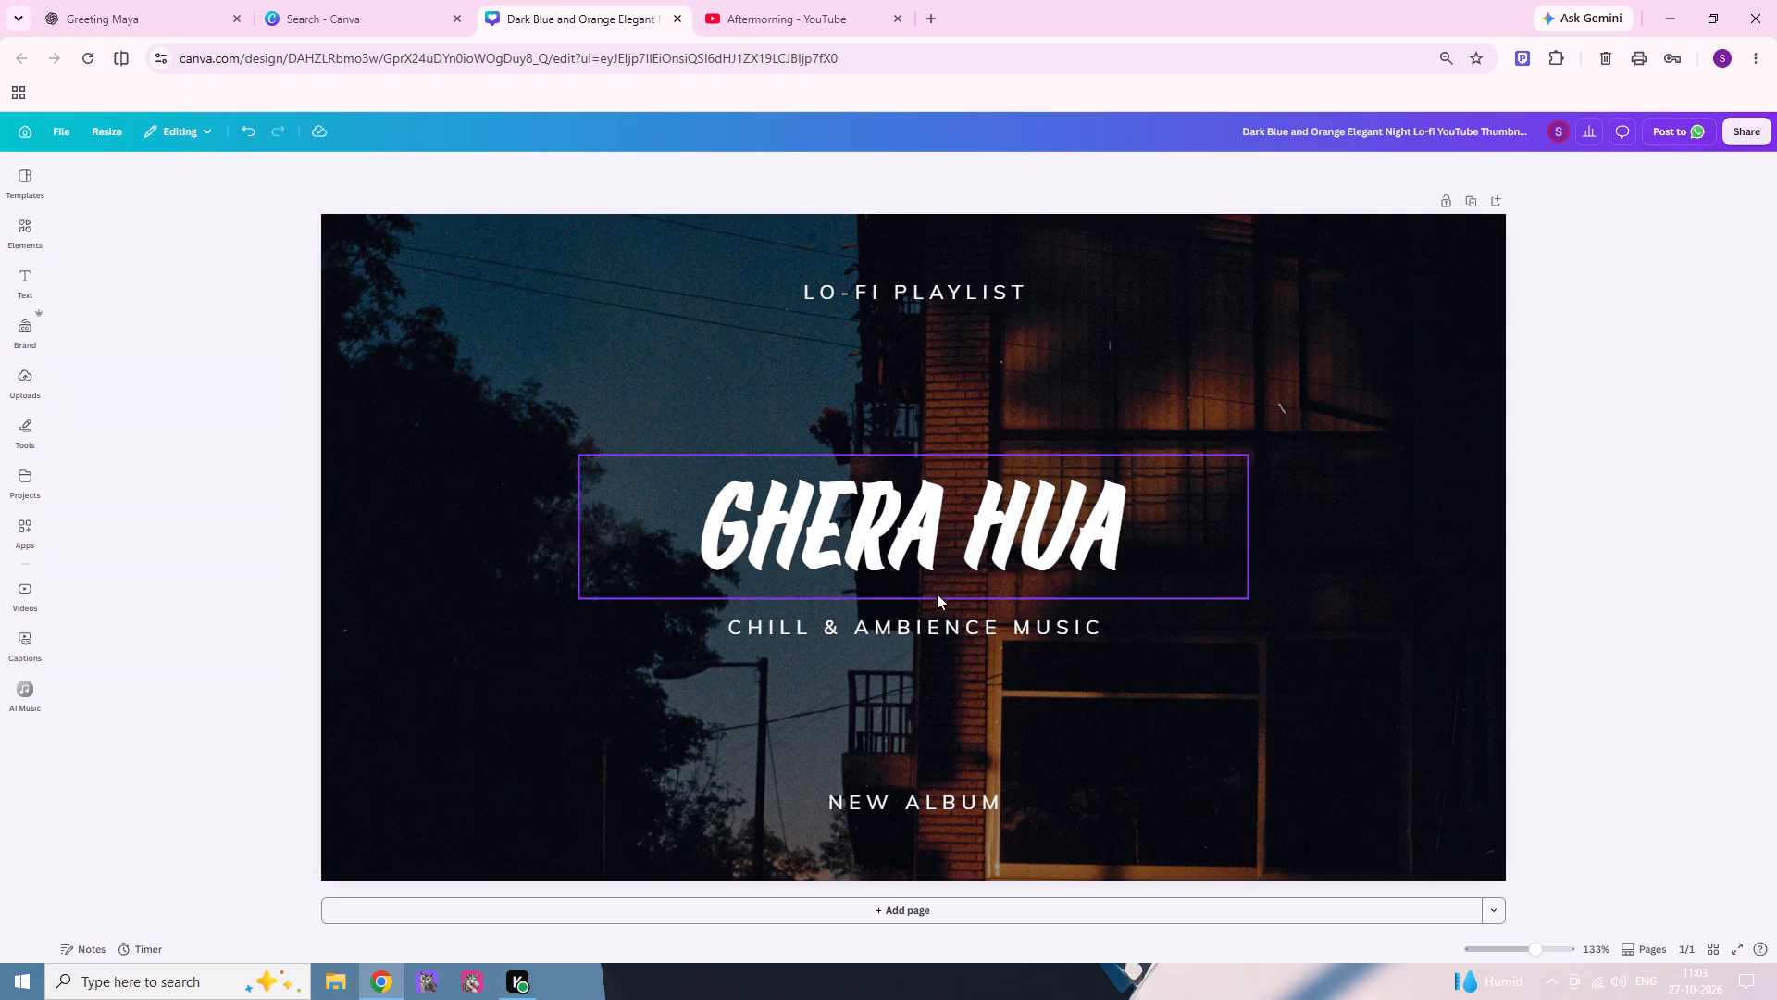
Move the "GHERA HUA" heading from the centre into the left half of the thumbnail.
drag(937, 592, 613, 593)
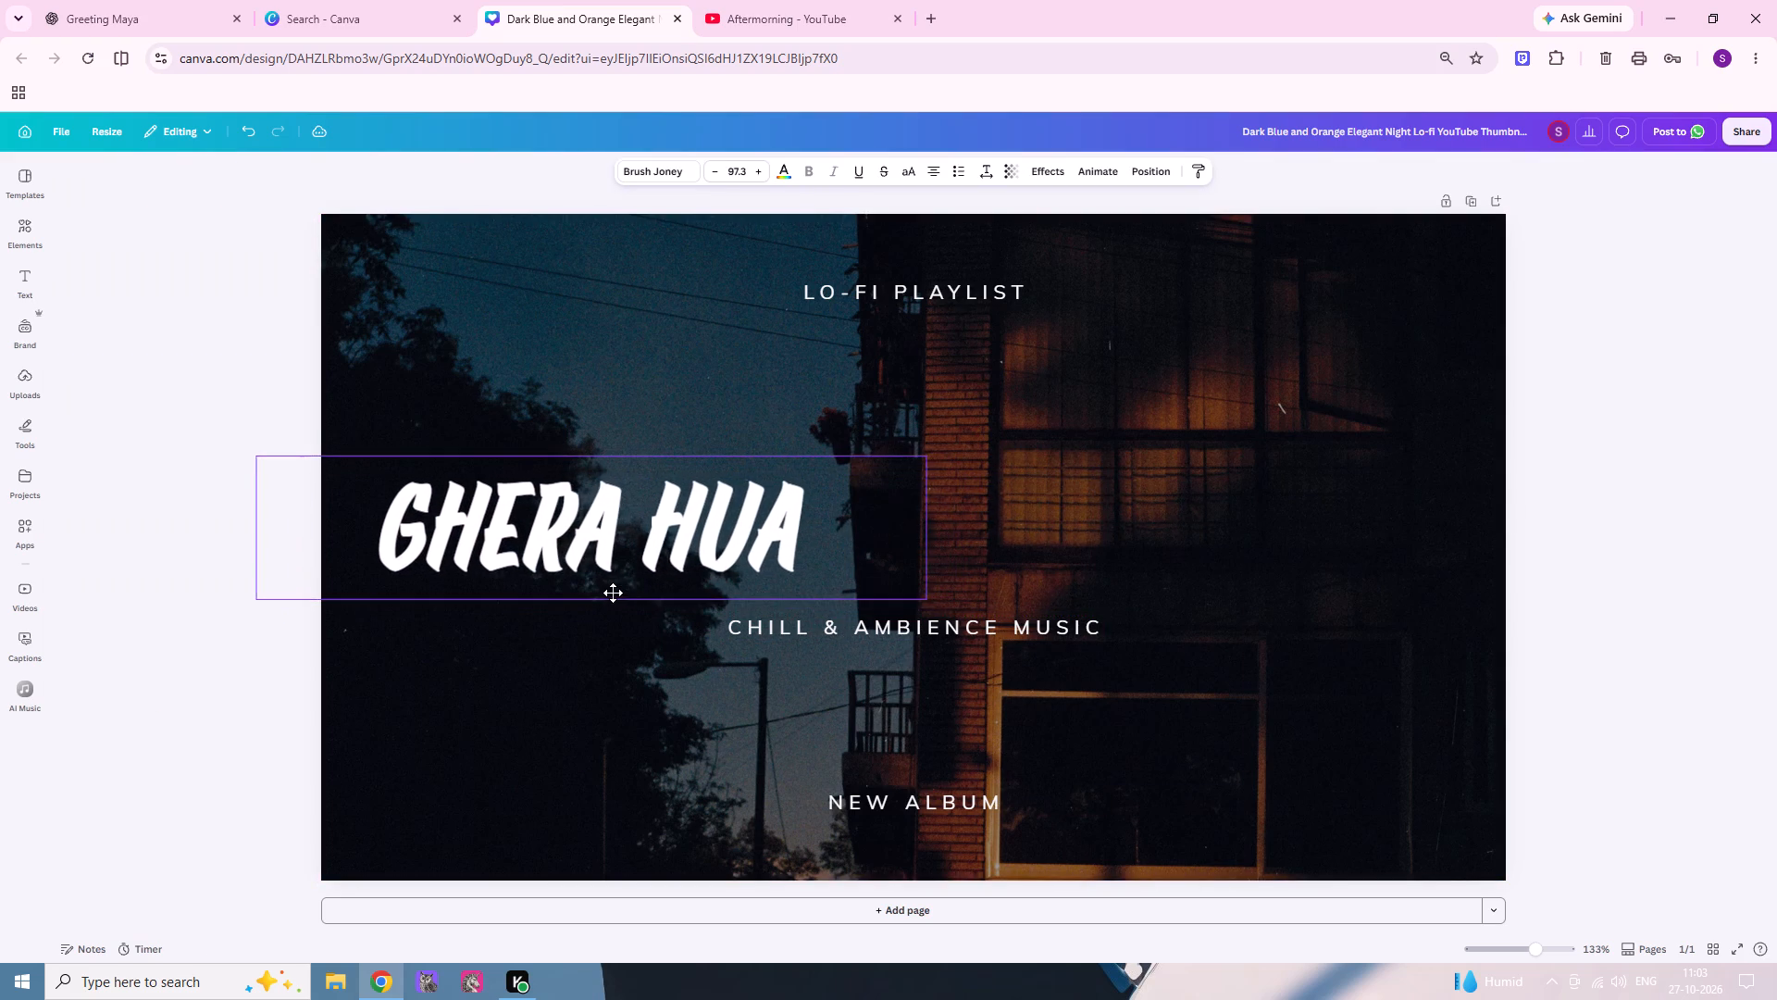
drag(613, 593, 604, 581)
Switch to YouTube, open Aftermorning's "Gehra Hua Mashup 2026" video and examine its opening title text, pausing playback on it.
click(810, 0)
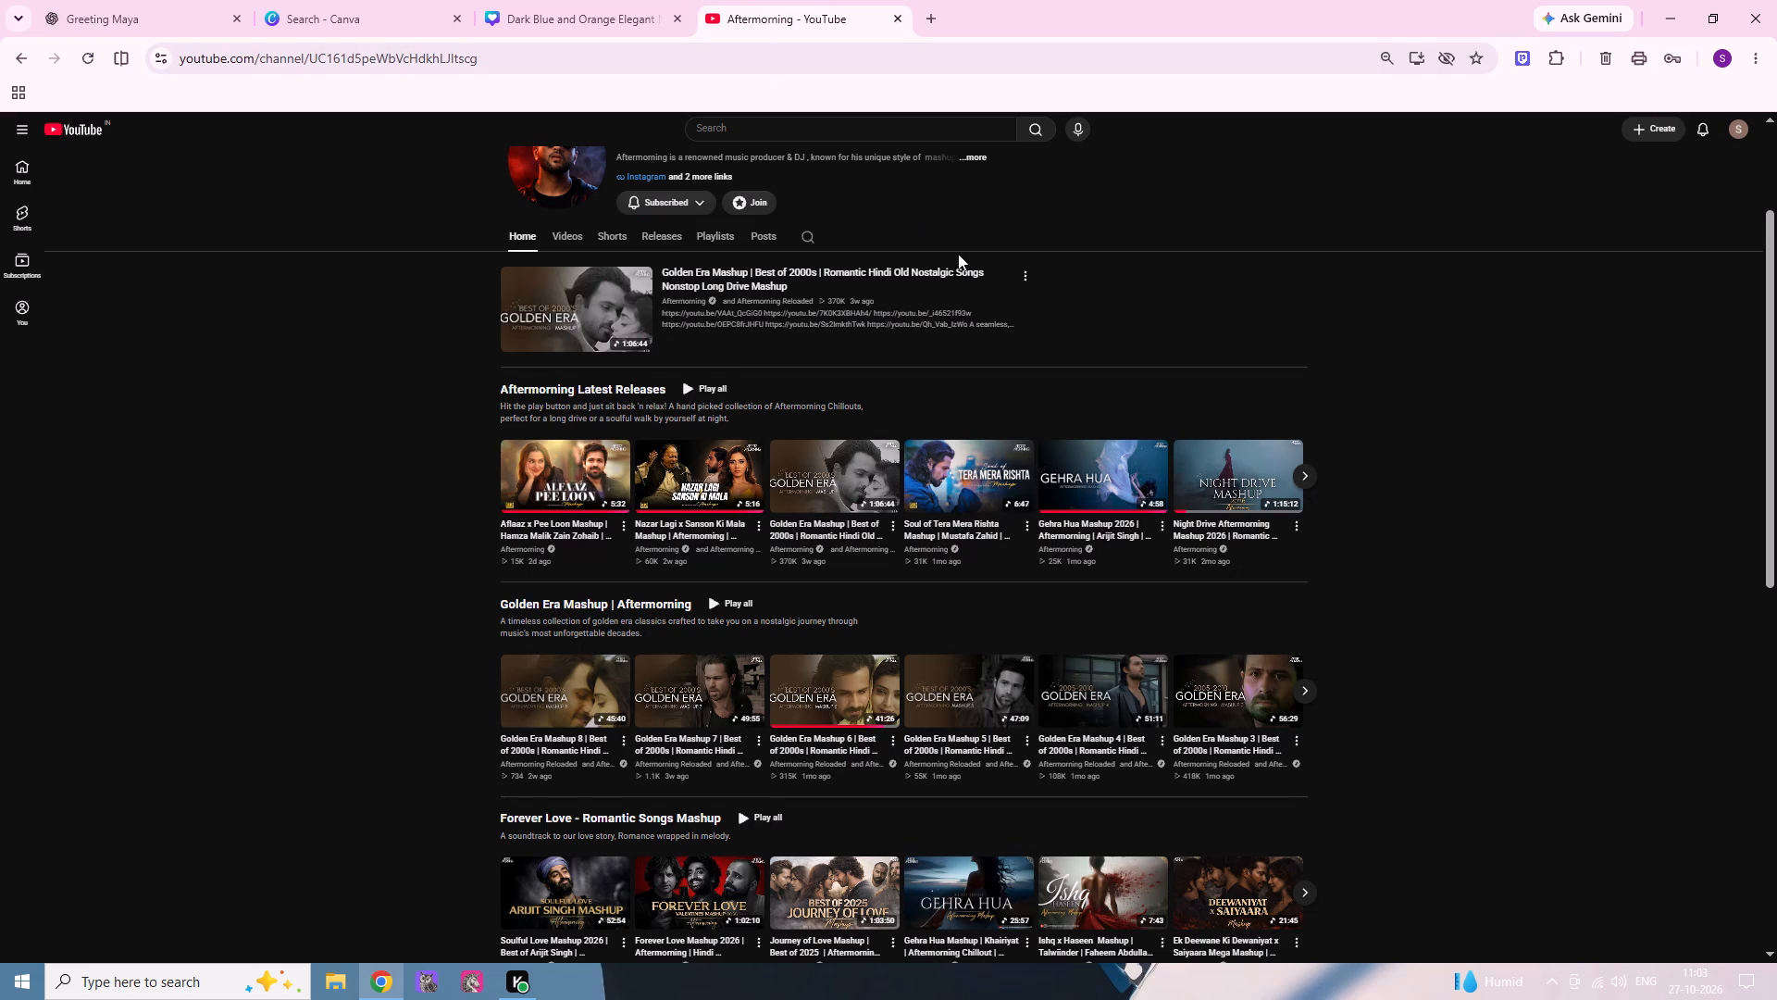
click(1076, 488)
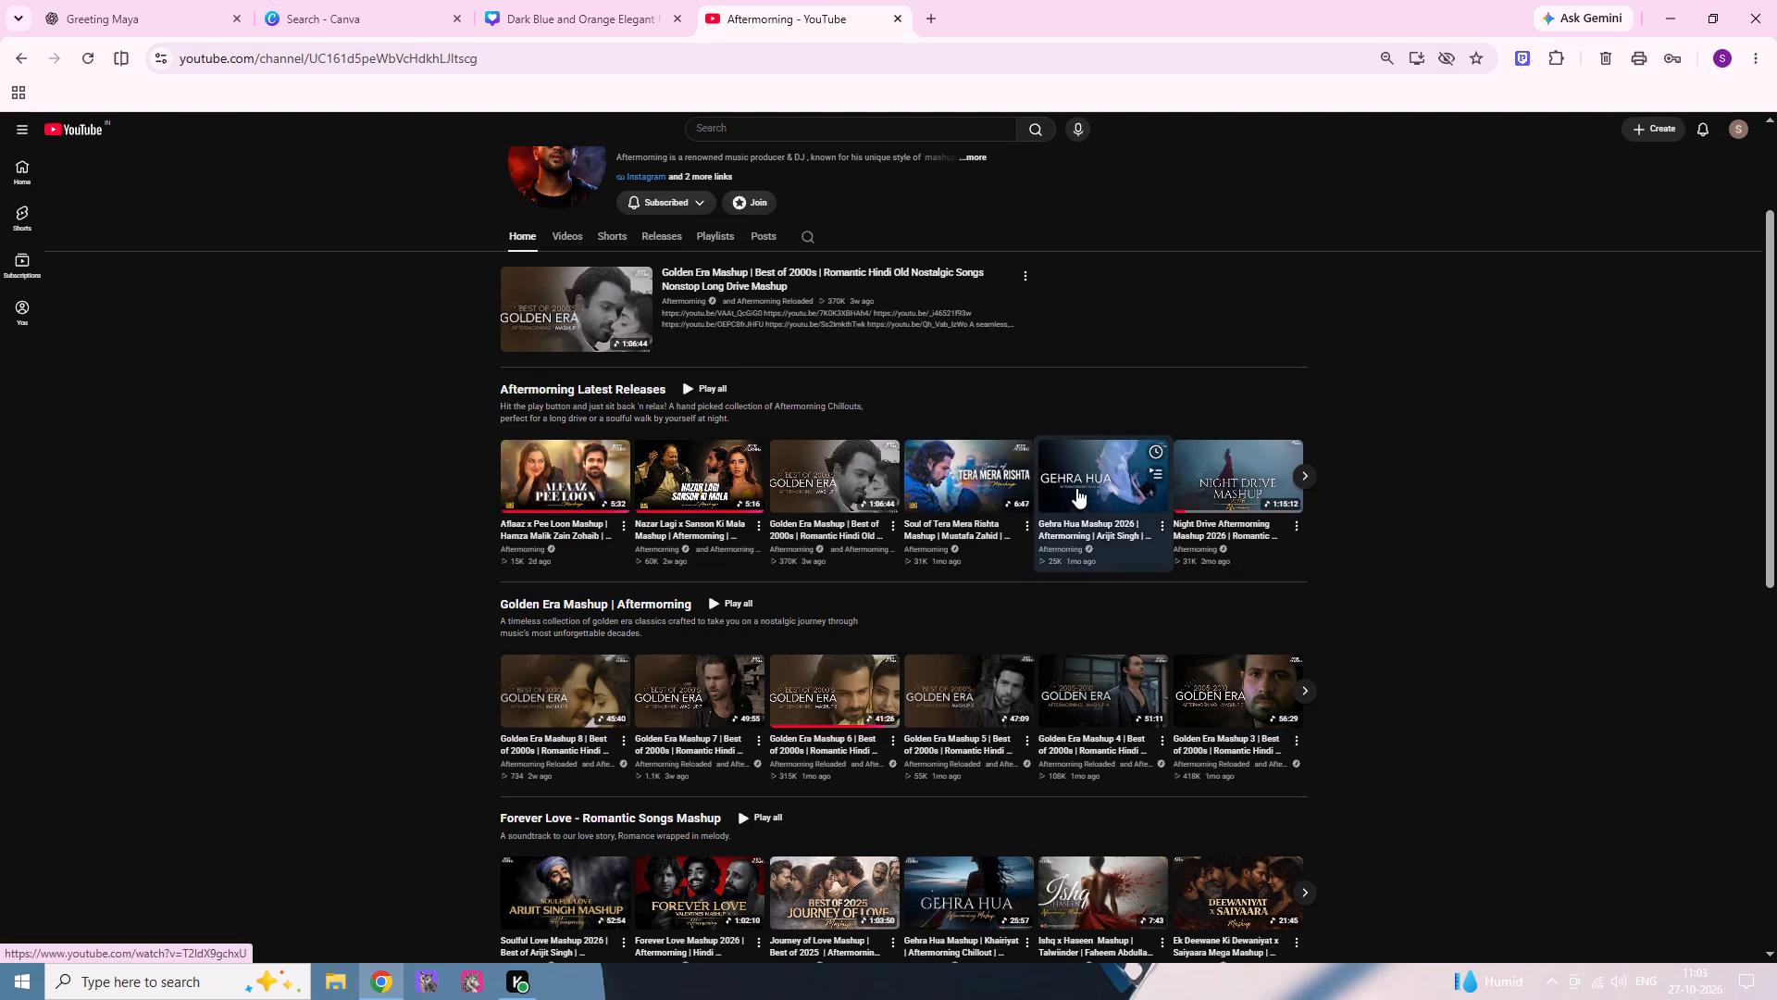
key(space)
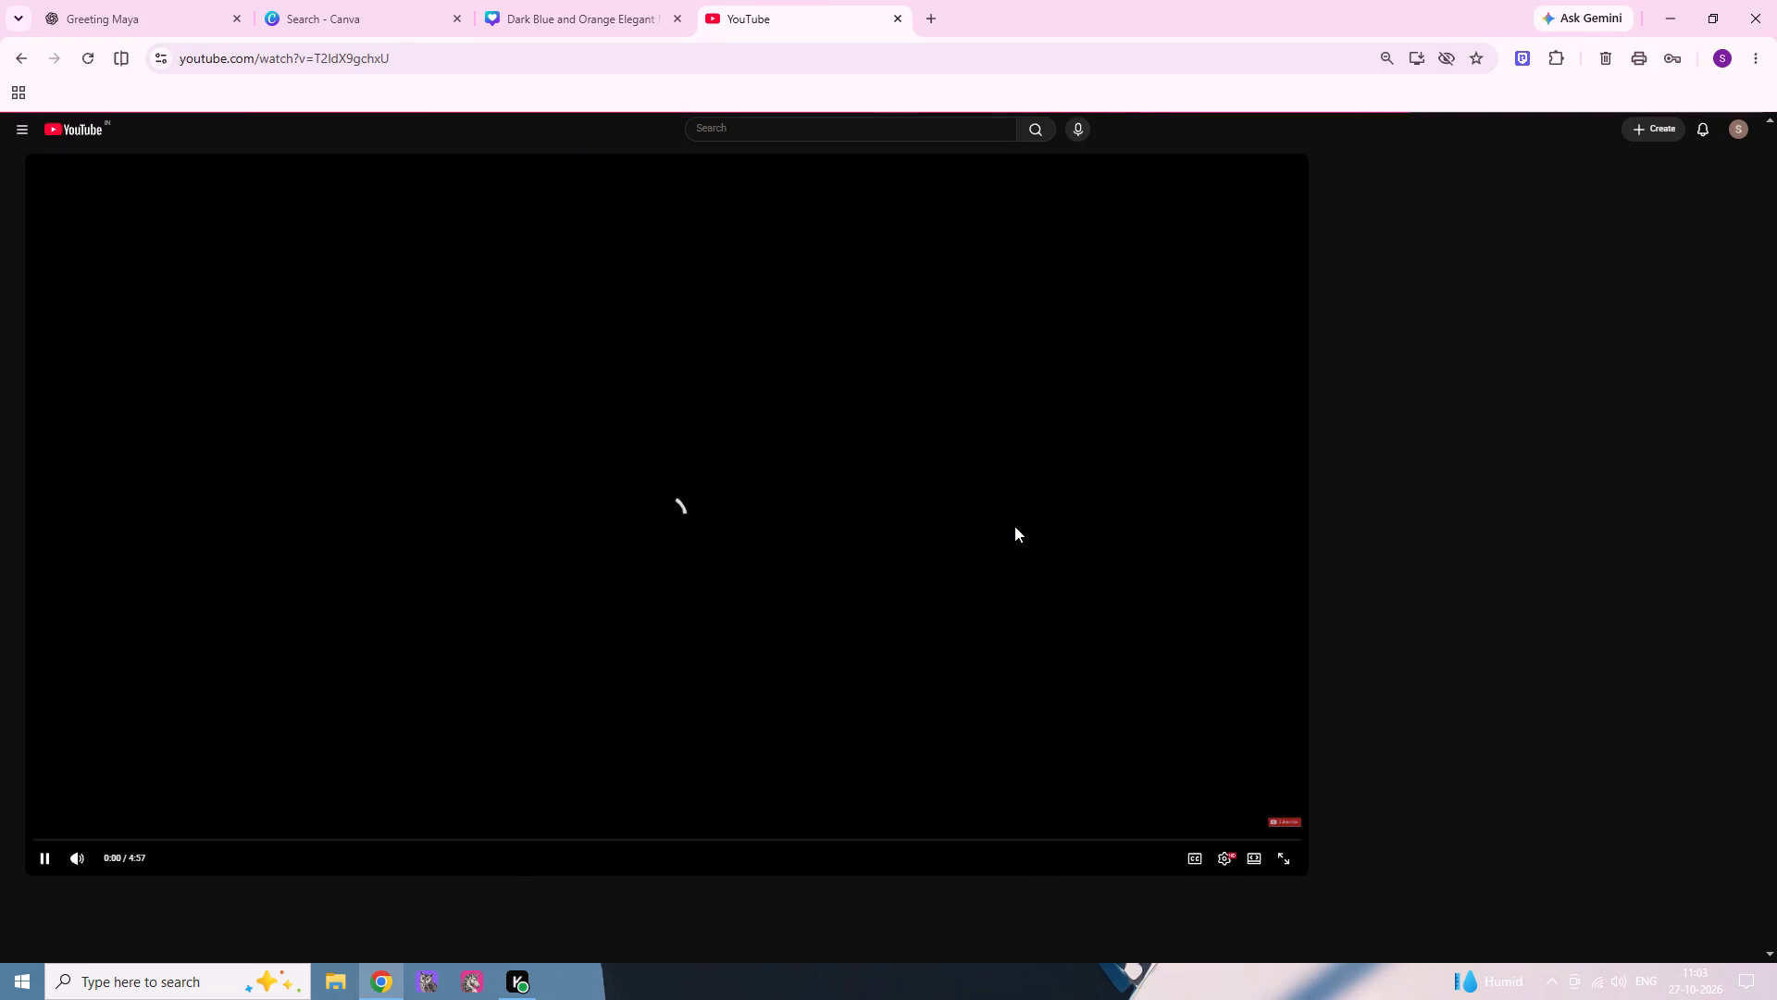
key(space)
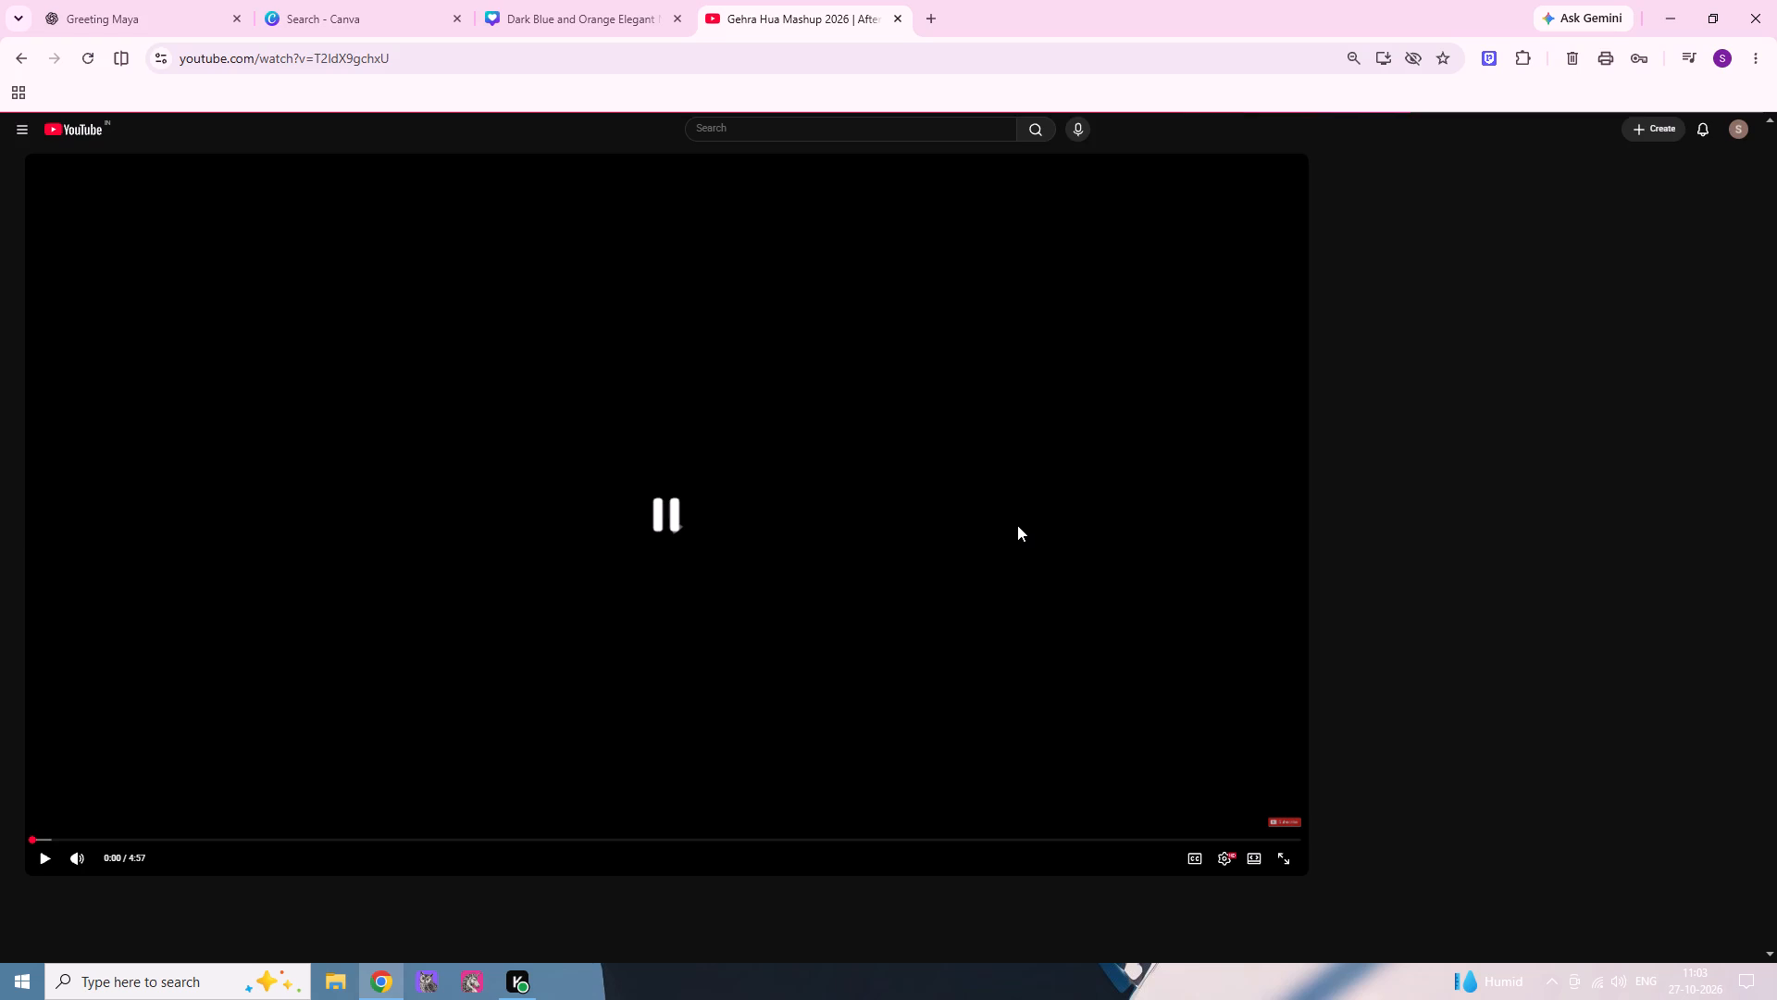
key(space)
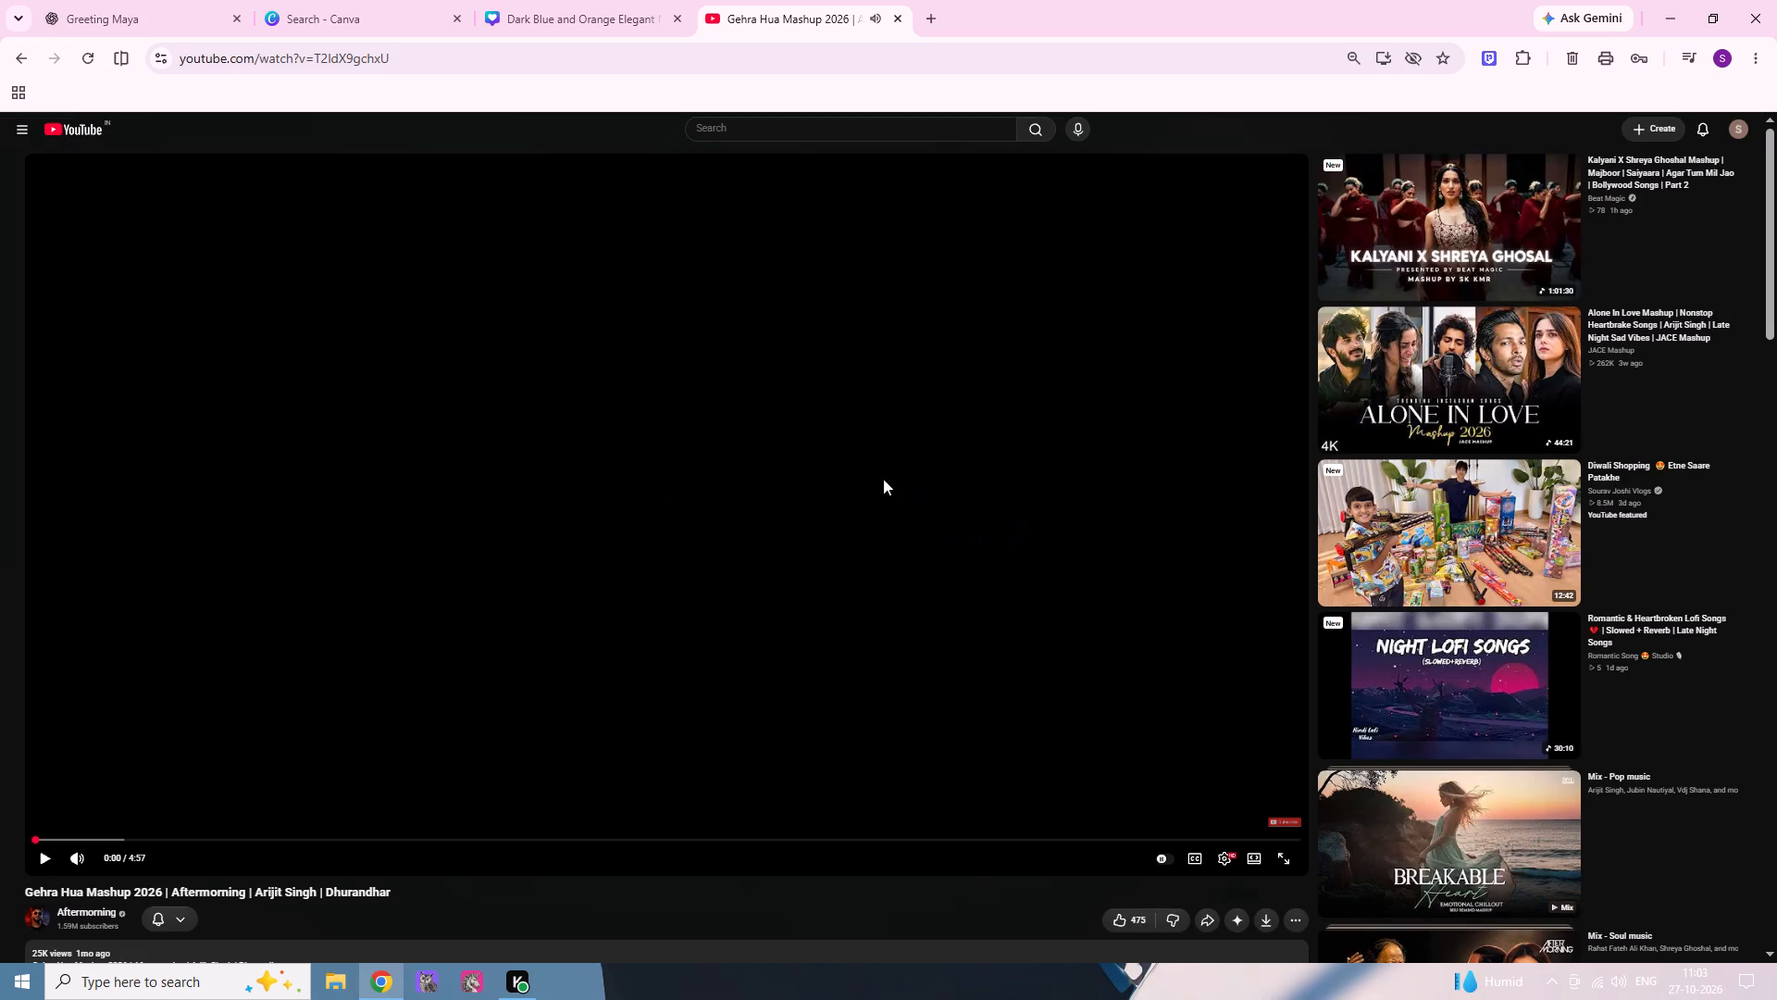
key(space)
key(space)
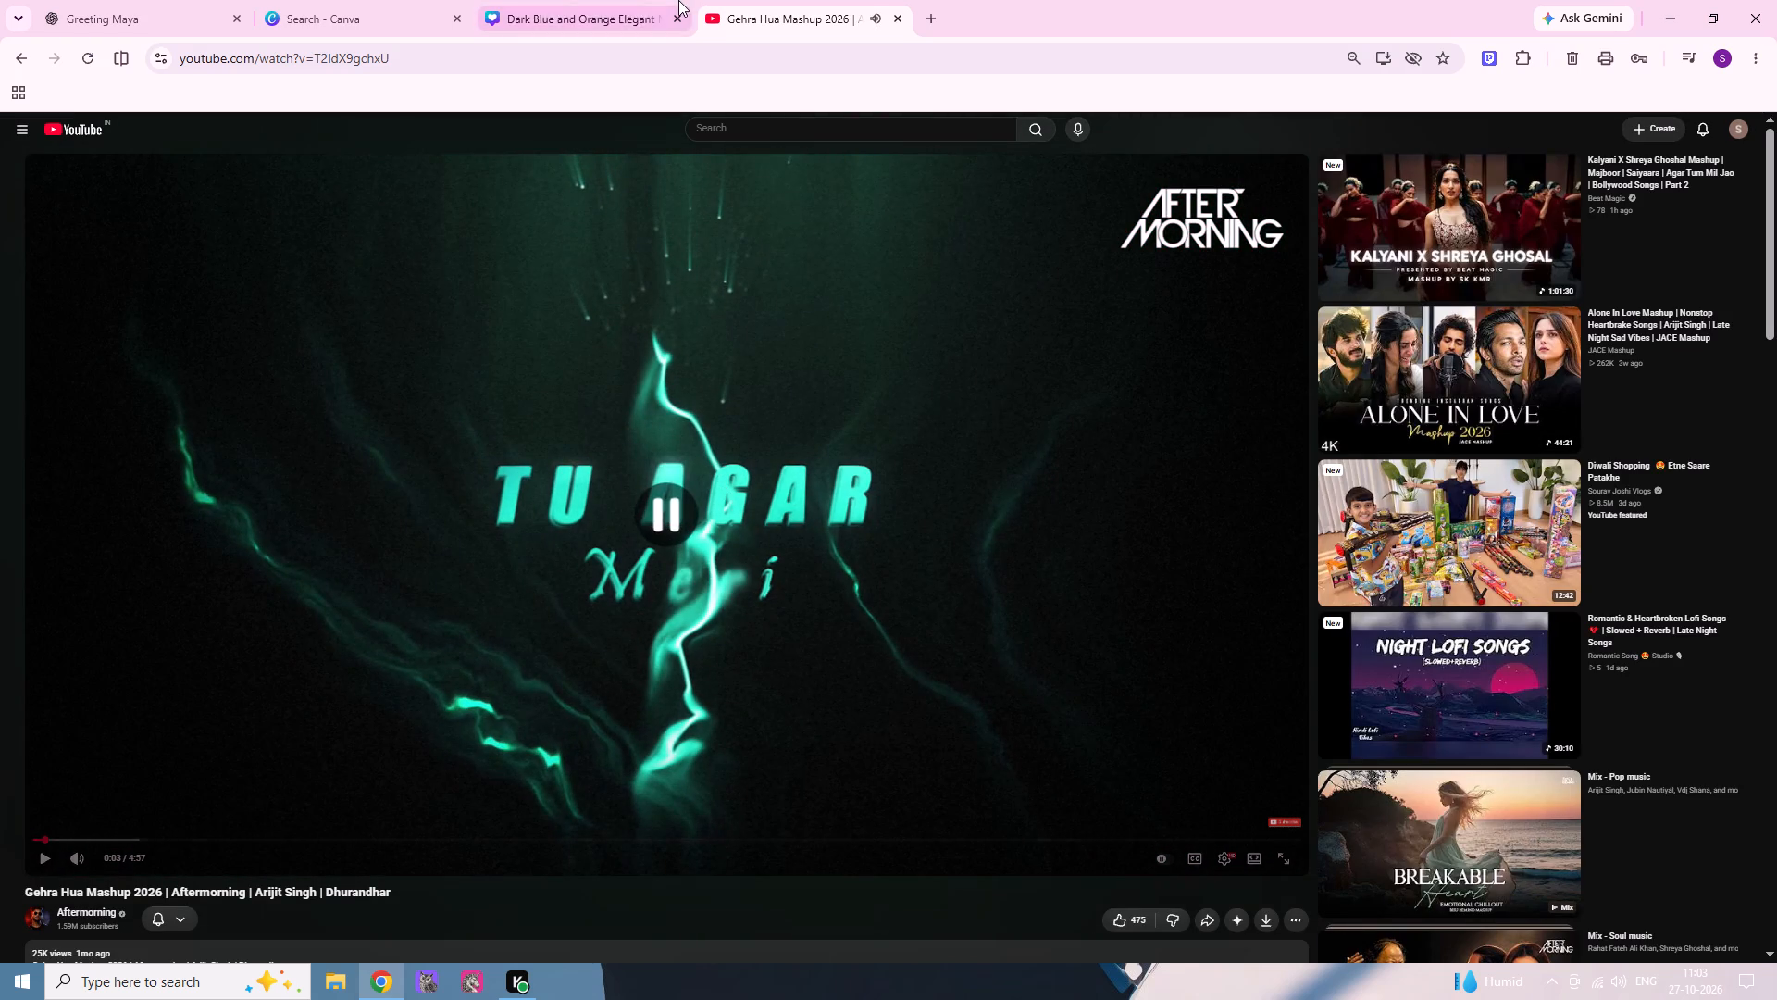
Back in Canva, replace the "CHILL & AMBIENCE MUSIC" subtitle with "AFTERMORNING".
click(580, 3)
click(829, 636)
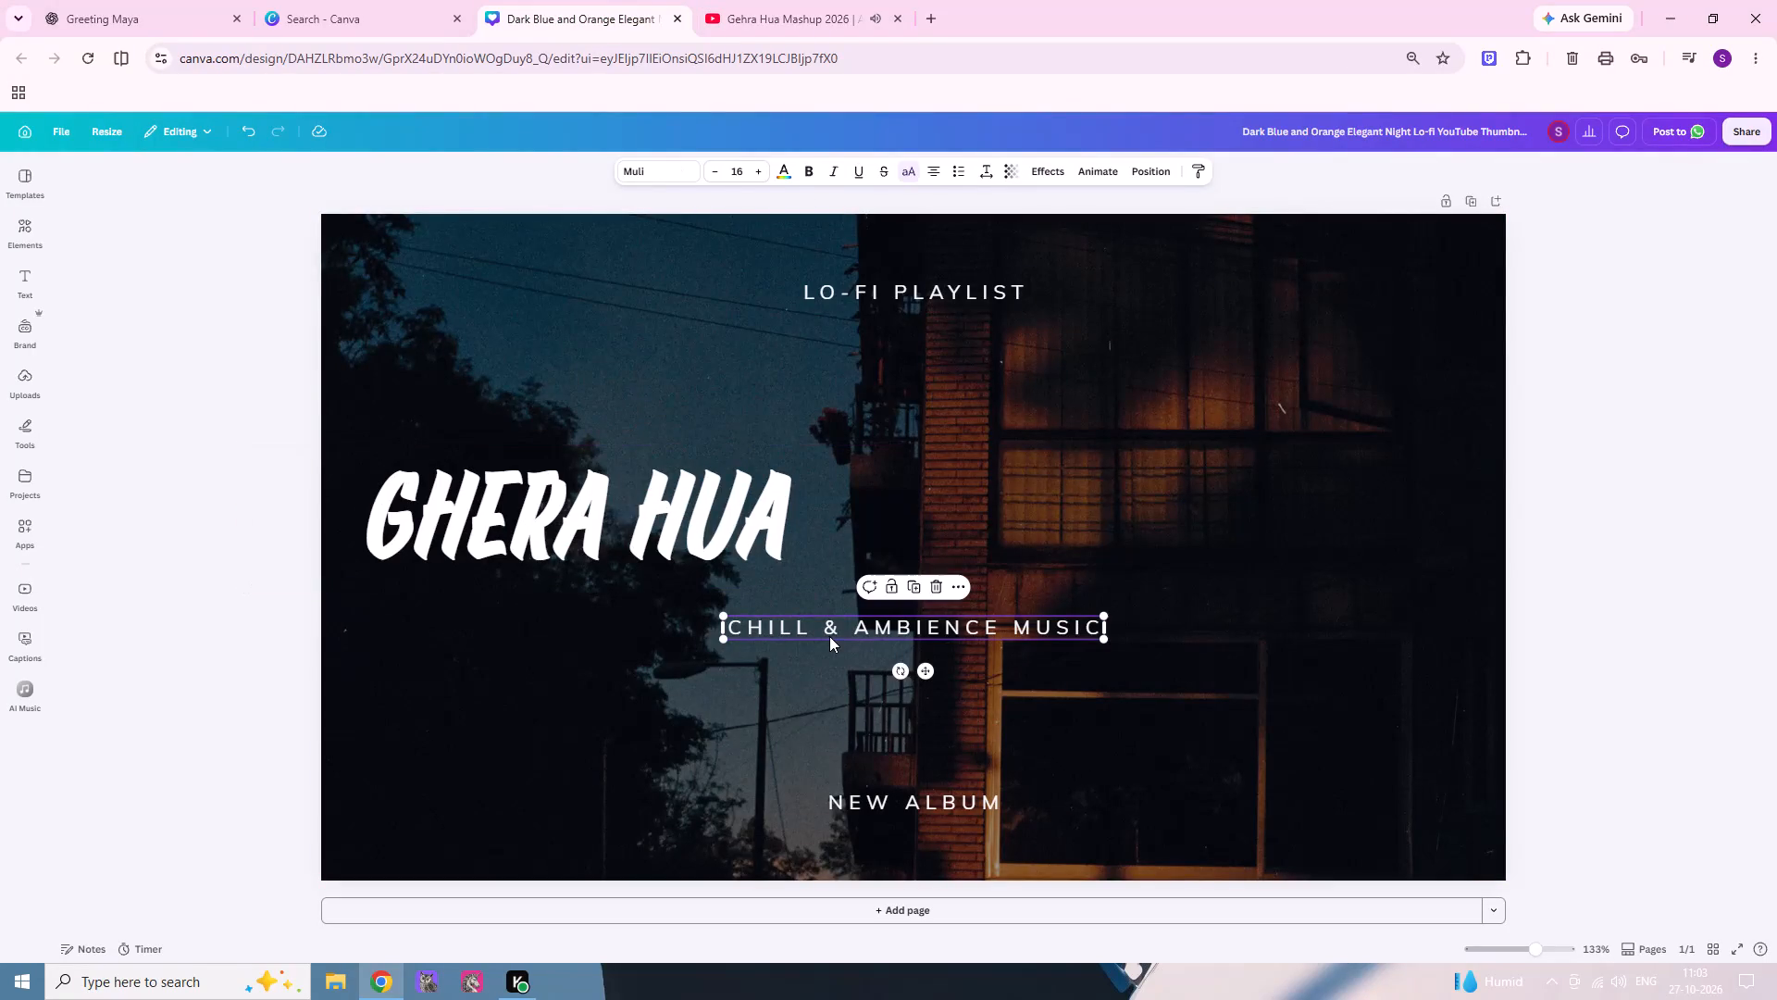
double_click(826, 633)
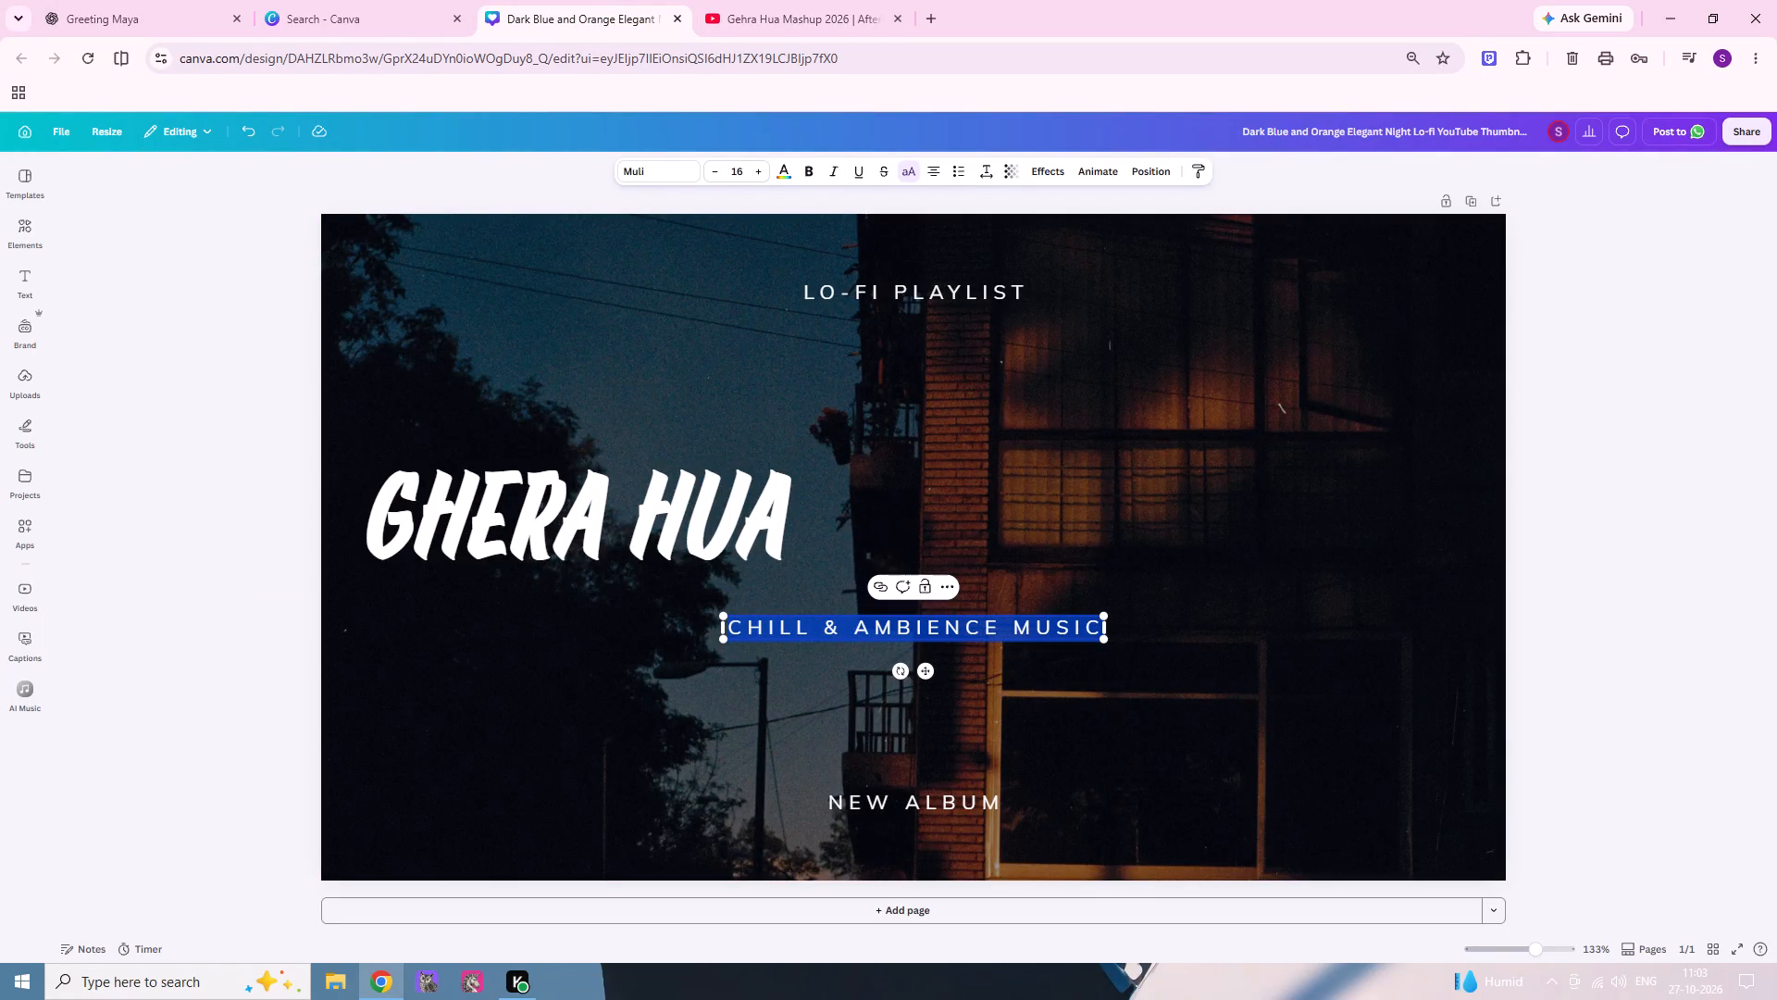
key(BackSpace)
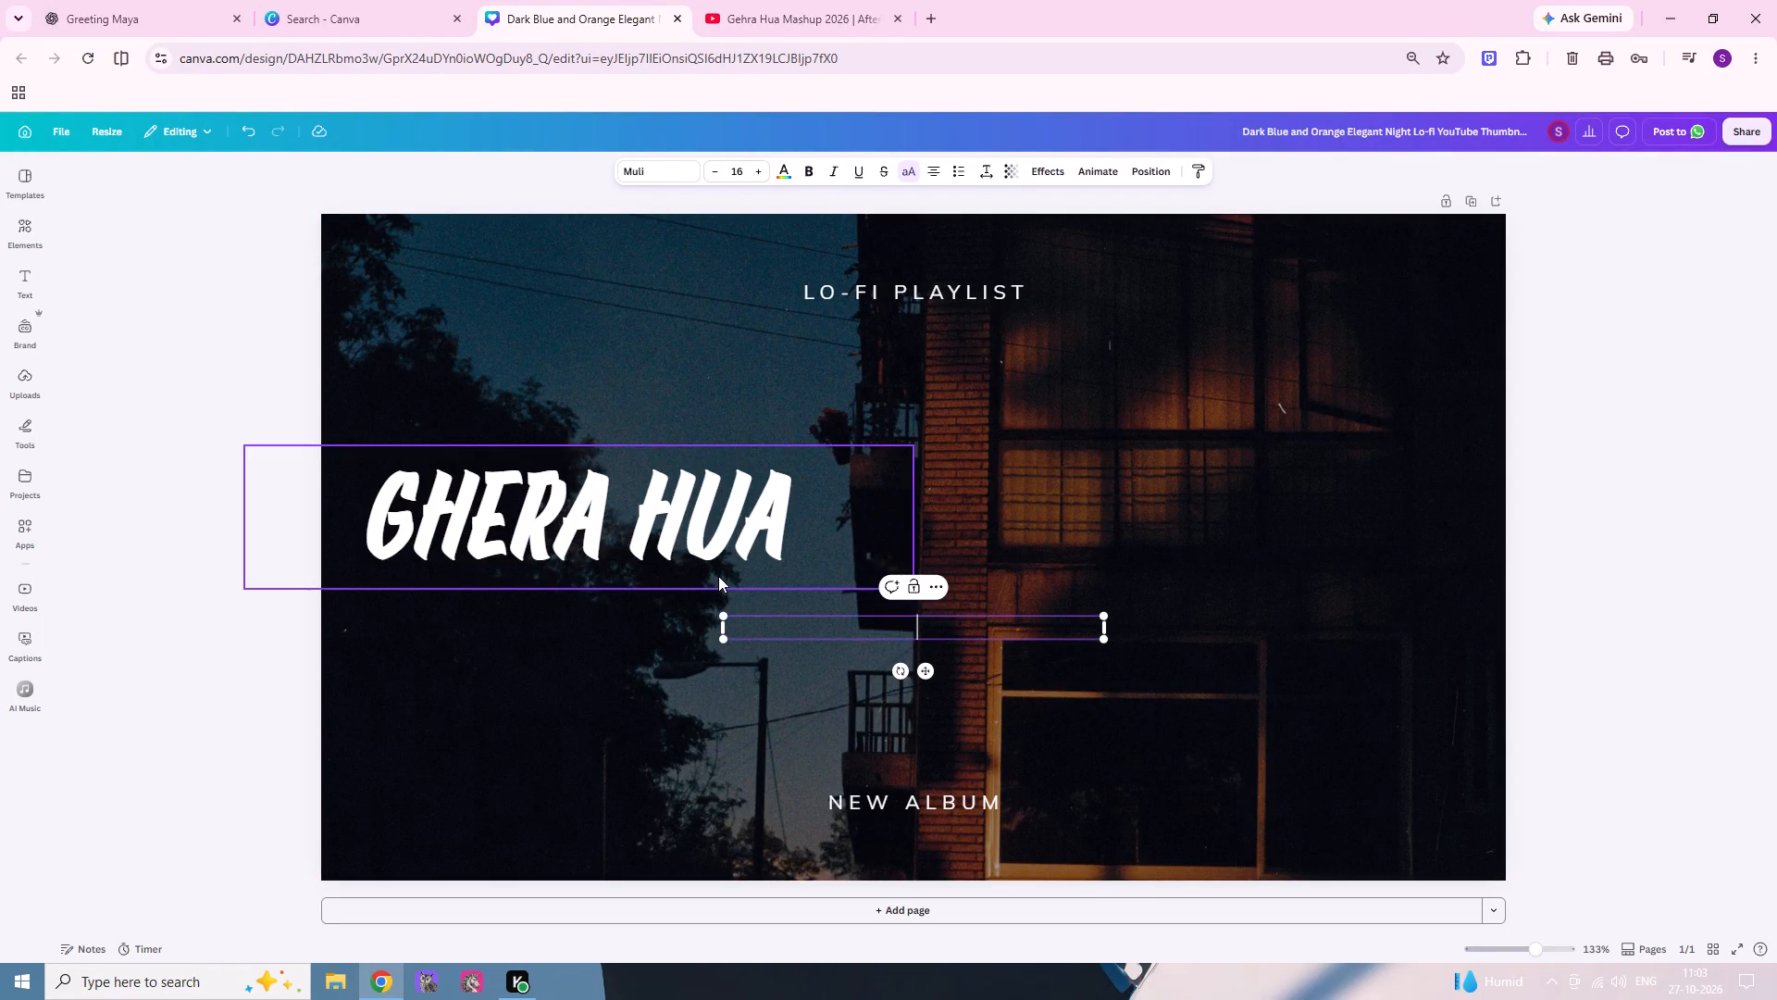
key(a)
key(f)
text(TER)
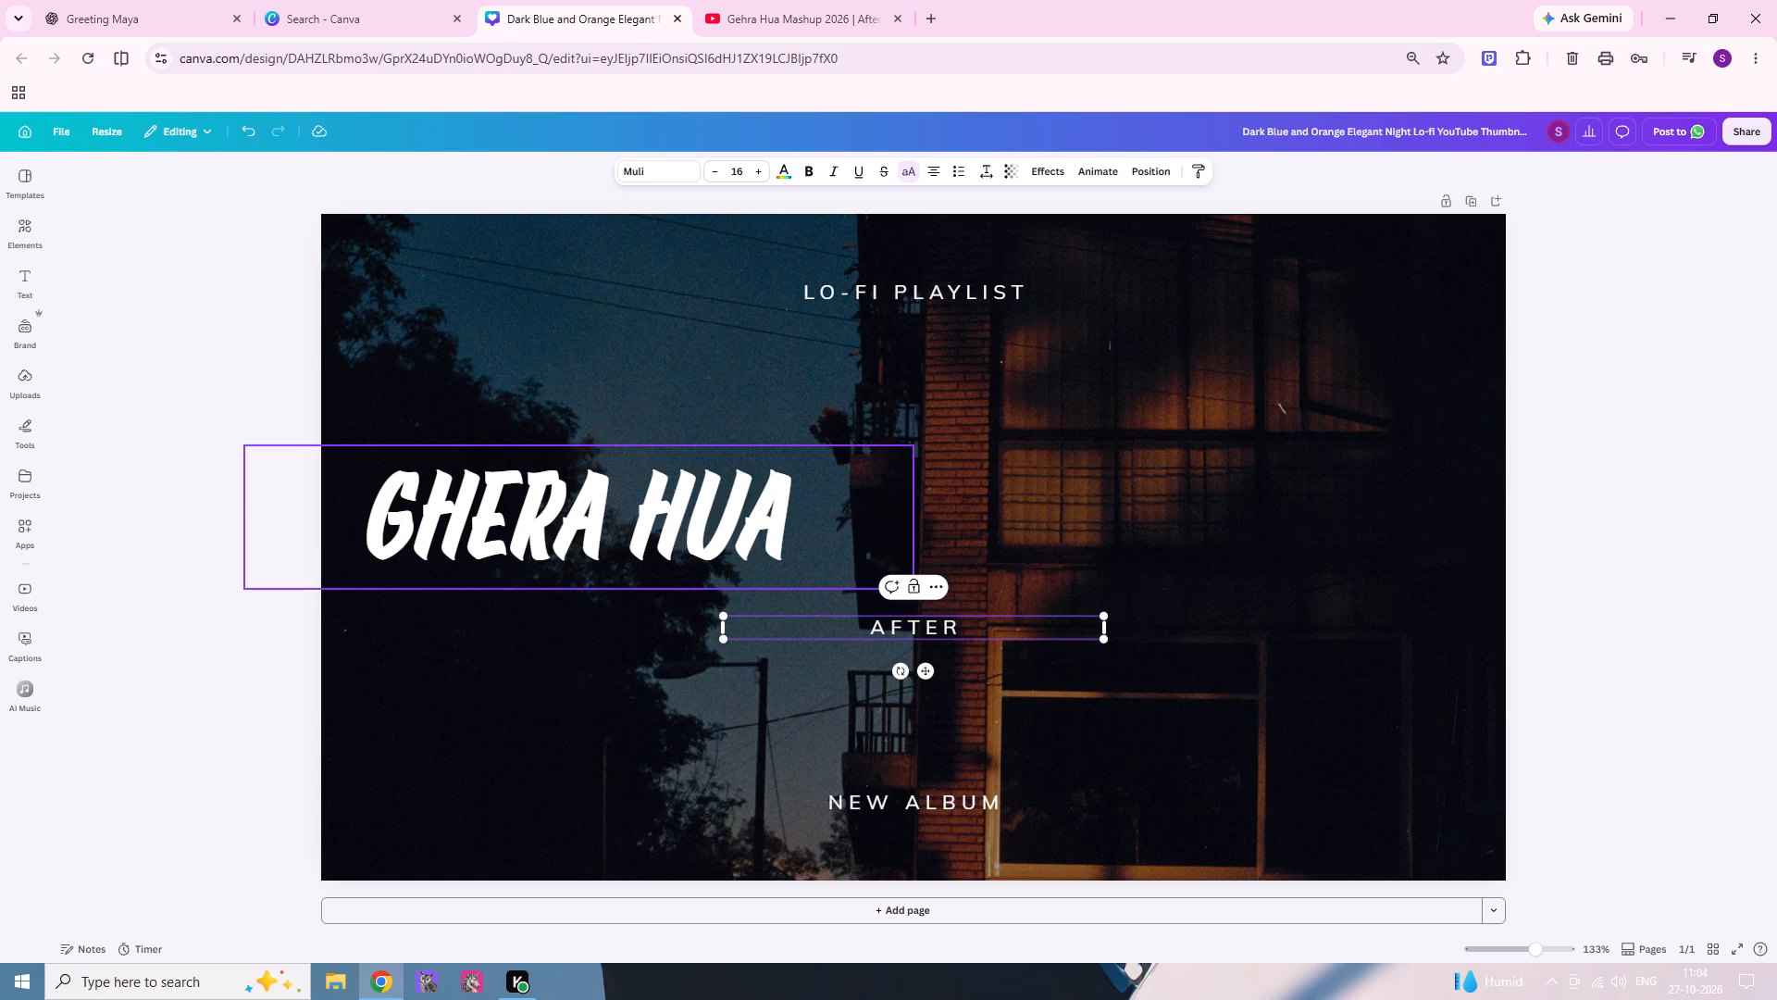
text(MO)
text(RNING)
key(space)
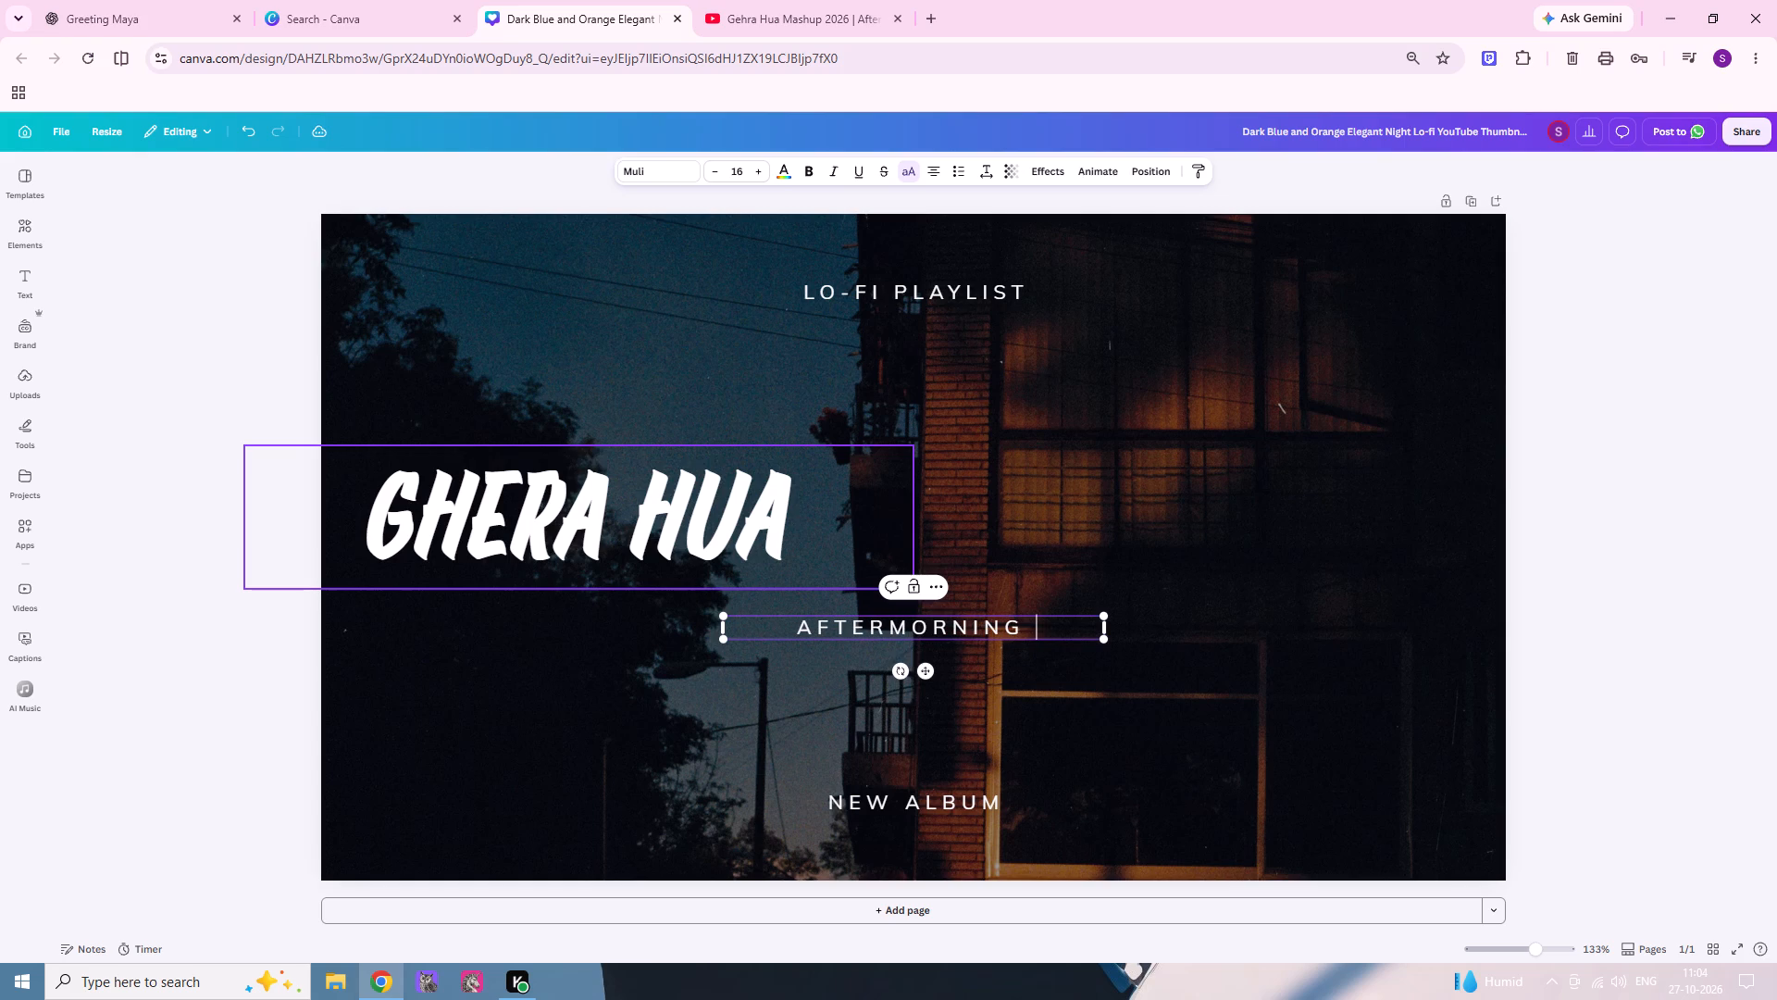
click(773, 666)
Move the "AFTERMORNING" subtitle directly beneath the "GHERA HUA" heading, centred on it.
drag(815, 632, 647, 618)
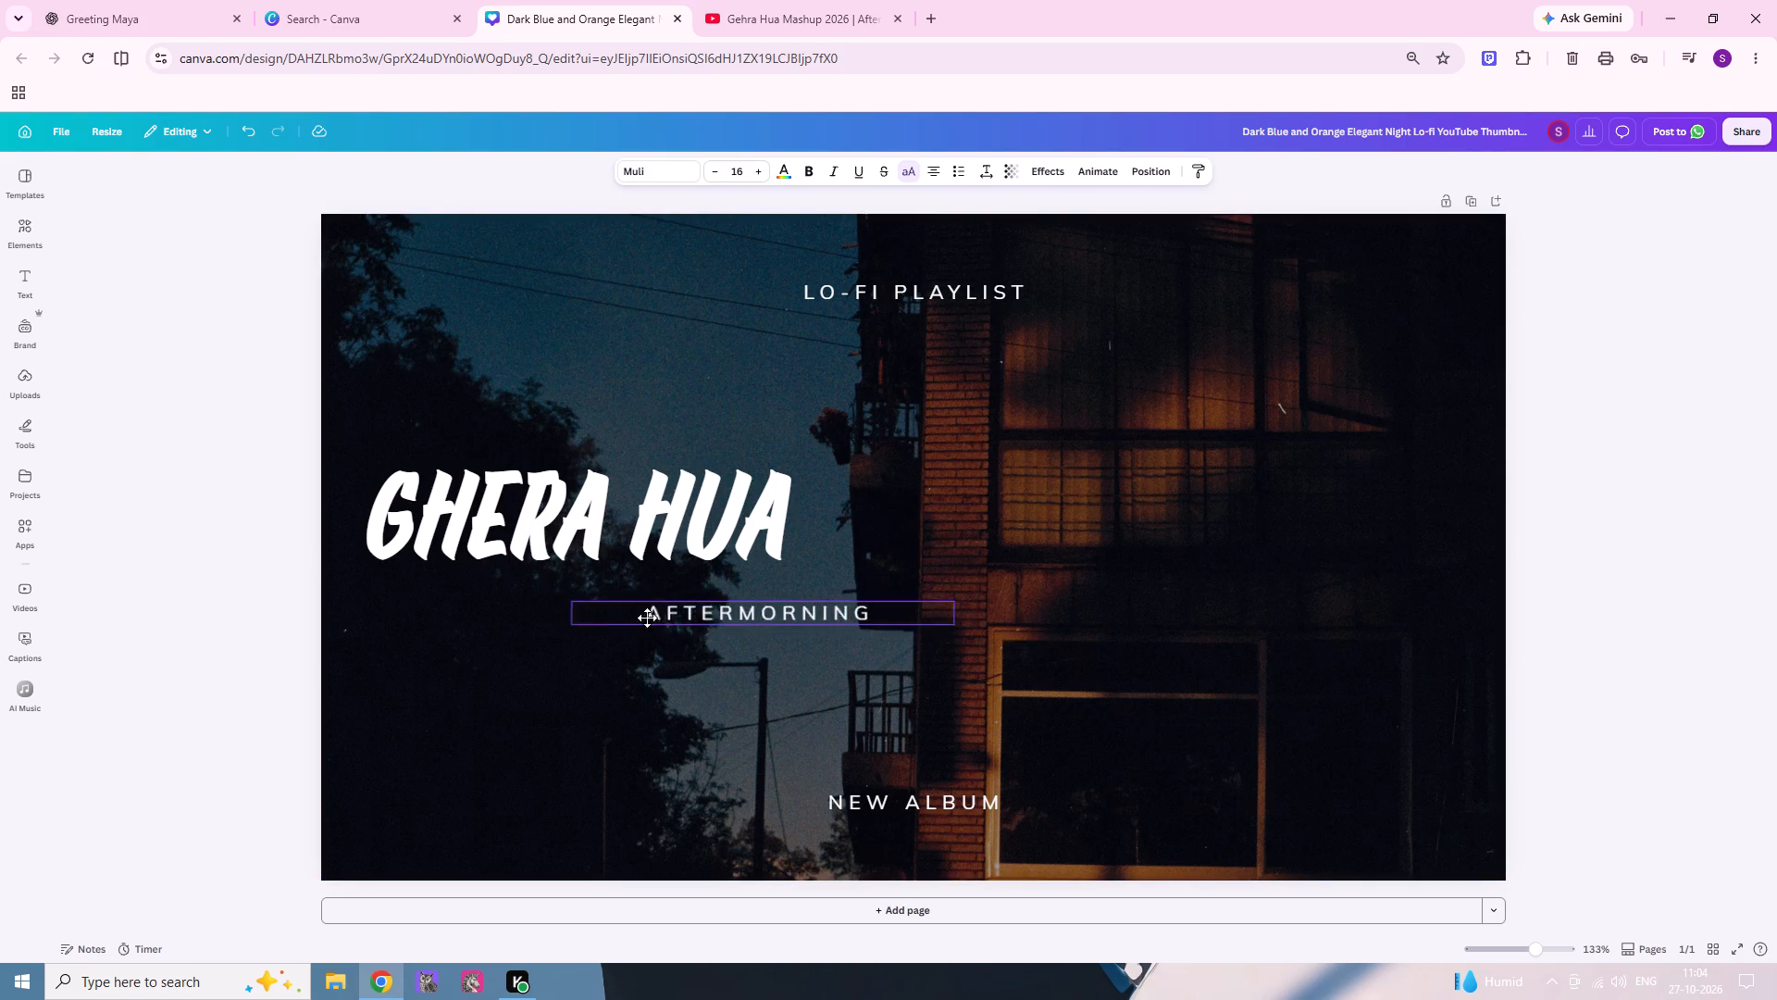
drag(647, 618, 484, 595)
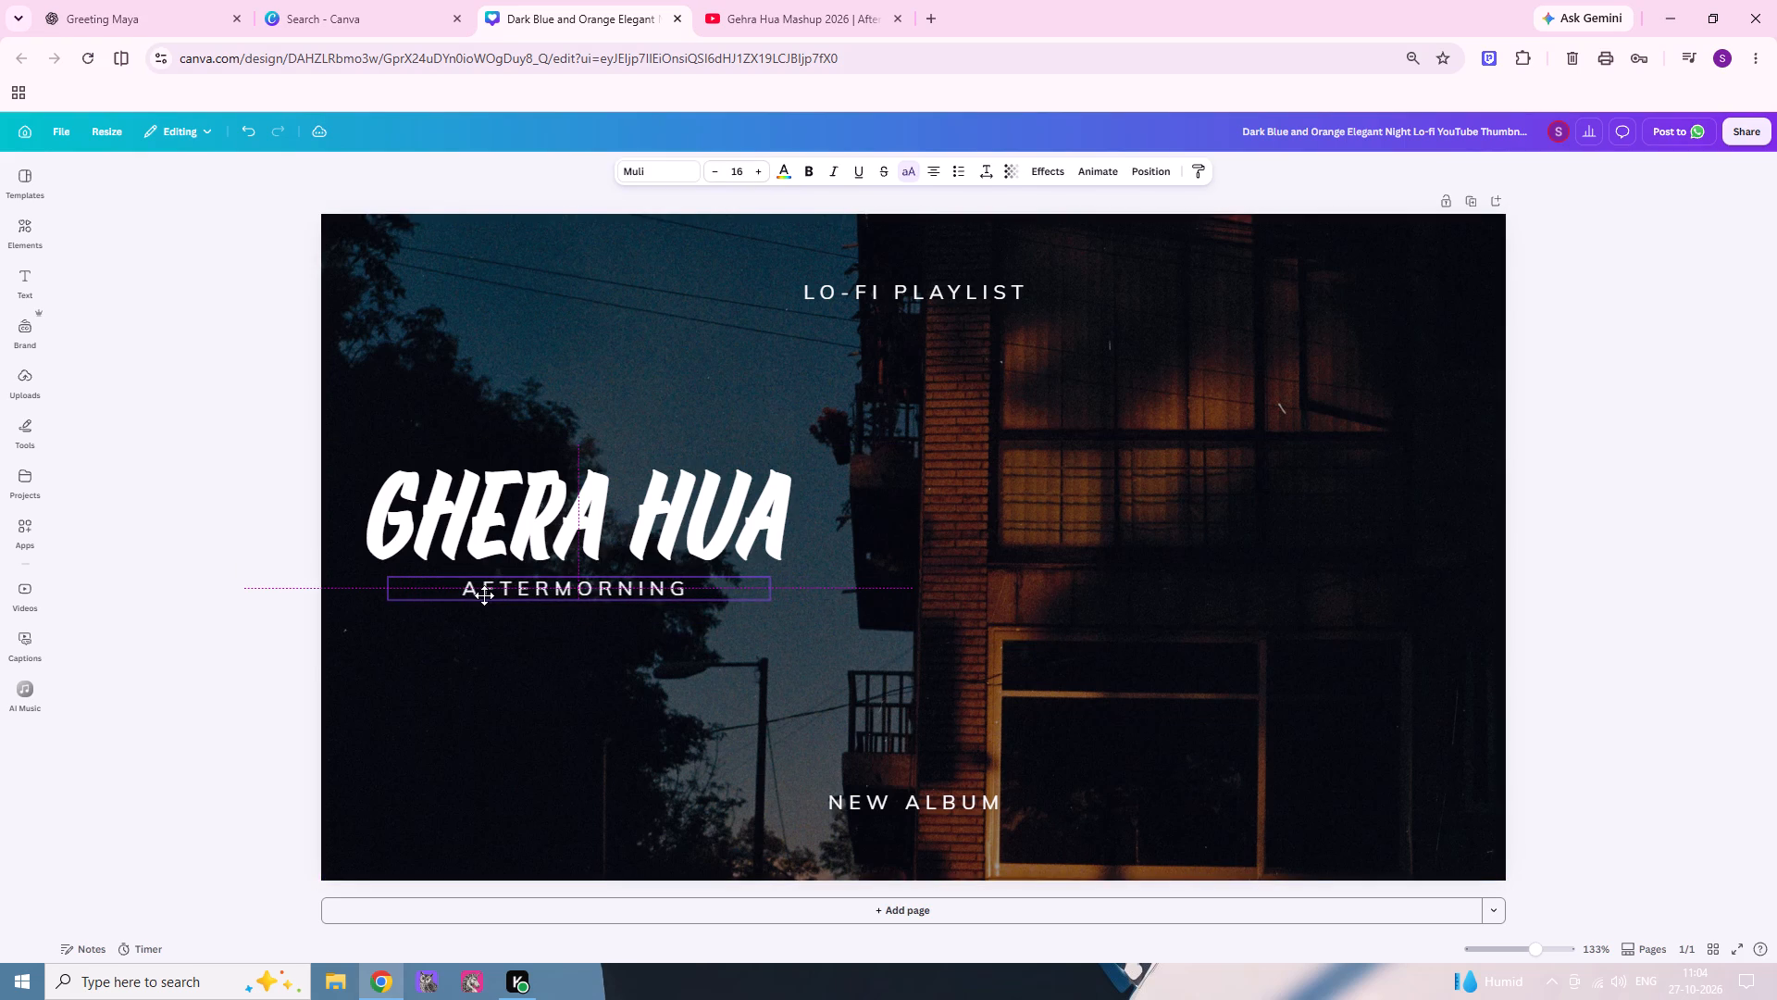
drag(484, 595, 483, 595)
Check which font the "AFTERMORNING" subtitle uses and search the font list for "MU".
click(511, 506)
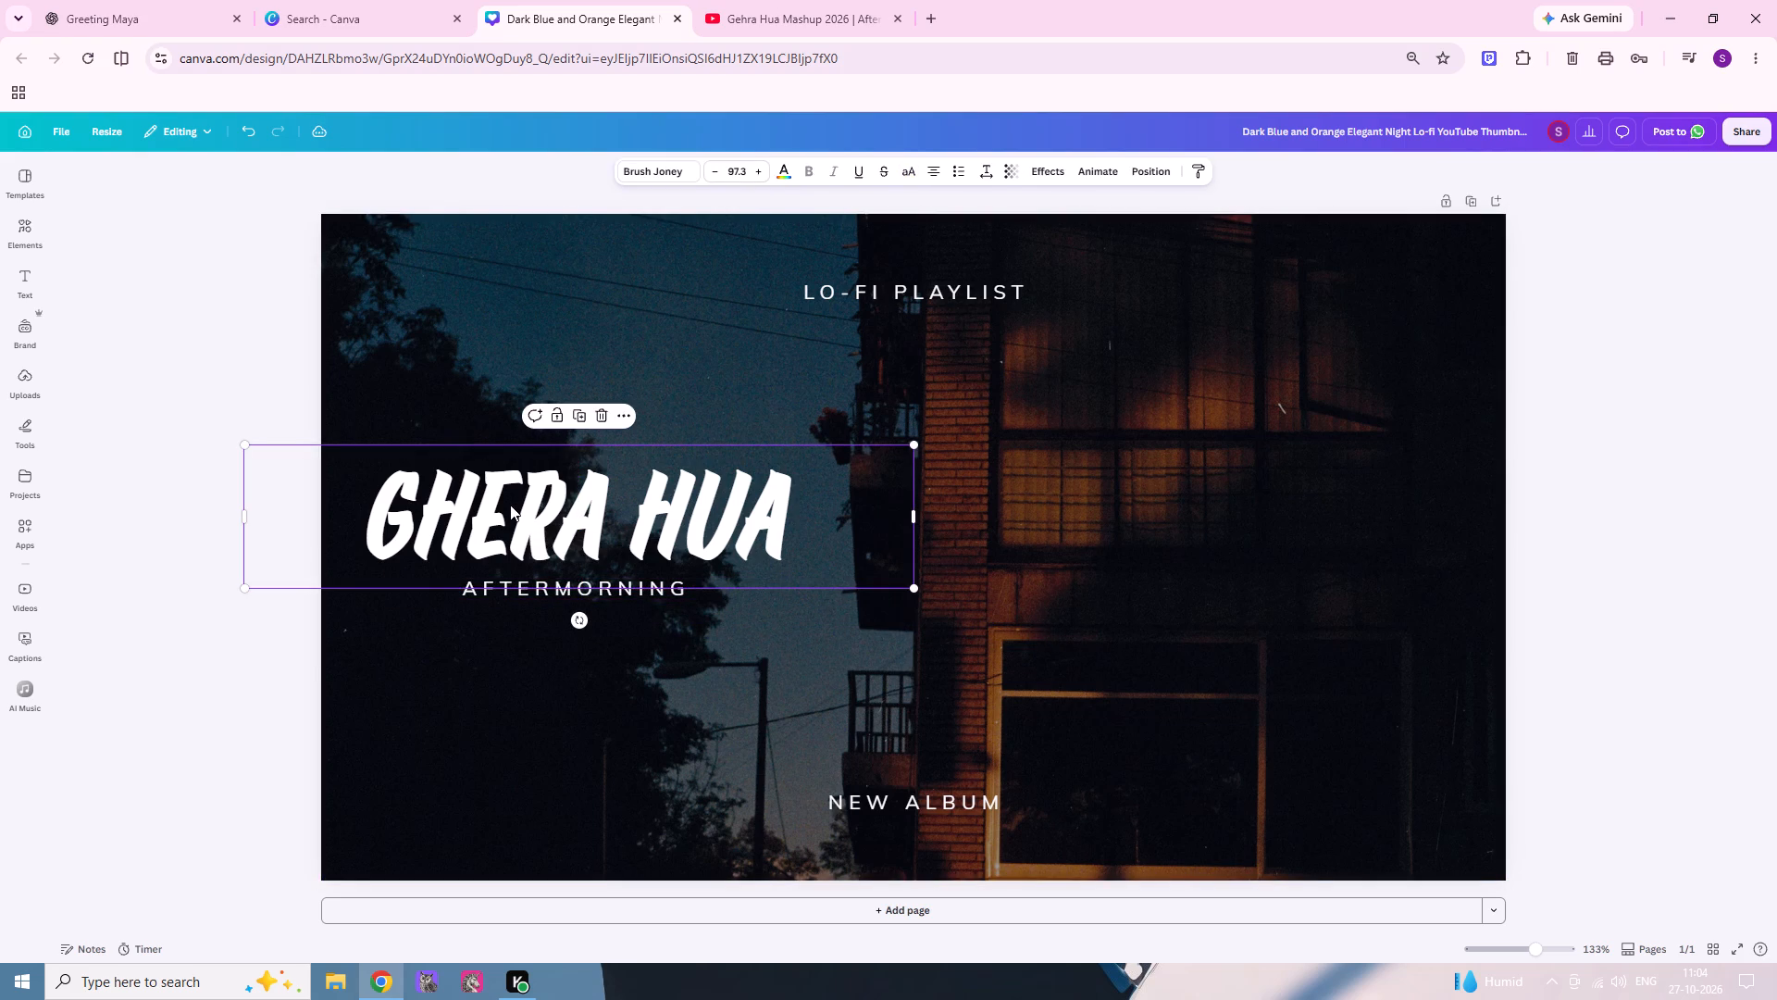
click(529, 591)
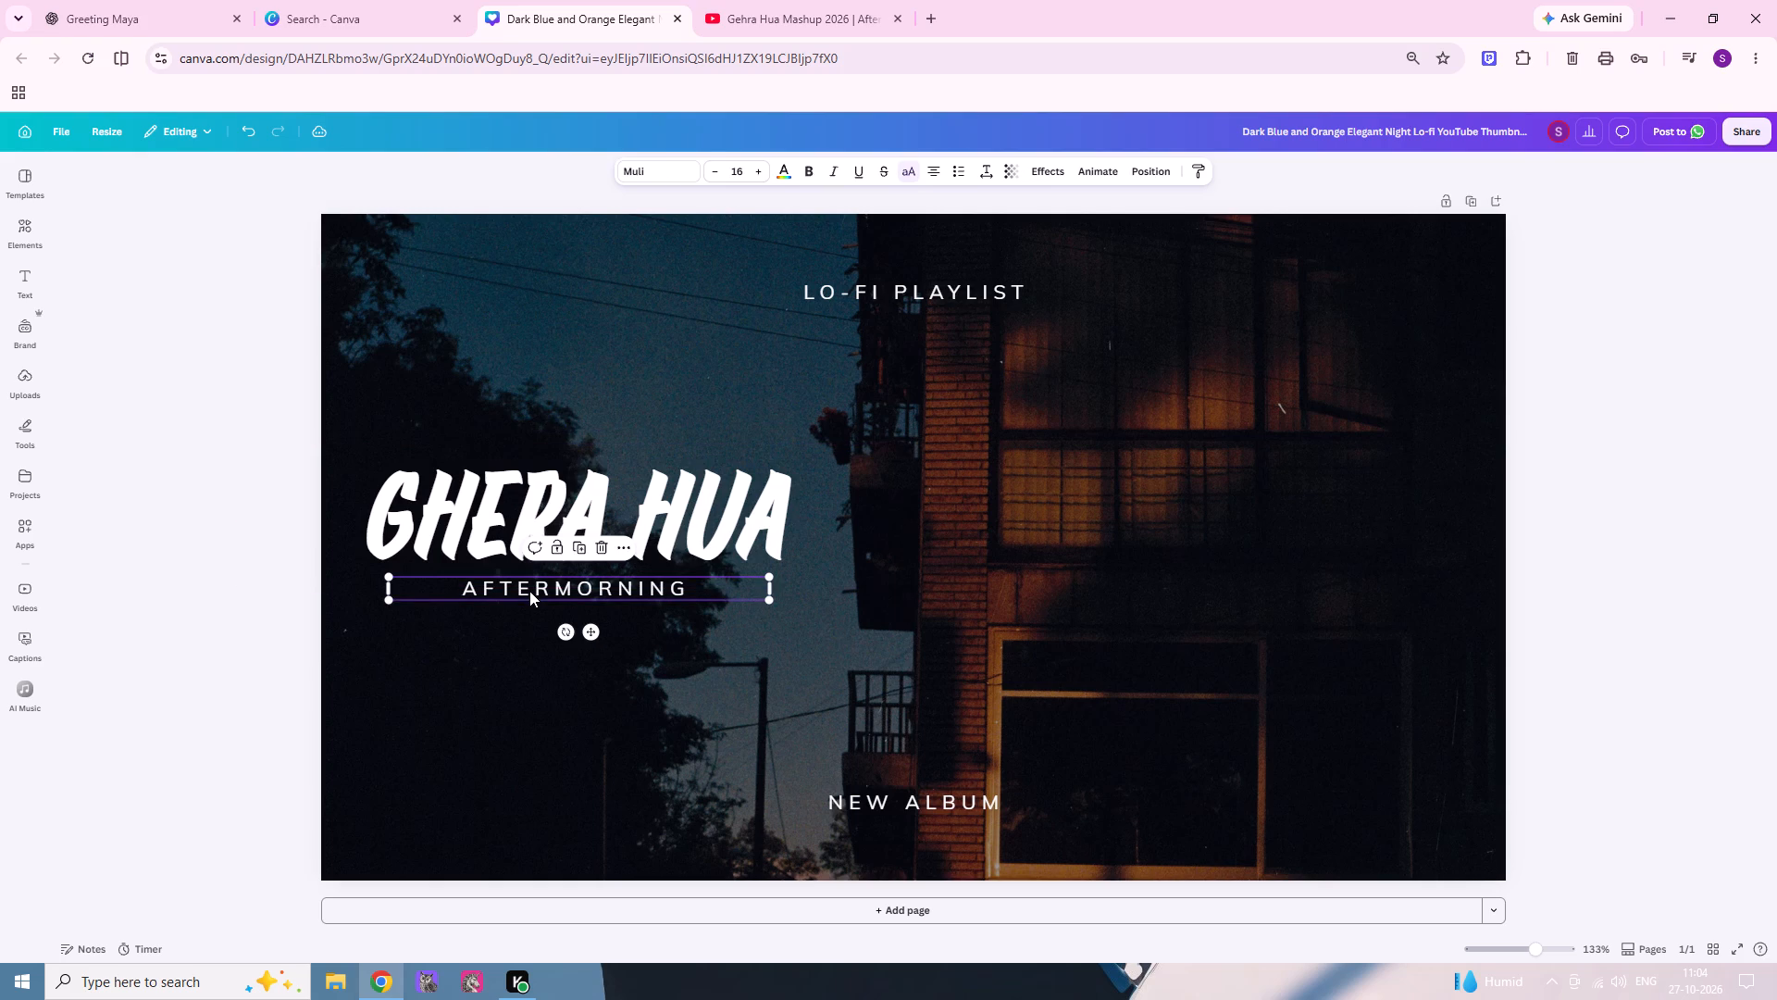
click(674, 172)
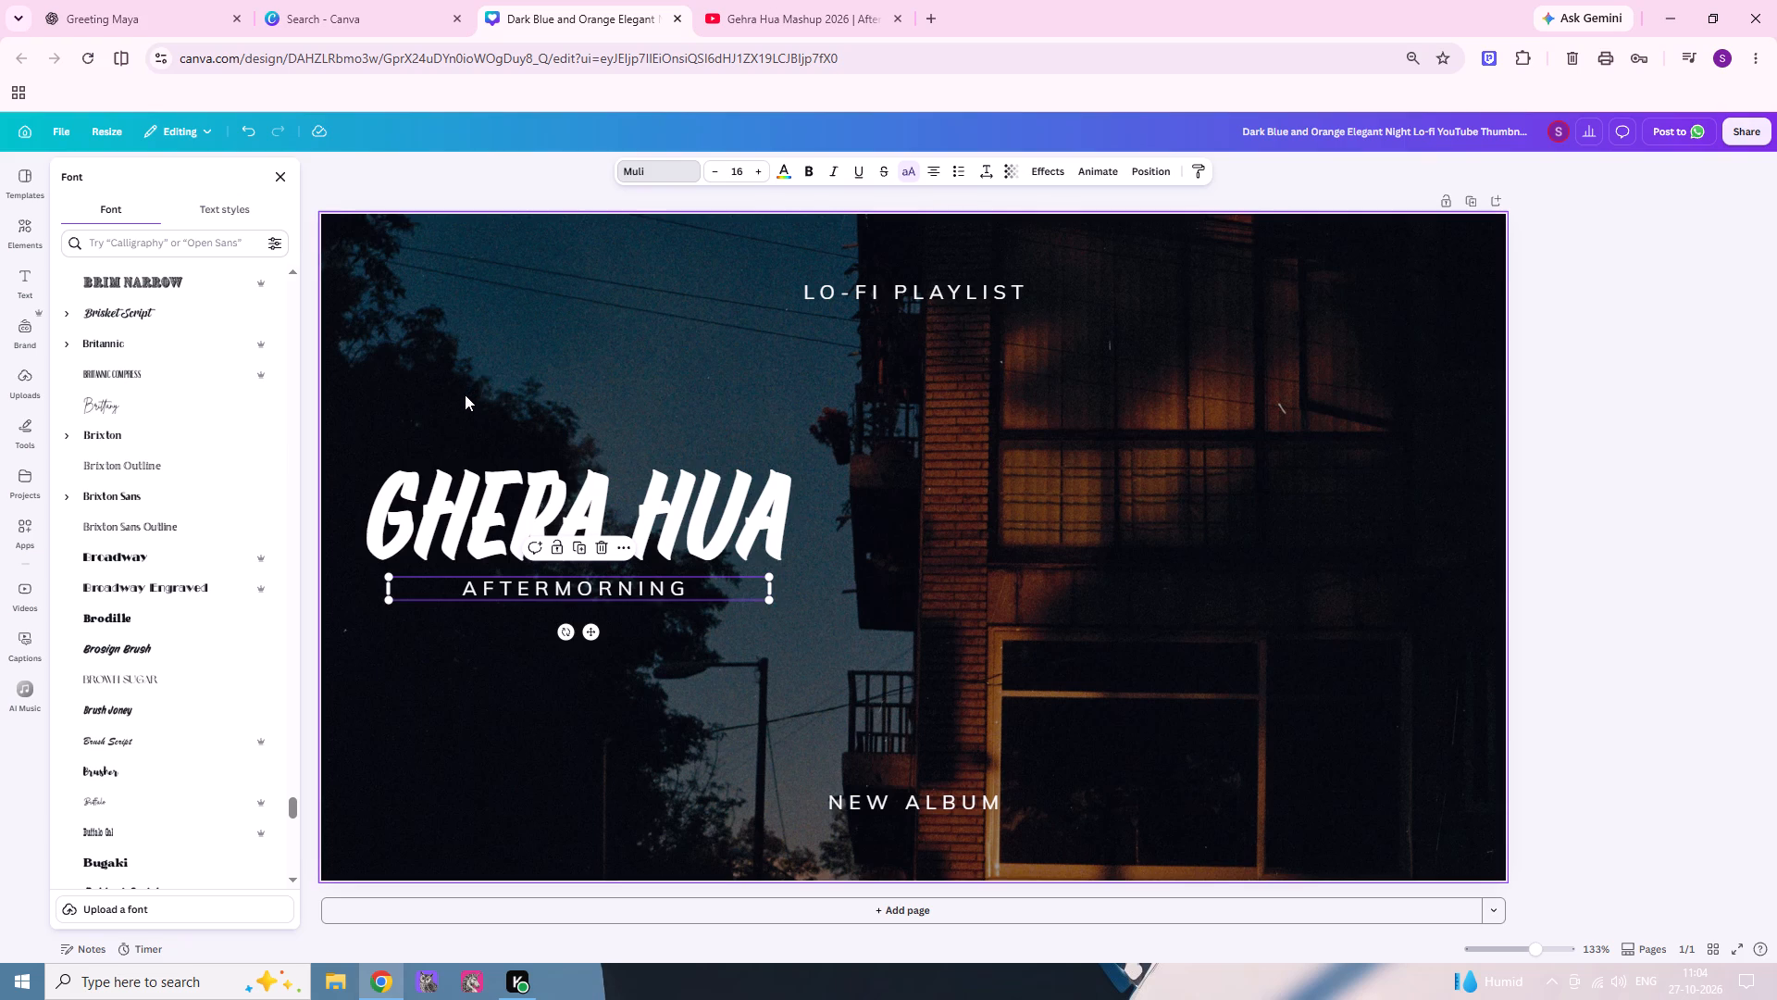
double_click(652, 172)
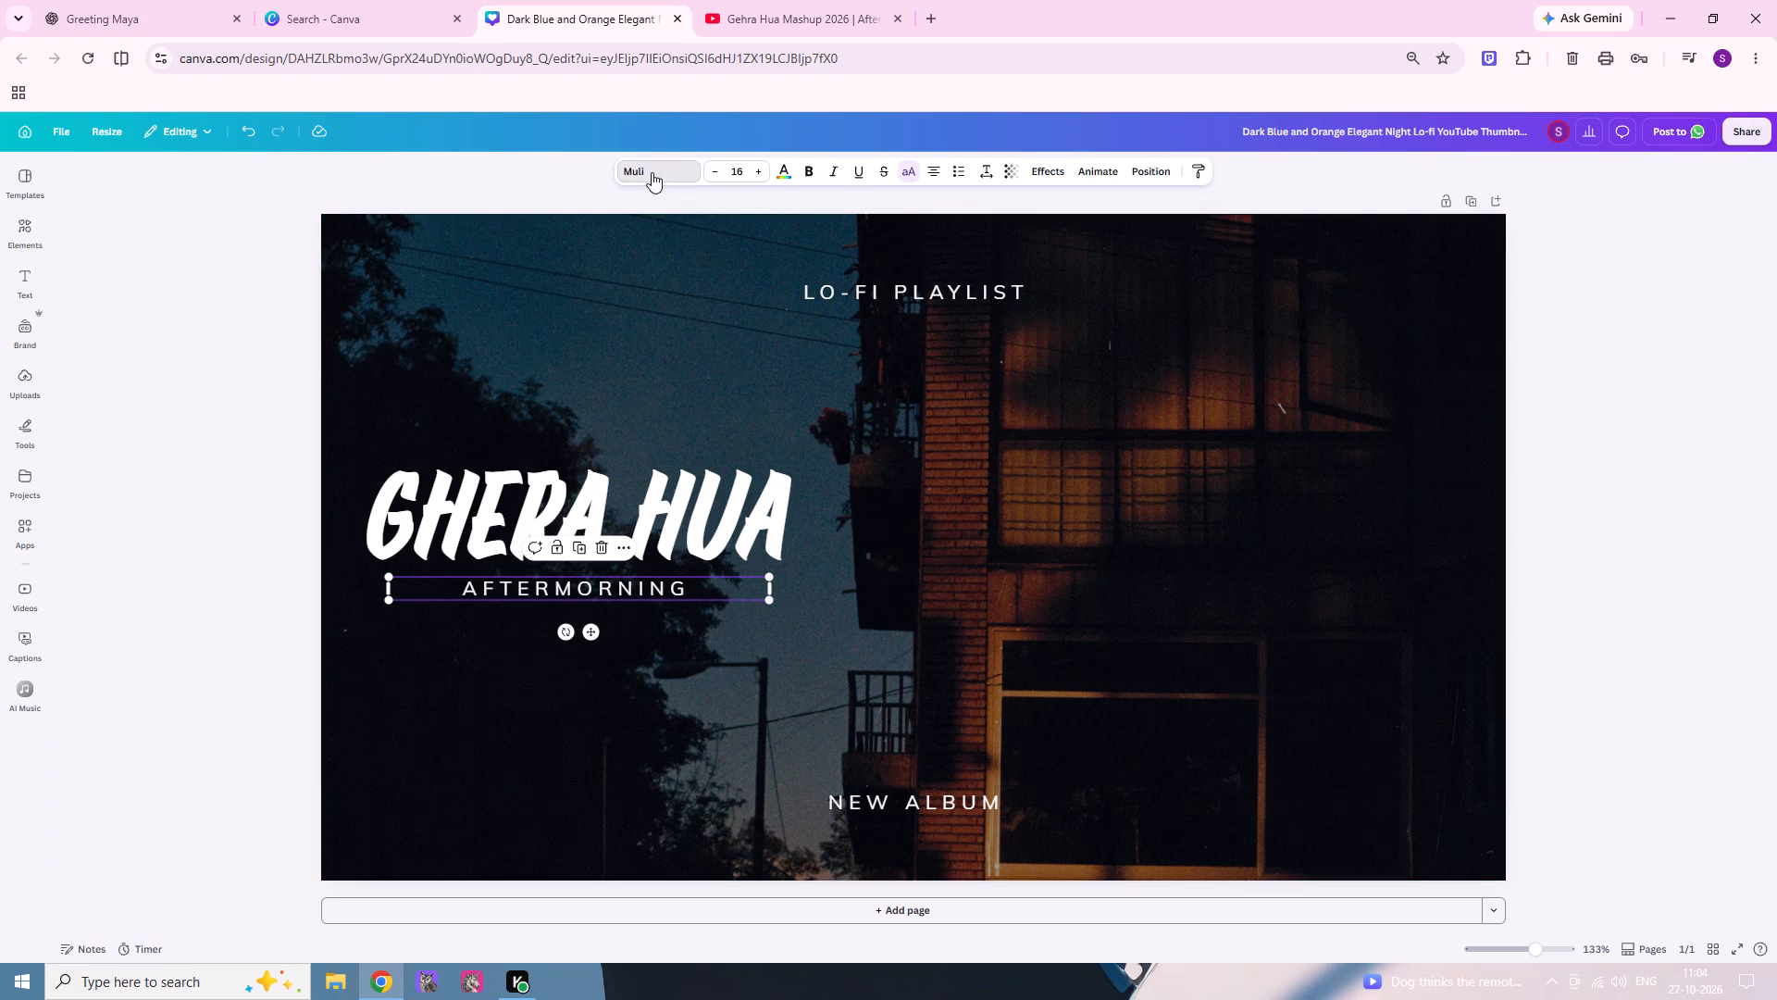
click(651, 172)
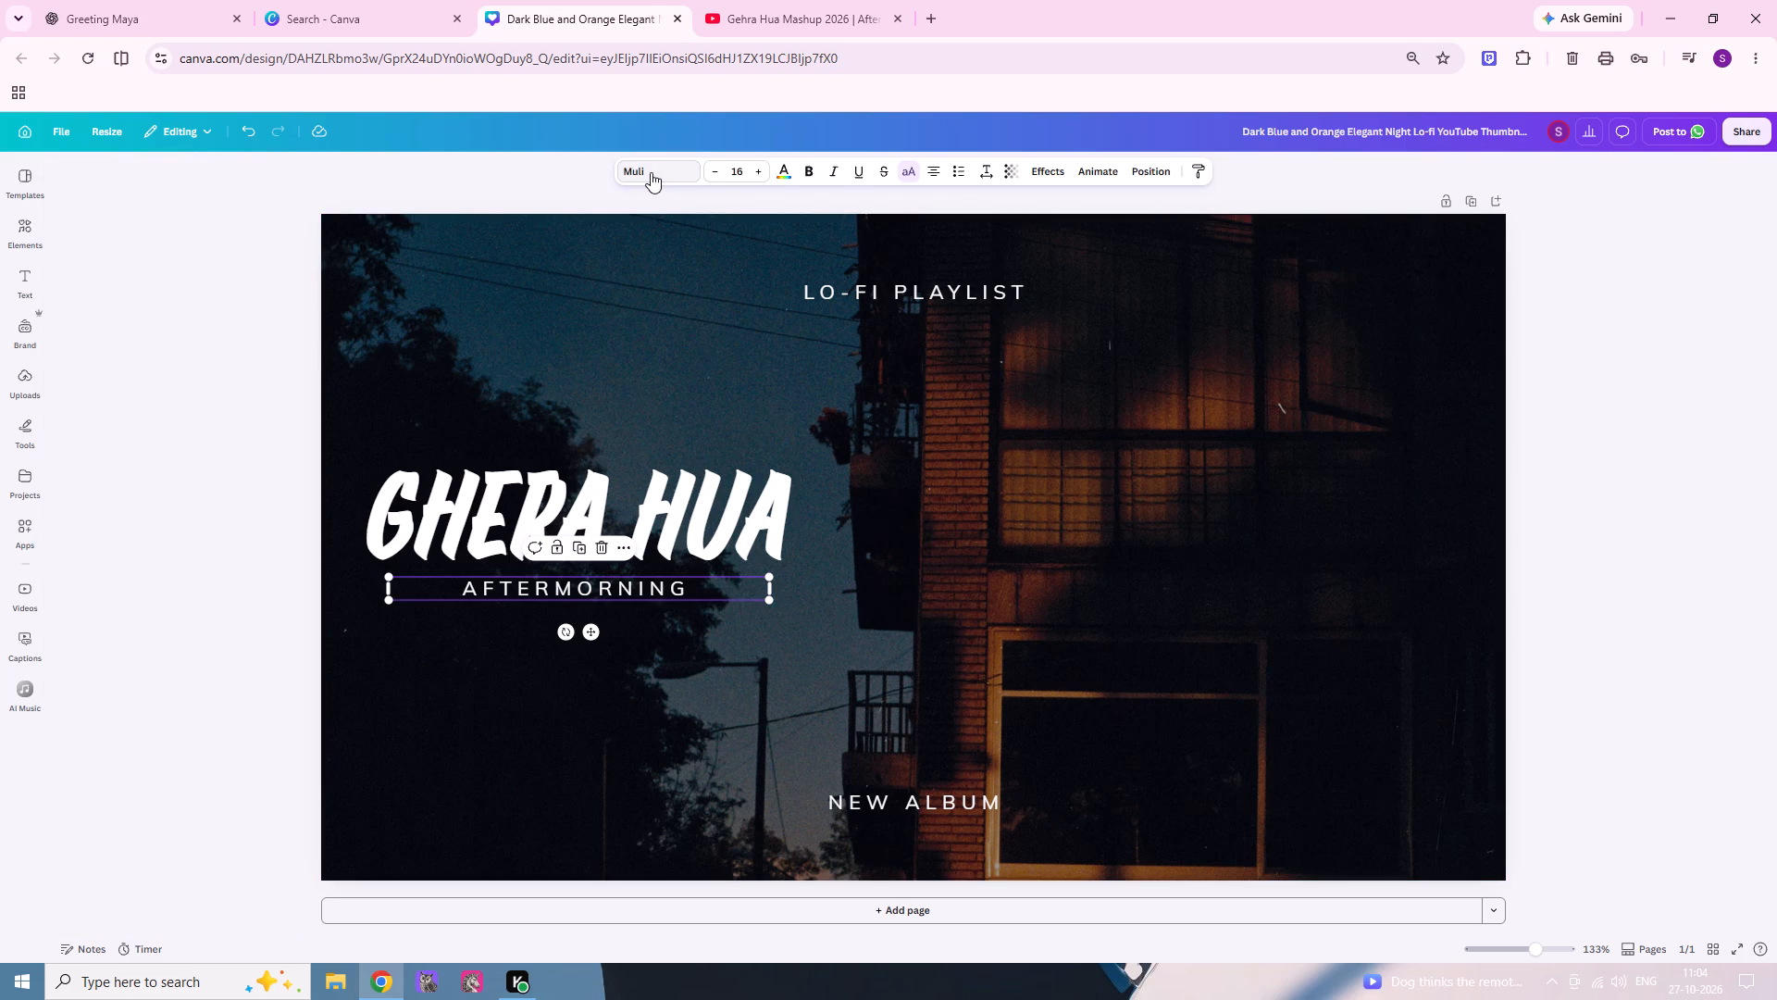
click(651, 172)
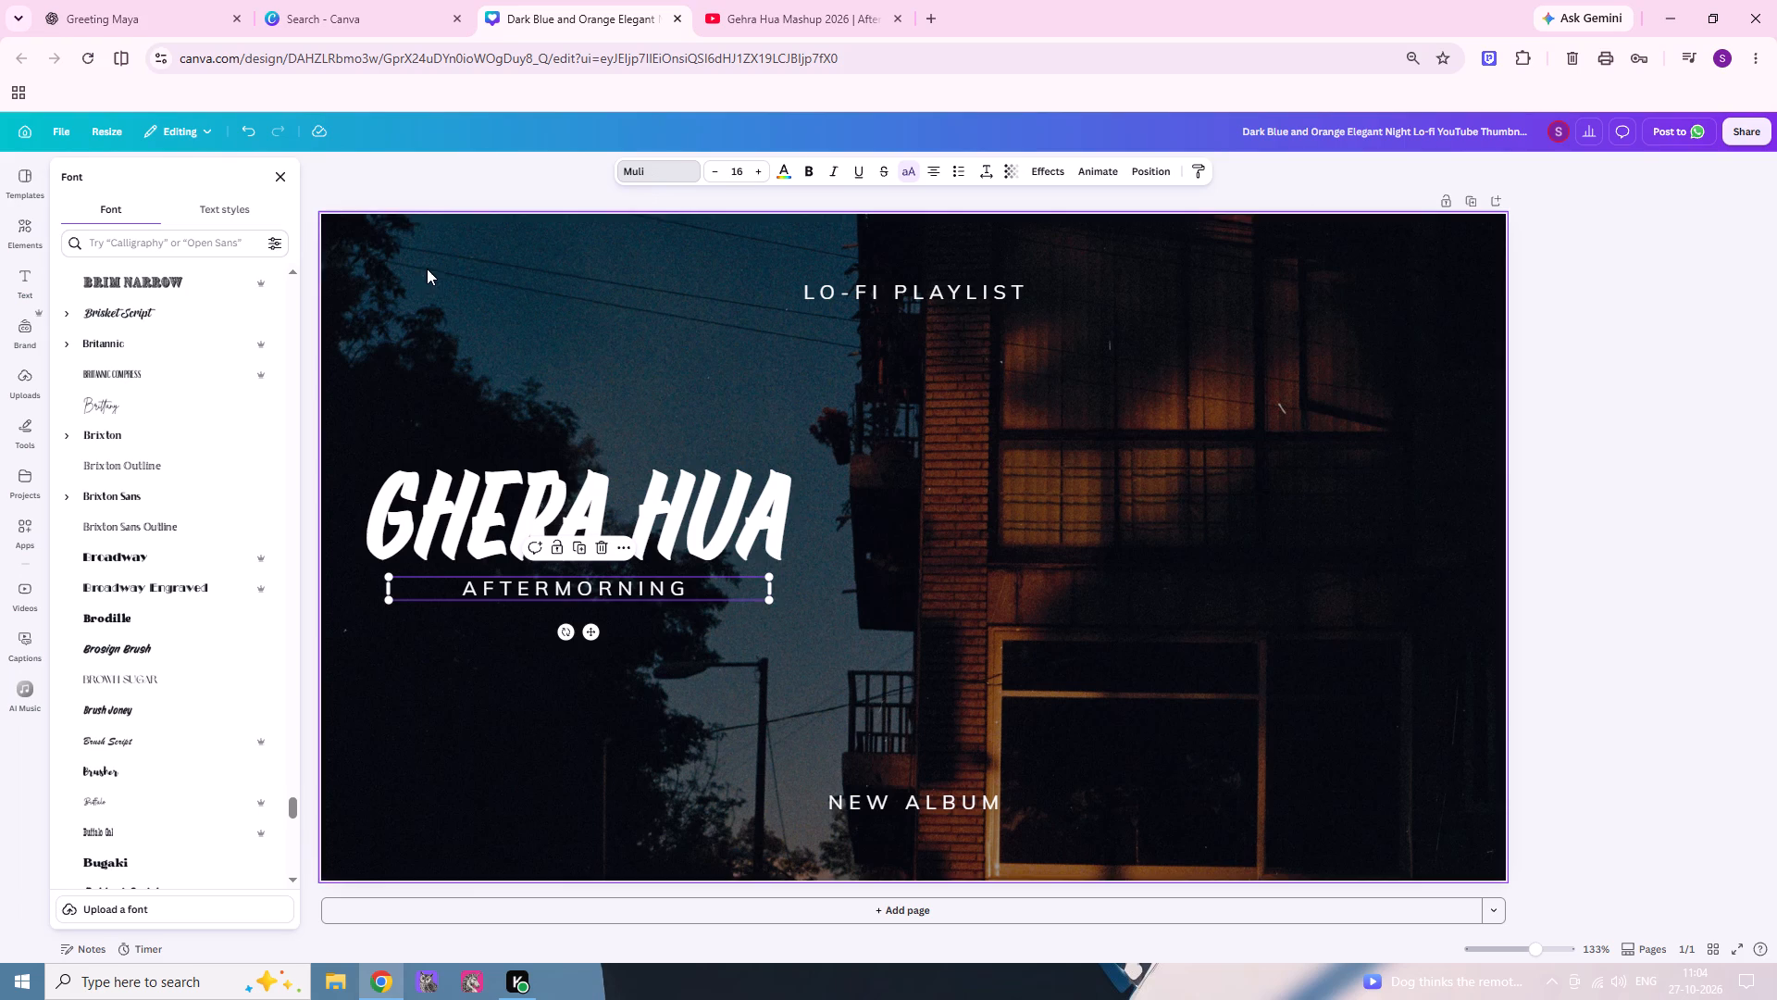
click(178, 246)
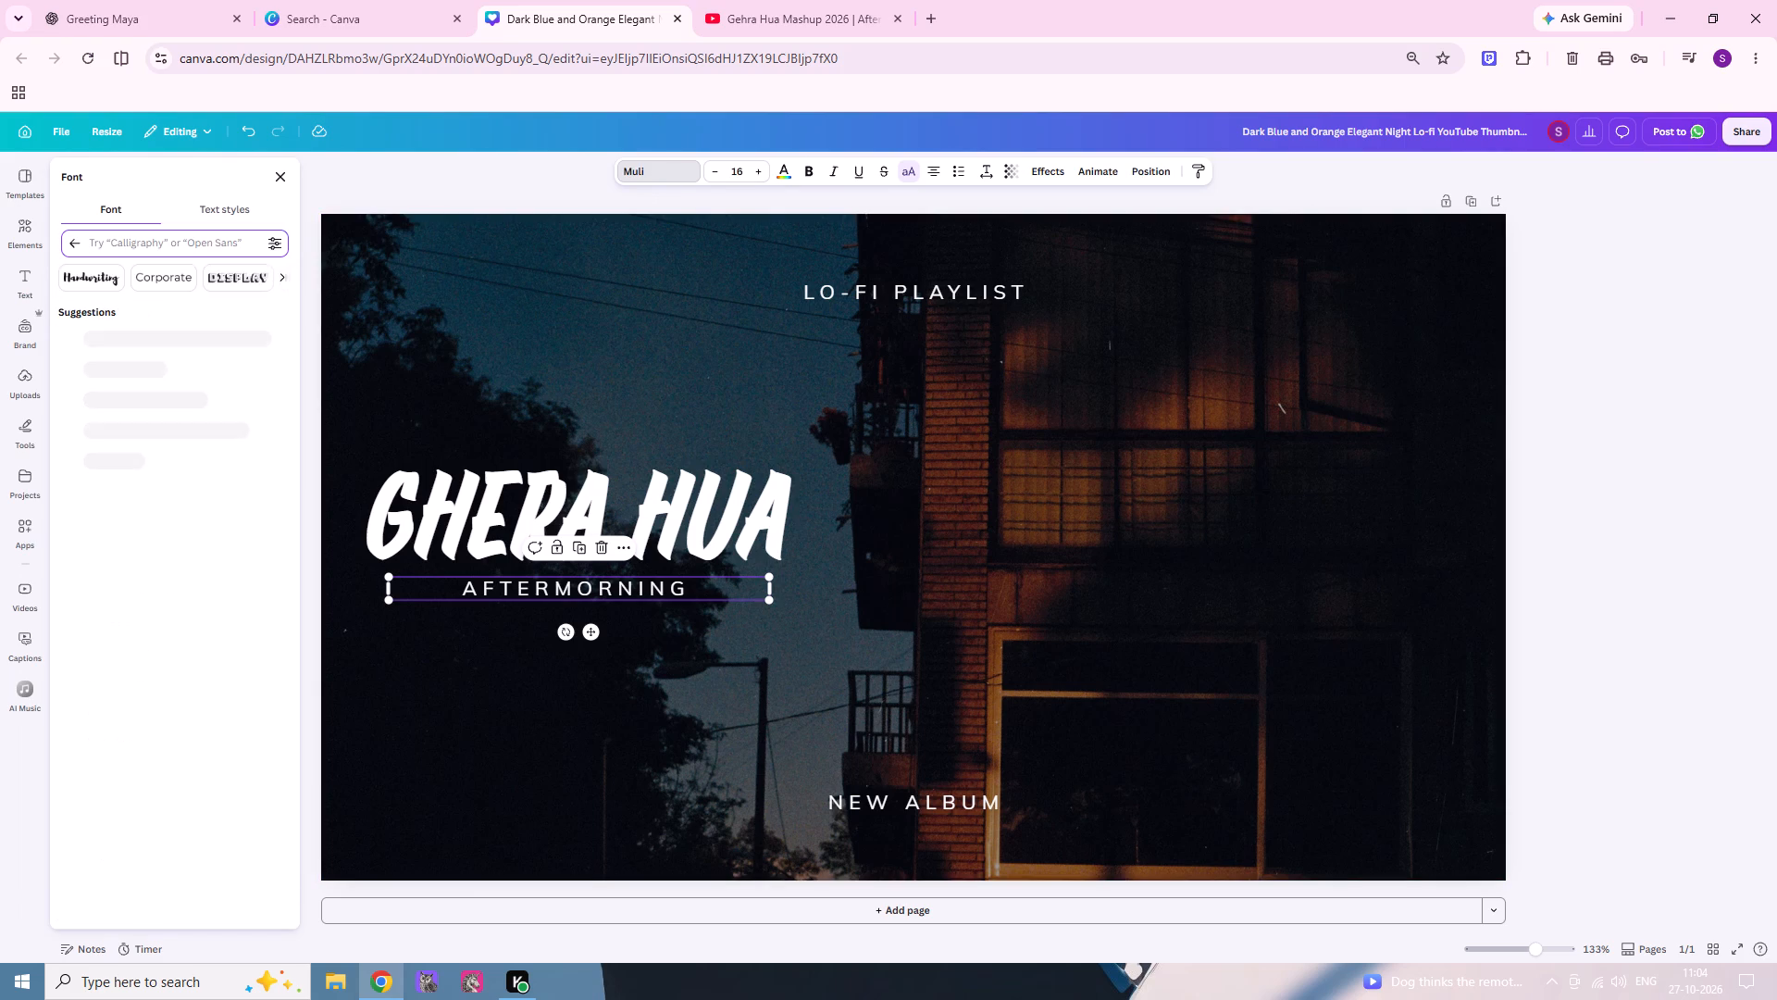
text(MU)
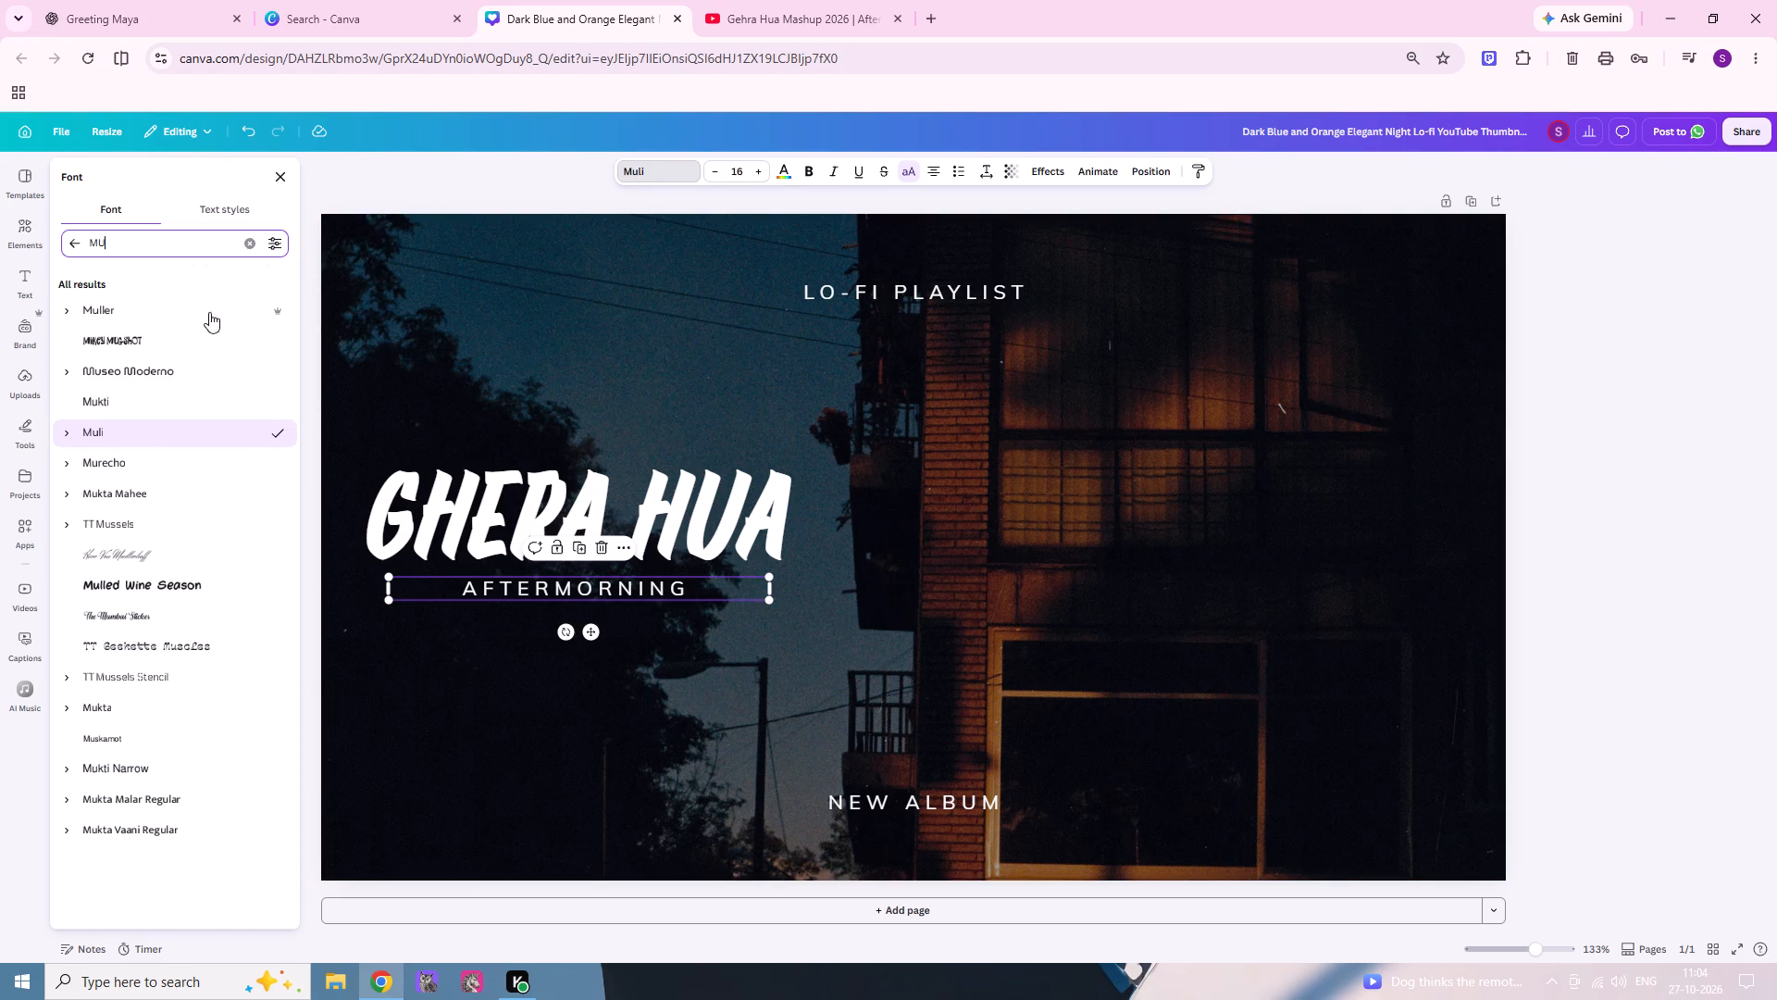
click(478, 400)
Change the "GHERA HUA" heading to the Muli font, found by searching the fonts for "MU".
click(483, 476)
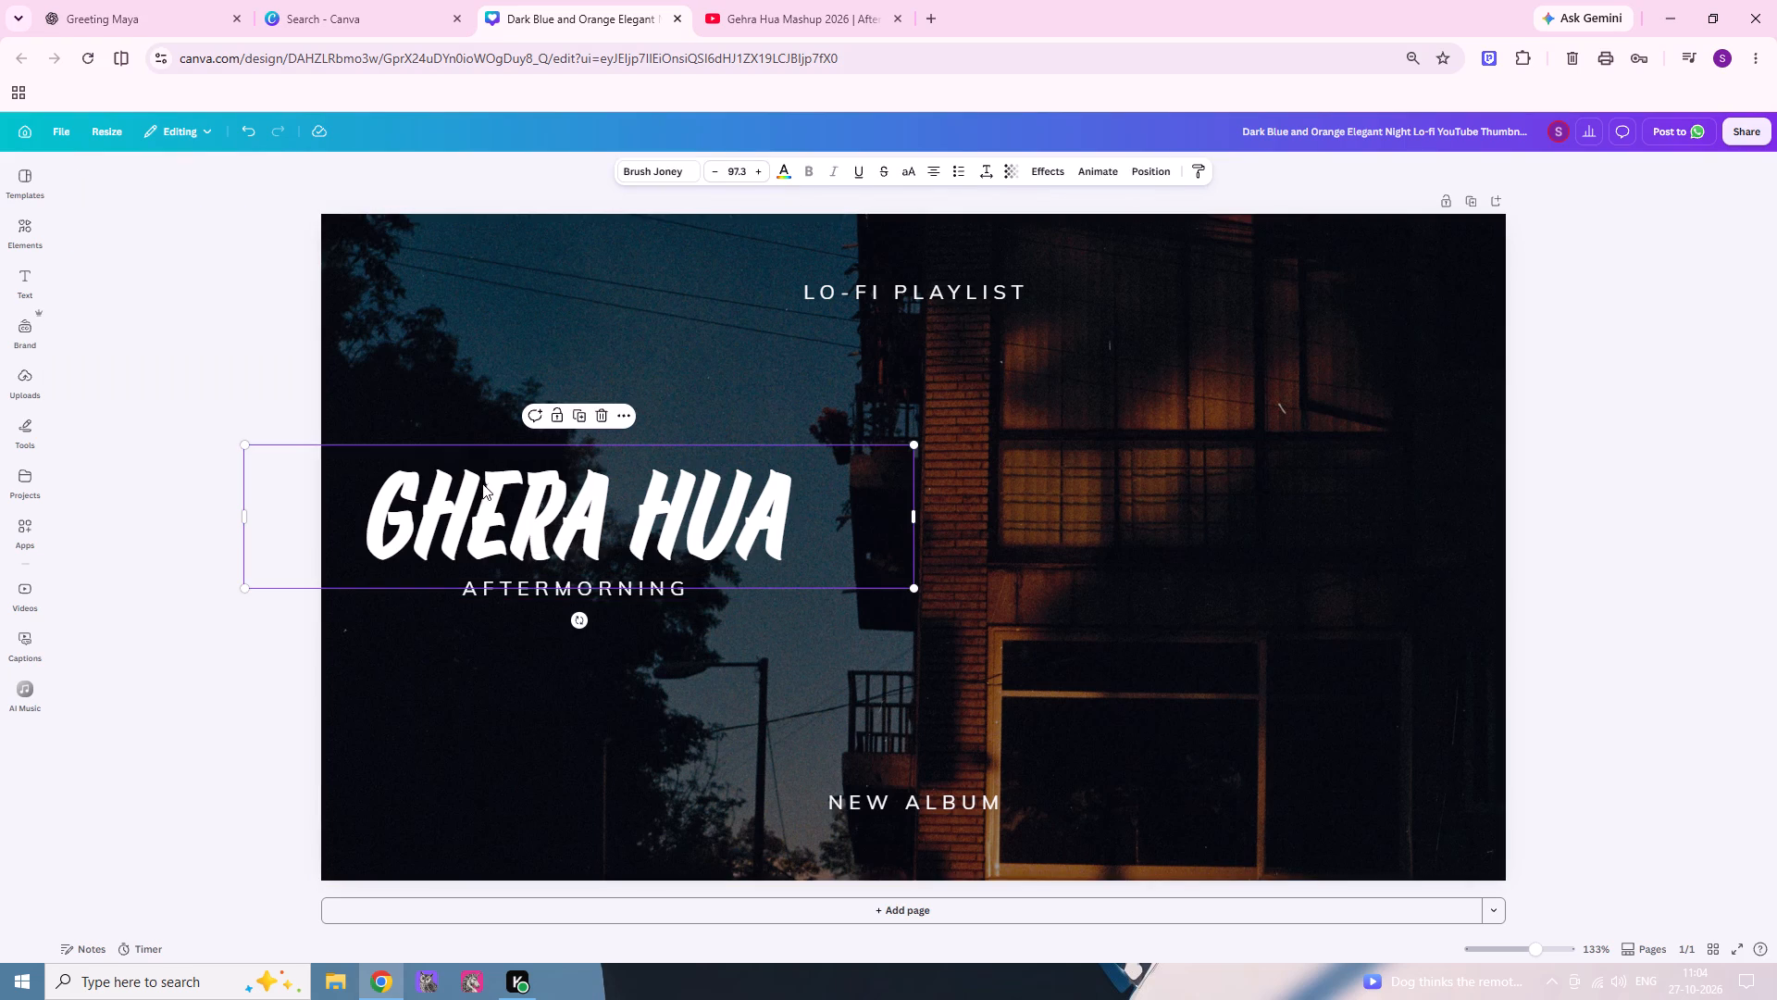
click(480, 489)
click(679, 172)
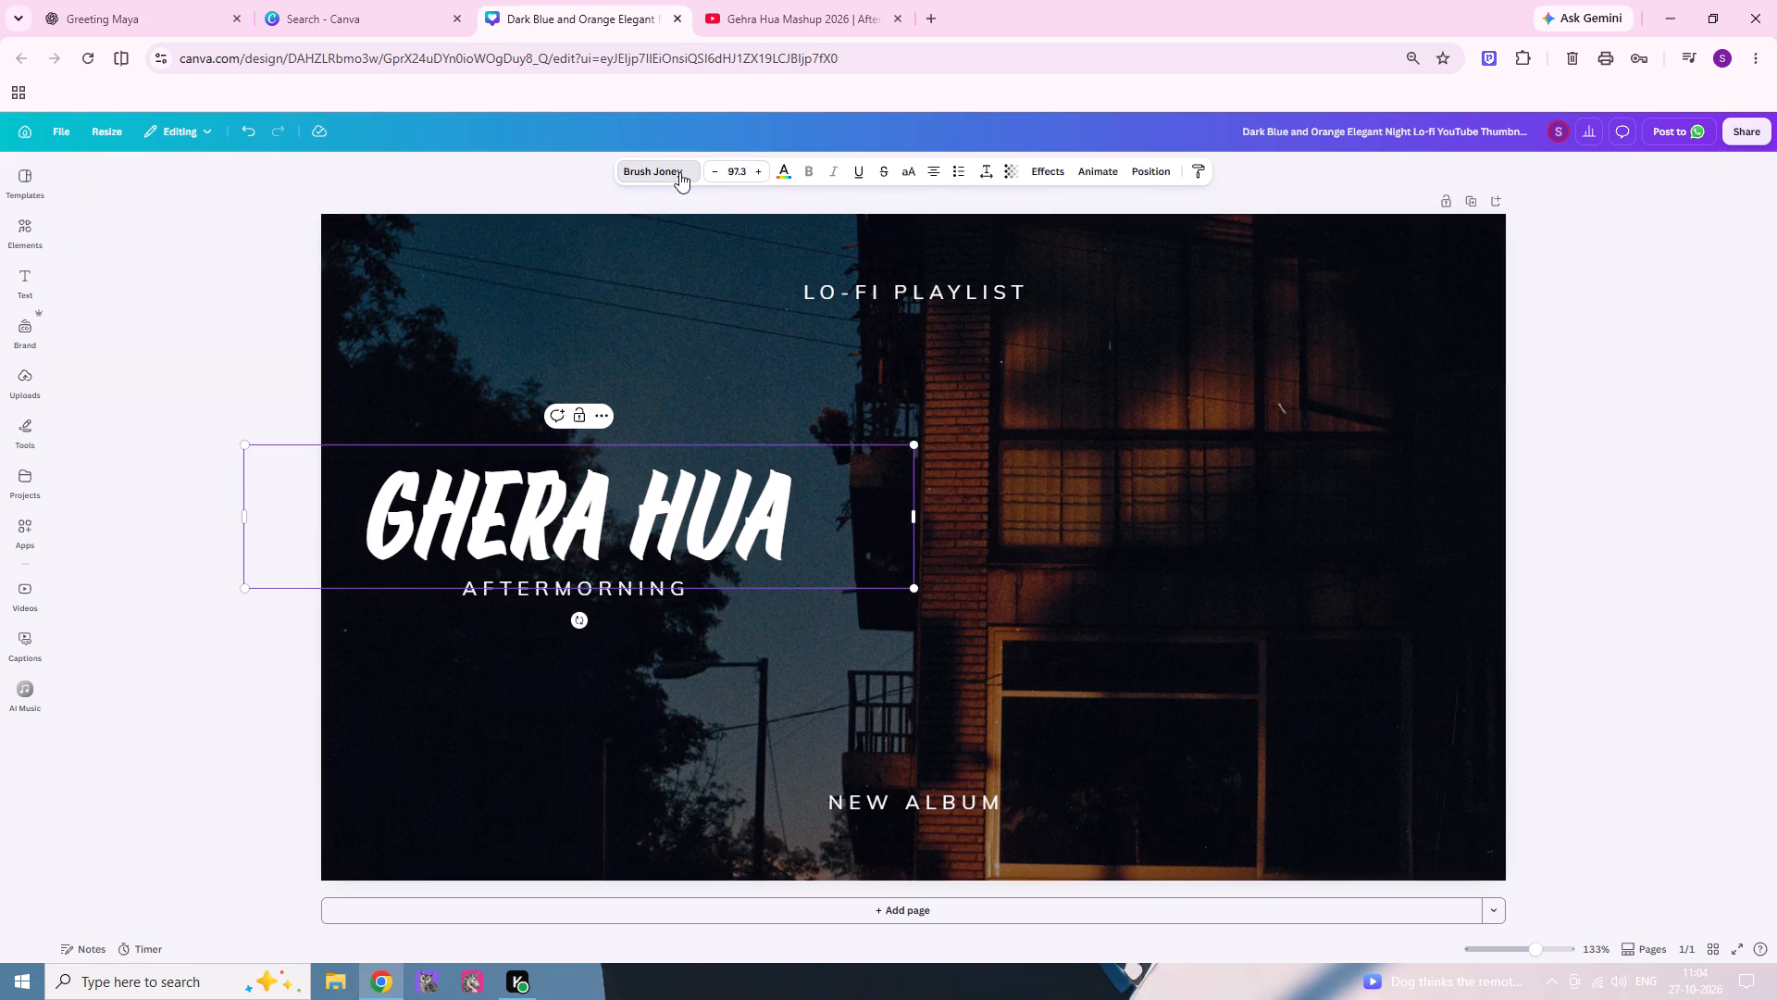
click(121, 238)
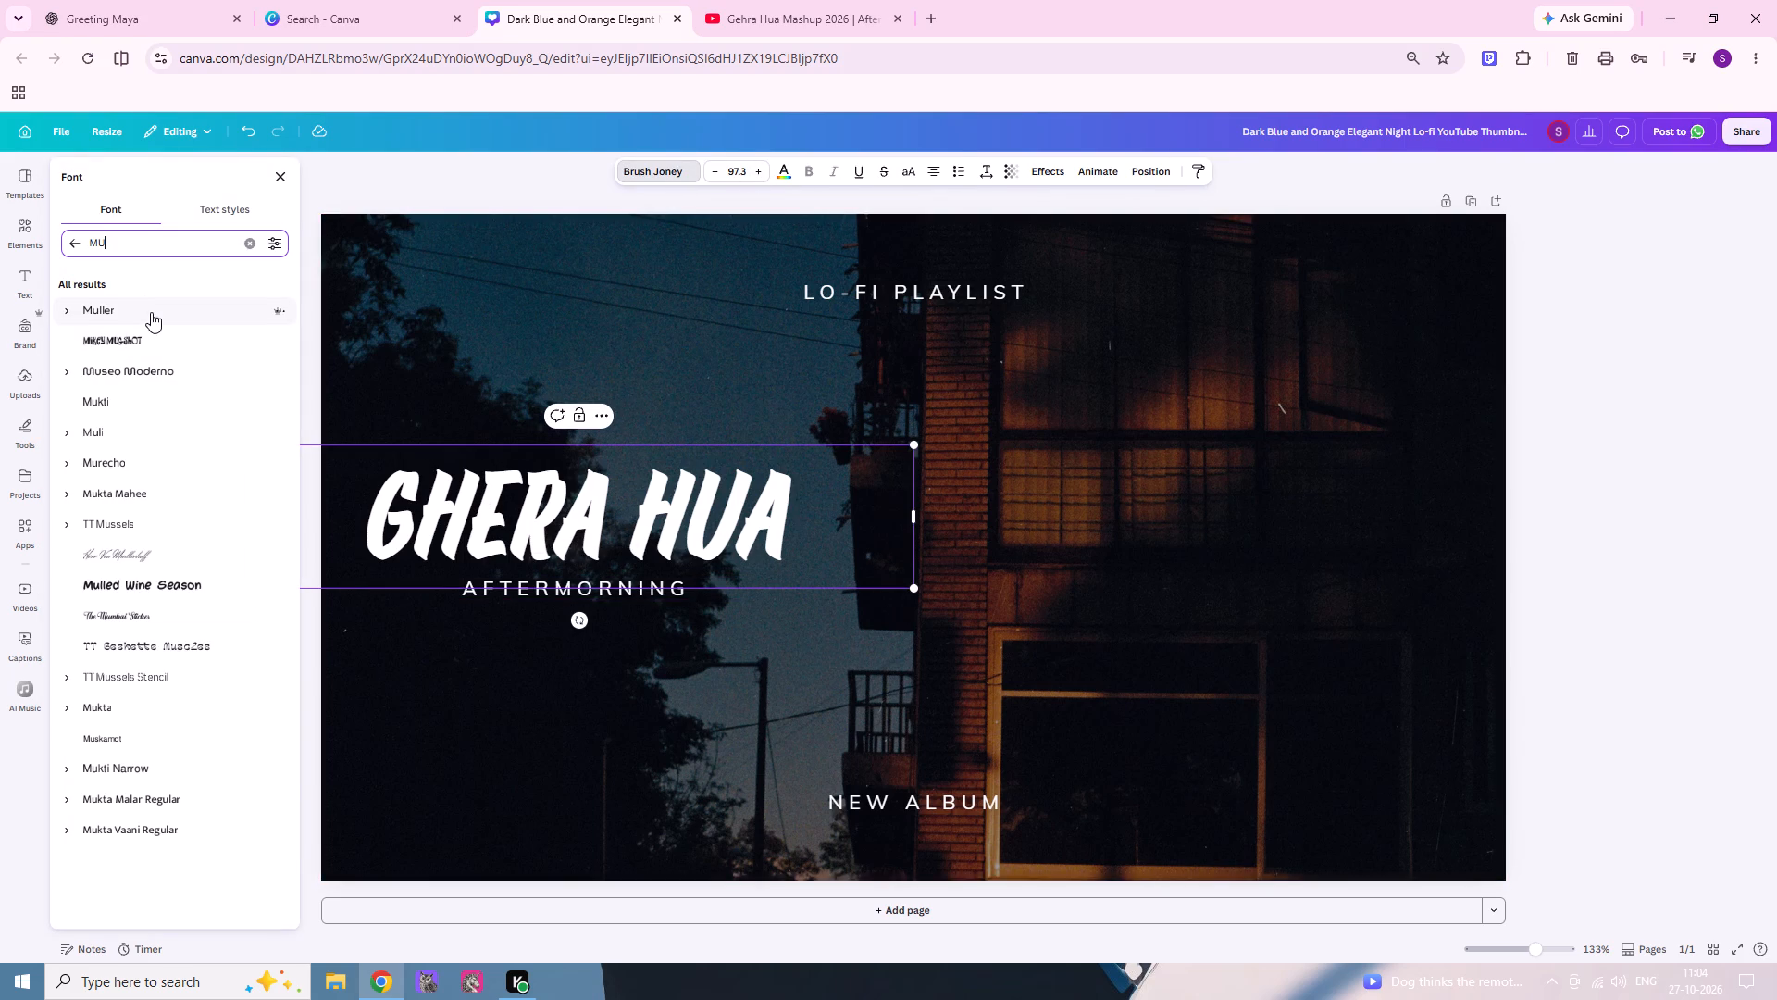
text(MU)
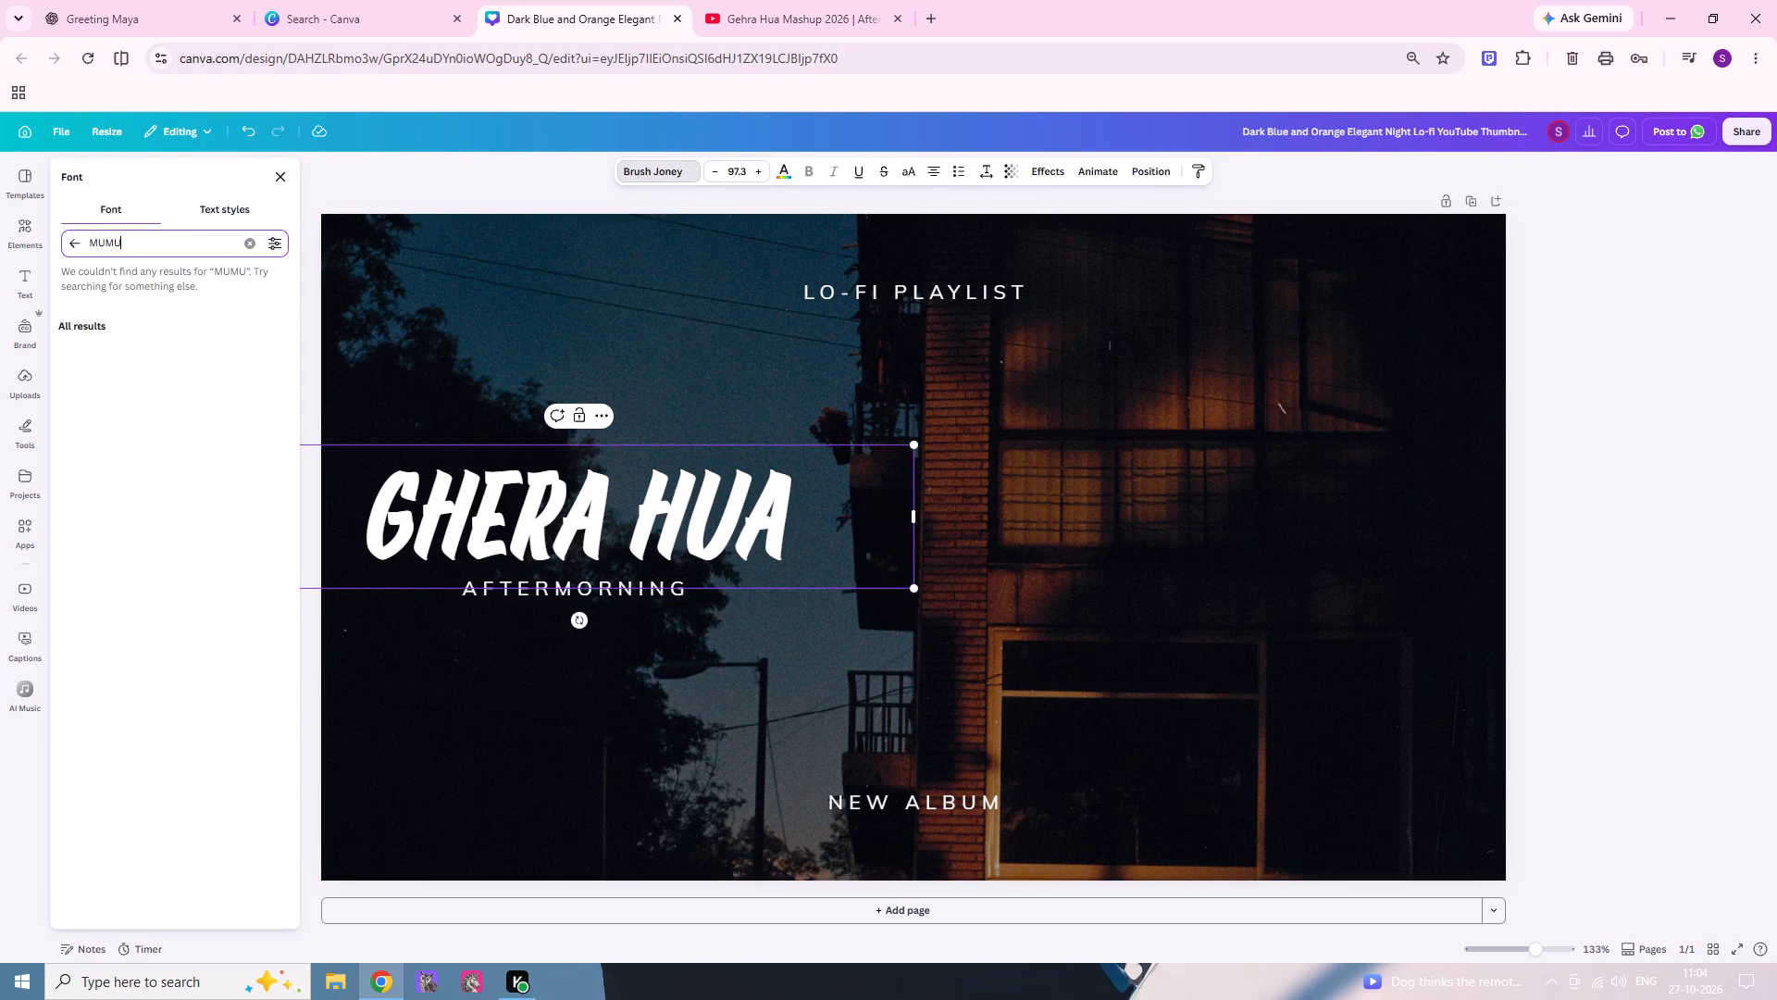
key(BackSpace)
key(BackSpace)
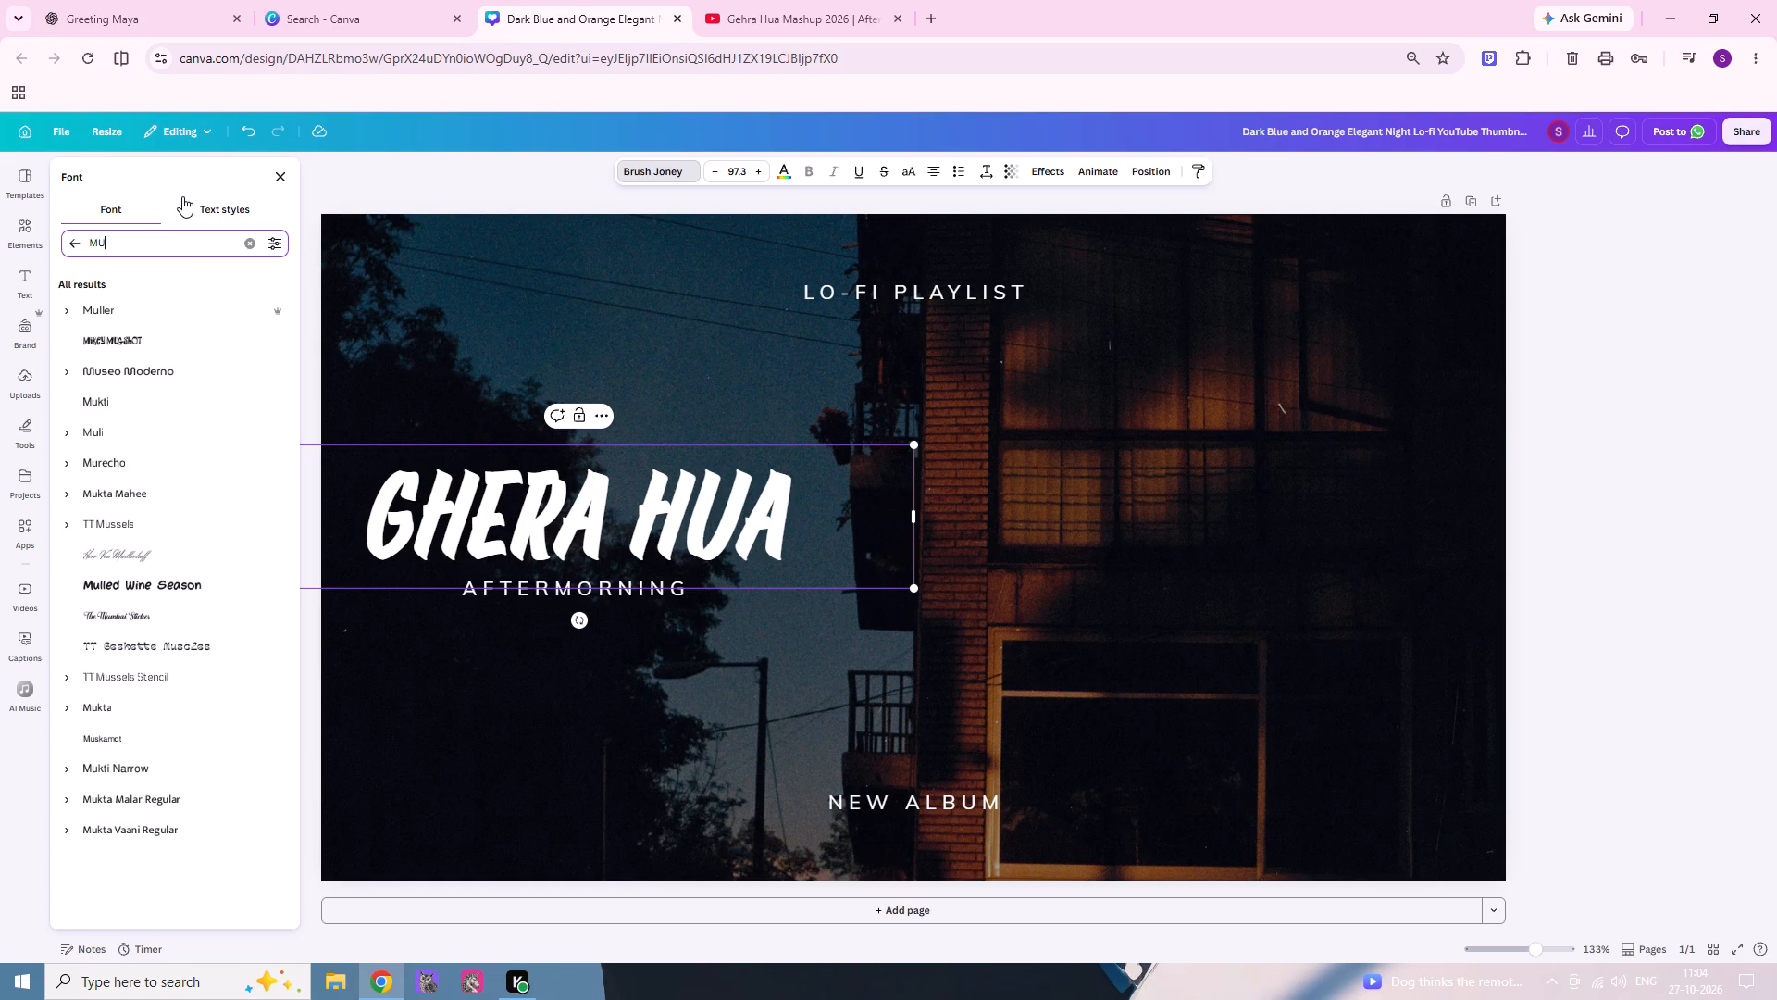
click(214, 436)
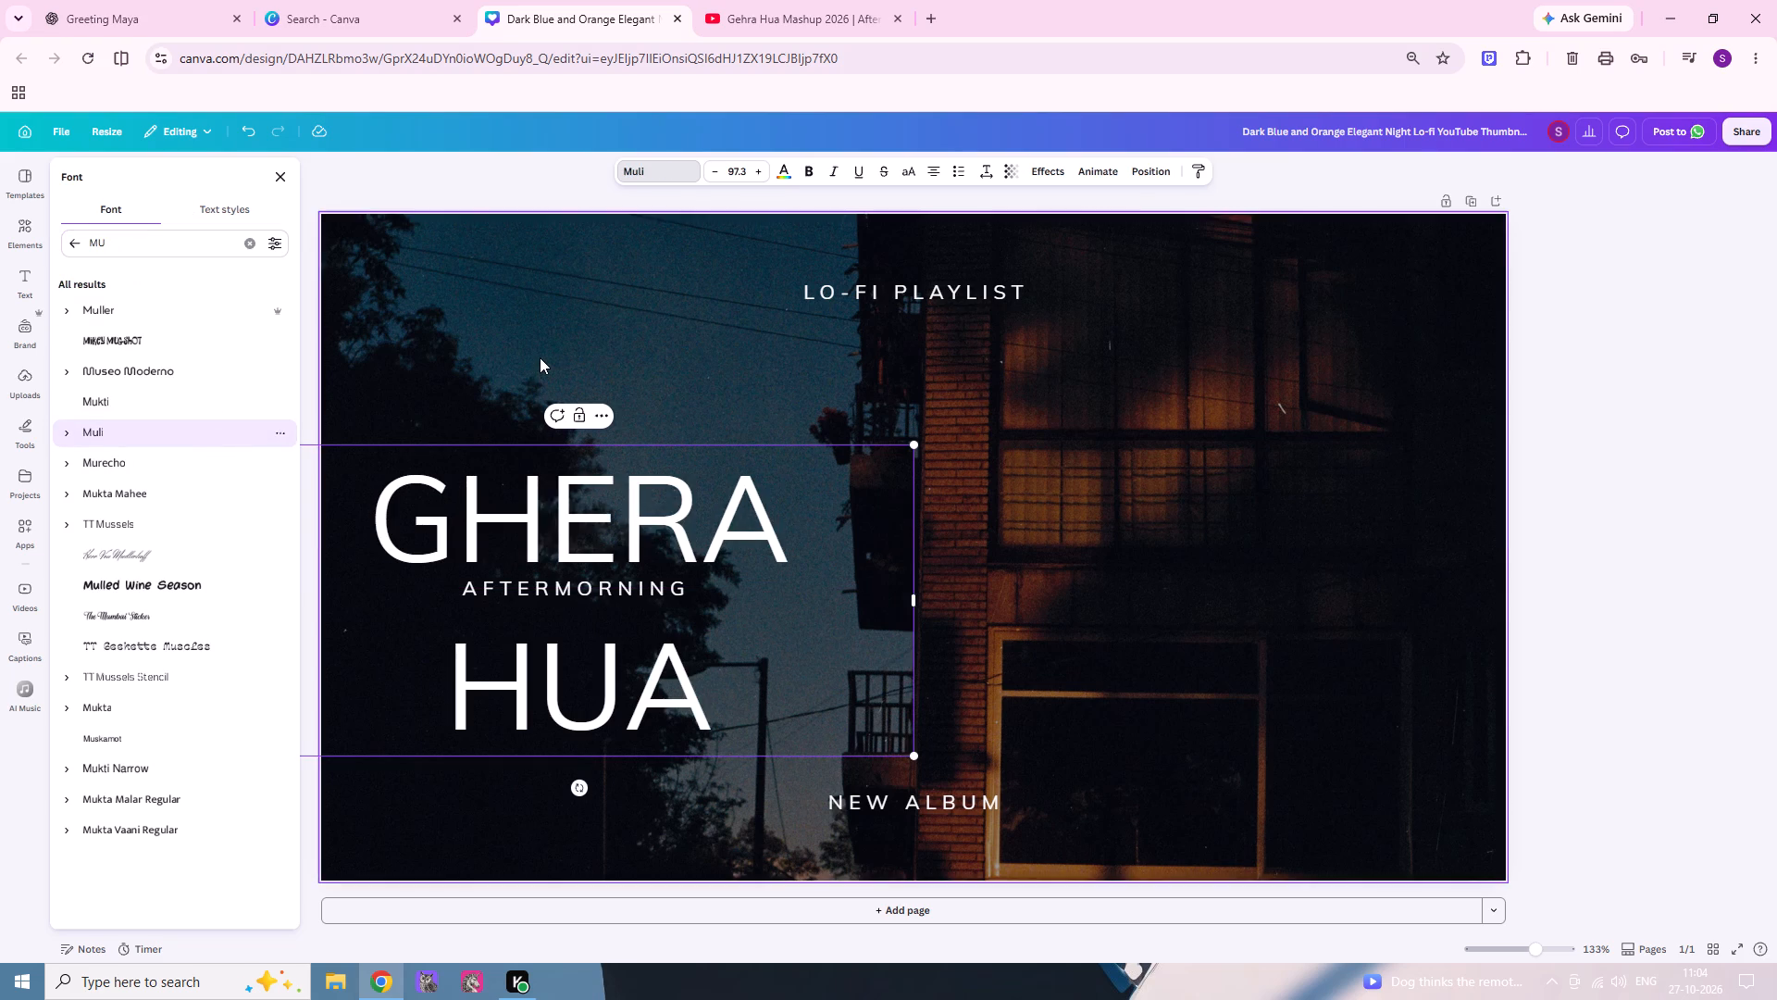
click(540, 357)
Widen the "GHERA HUA" text box to about 989 so the heading fits on one line.
click(599, 578)
click(642, 700)
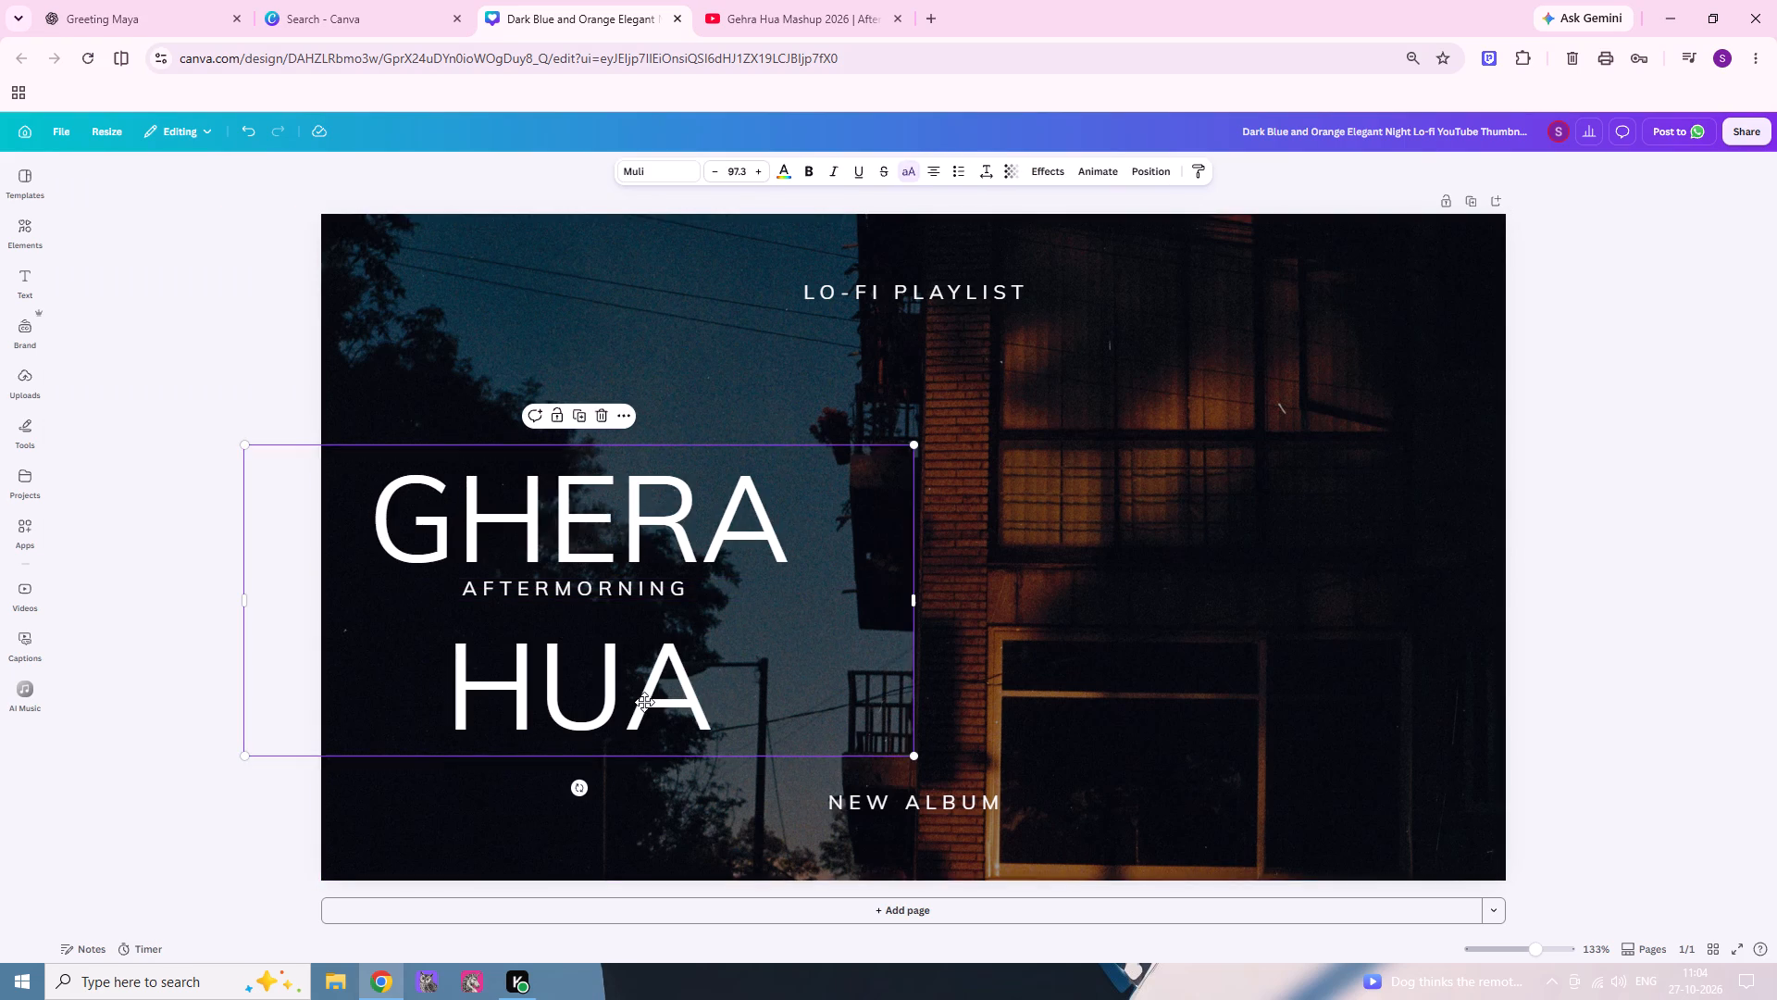
drag(919, 601, 1170, 508)
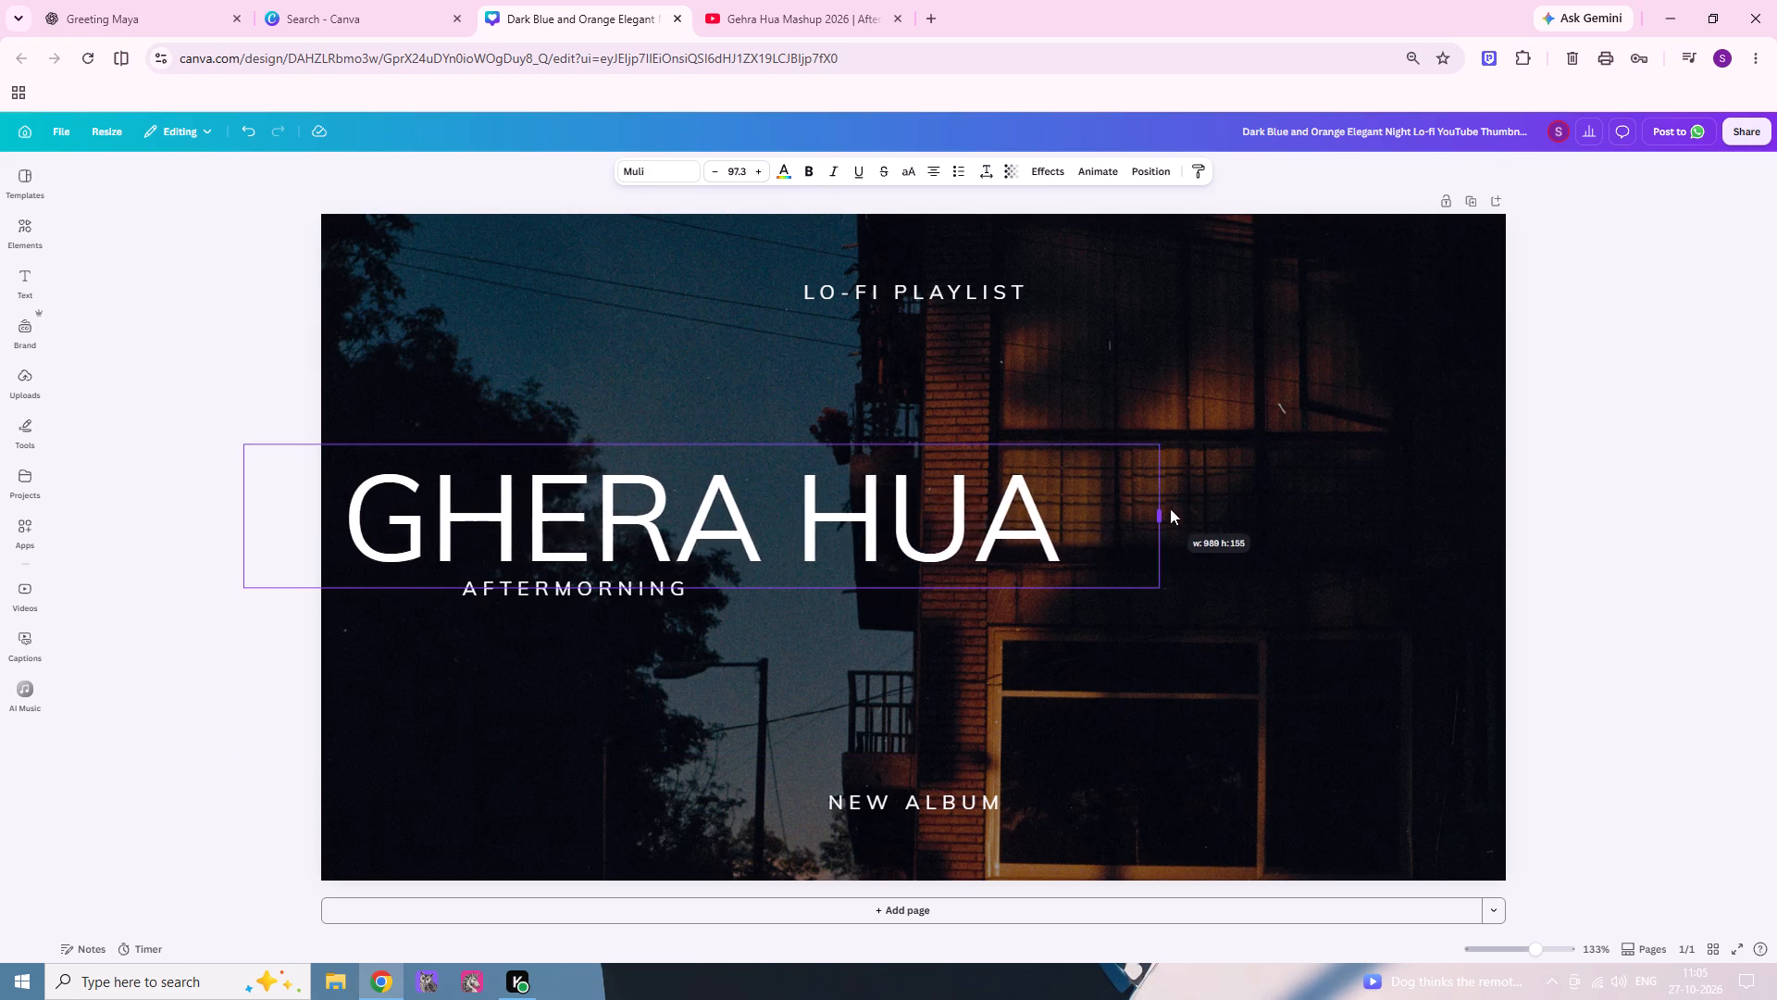
Scale the "GHERA HUA" heading down to font size 66.5 and centre it above the "AFTERMORNING" subtitle, inside the thumbnail's left half.
drag(1170, 508, 1283, 491)
drag(1280, 591, 1175, 561)
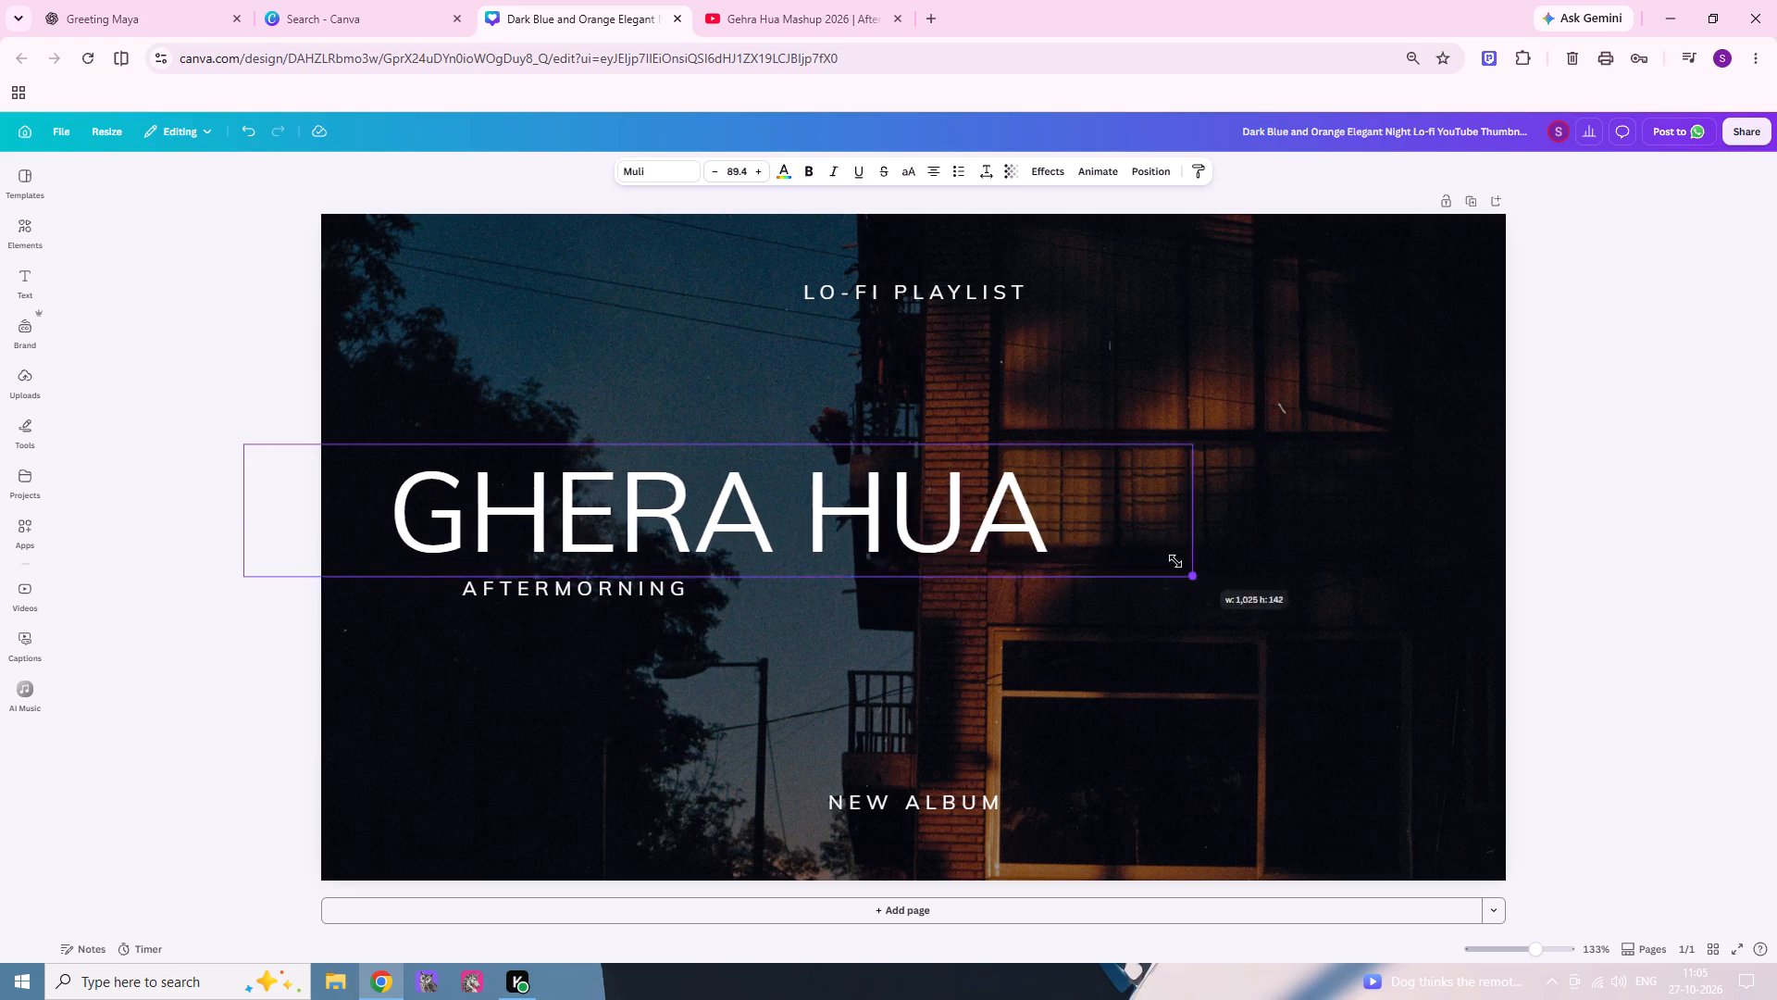
drag(1175, 561, 953, 543)
drag(872, 508, 839, 506)
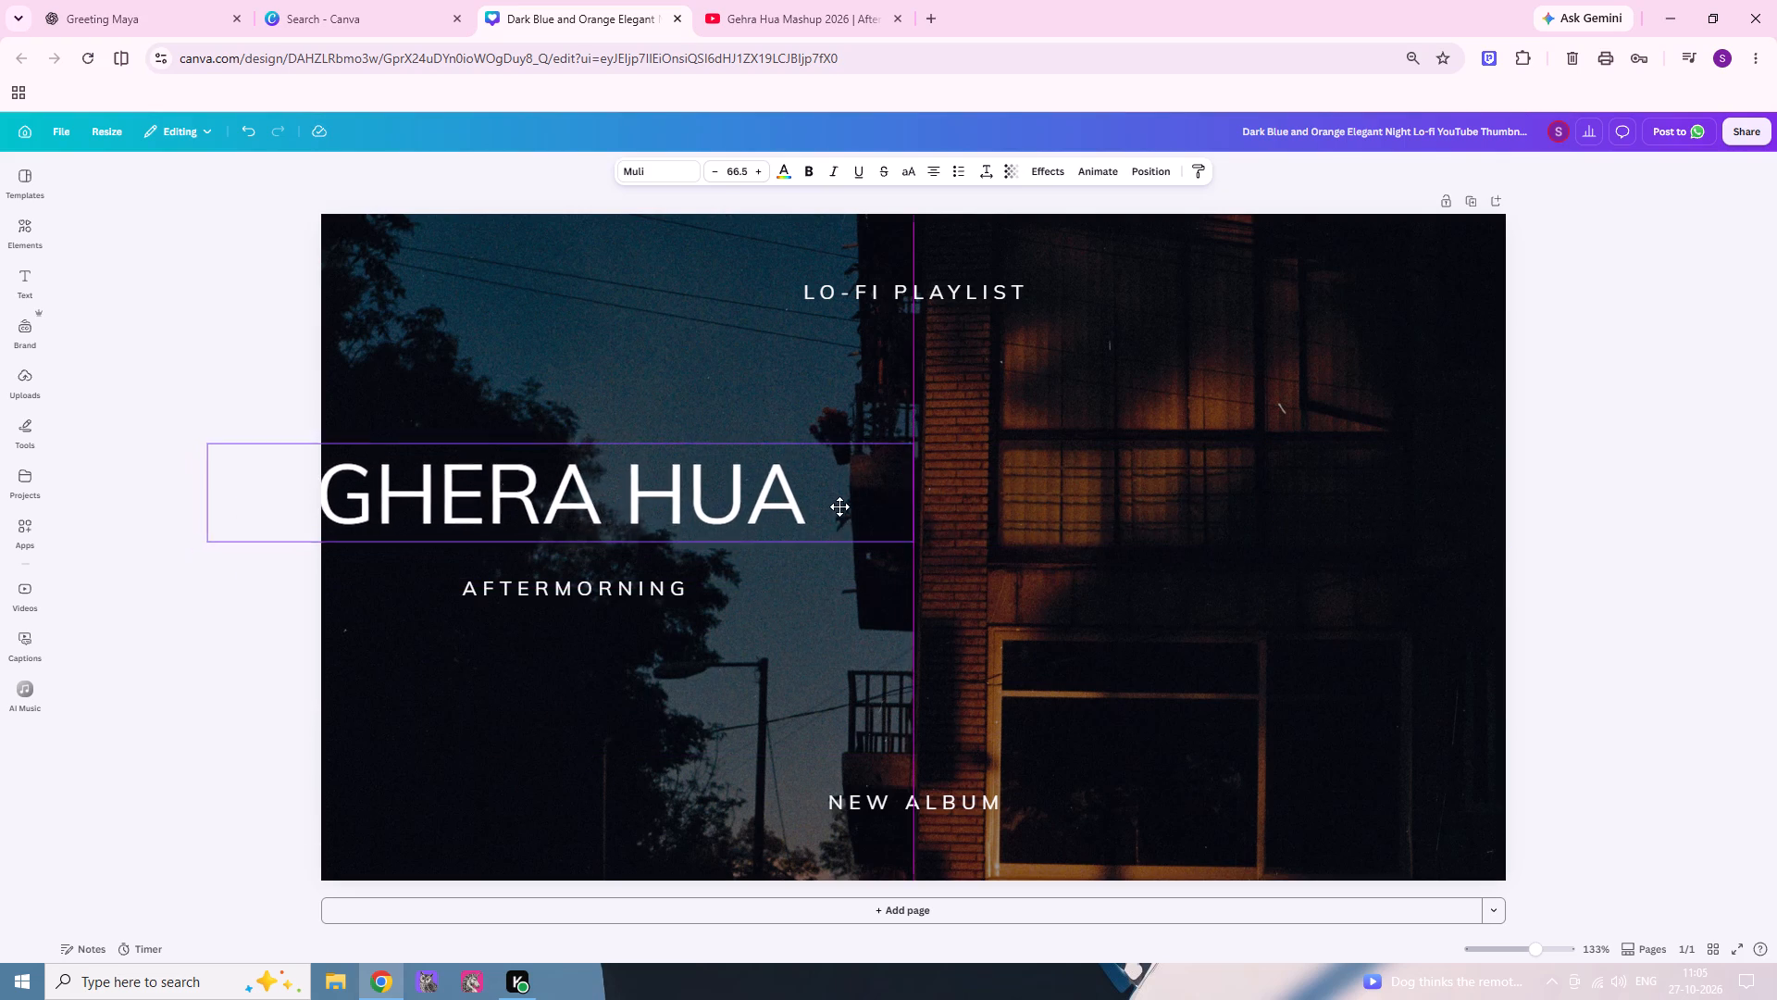
drag(839, 506, 852, 509)
Move the "AFTERMORNING" subtitle up so it sits close beneath the "GHERA HUA" heading.
drag(653, 590, 652, 591)
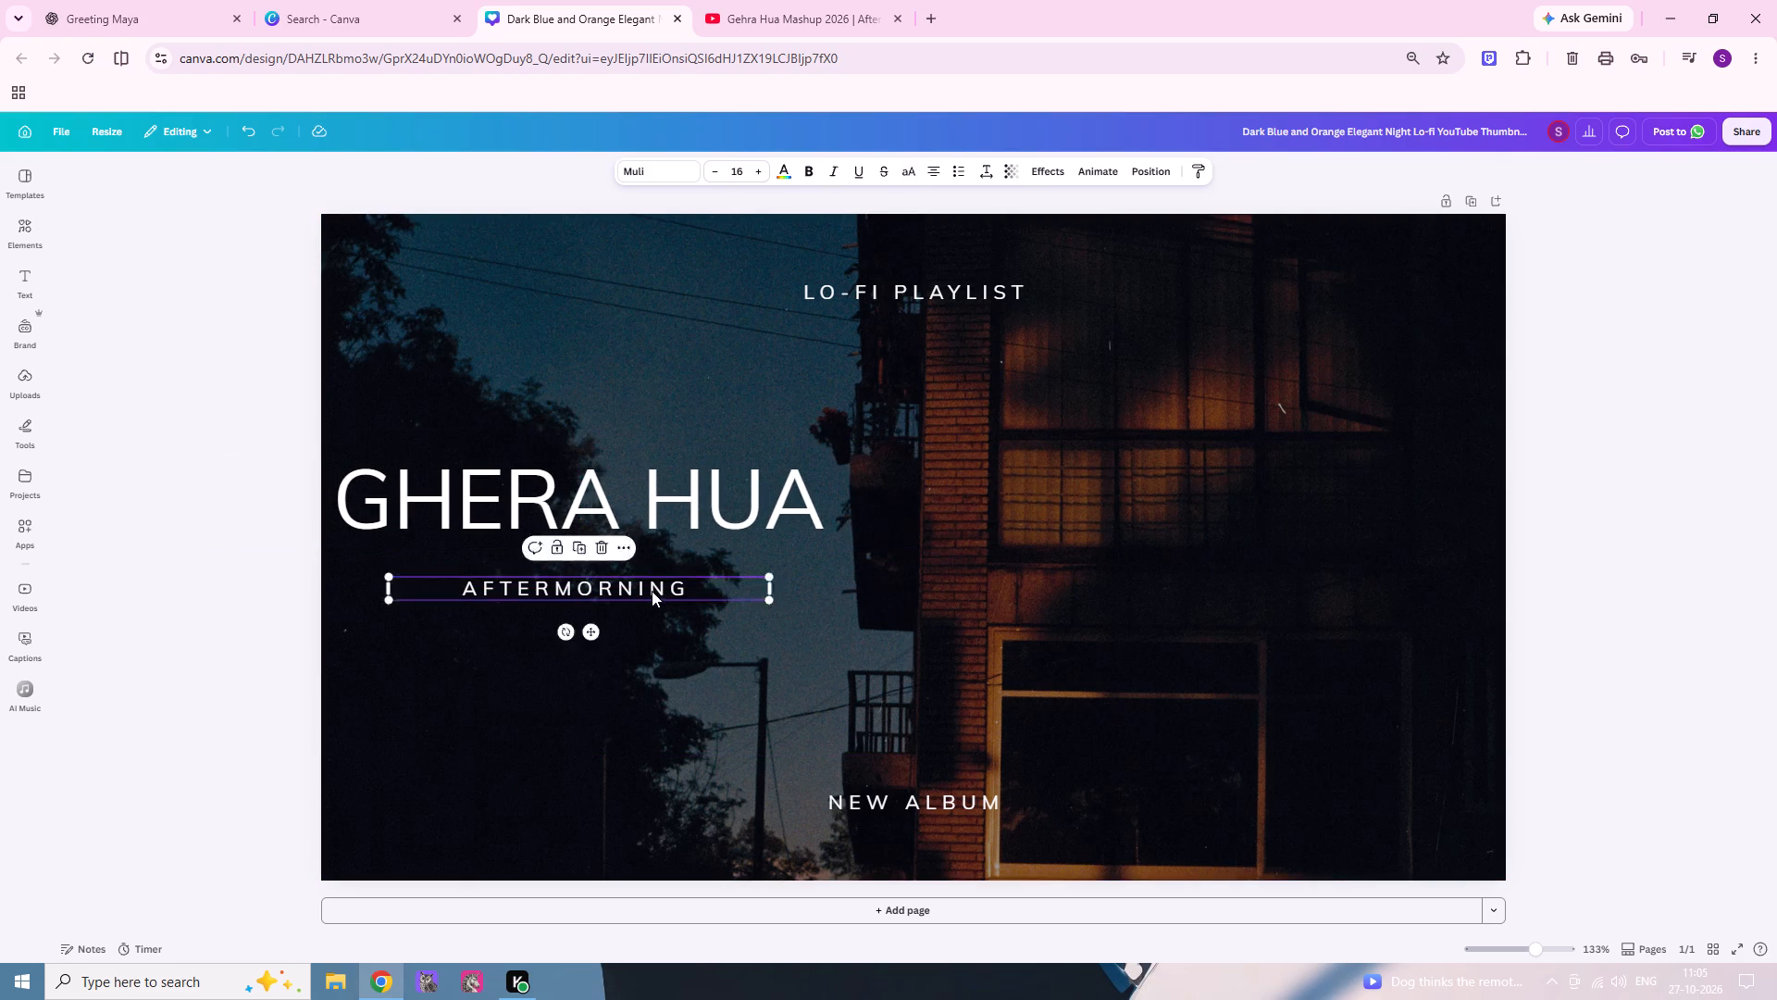
drag(652, 591, 647, 560)
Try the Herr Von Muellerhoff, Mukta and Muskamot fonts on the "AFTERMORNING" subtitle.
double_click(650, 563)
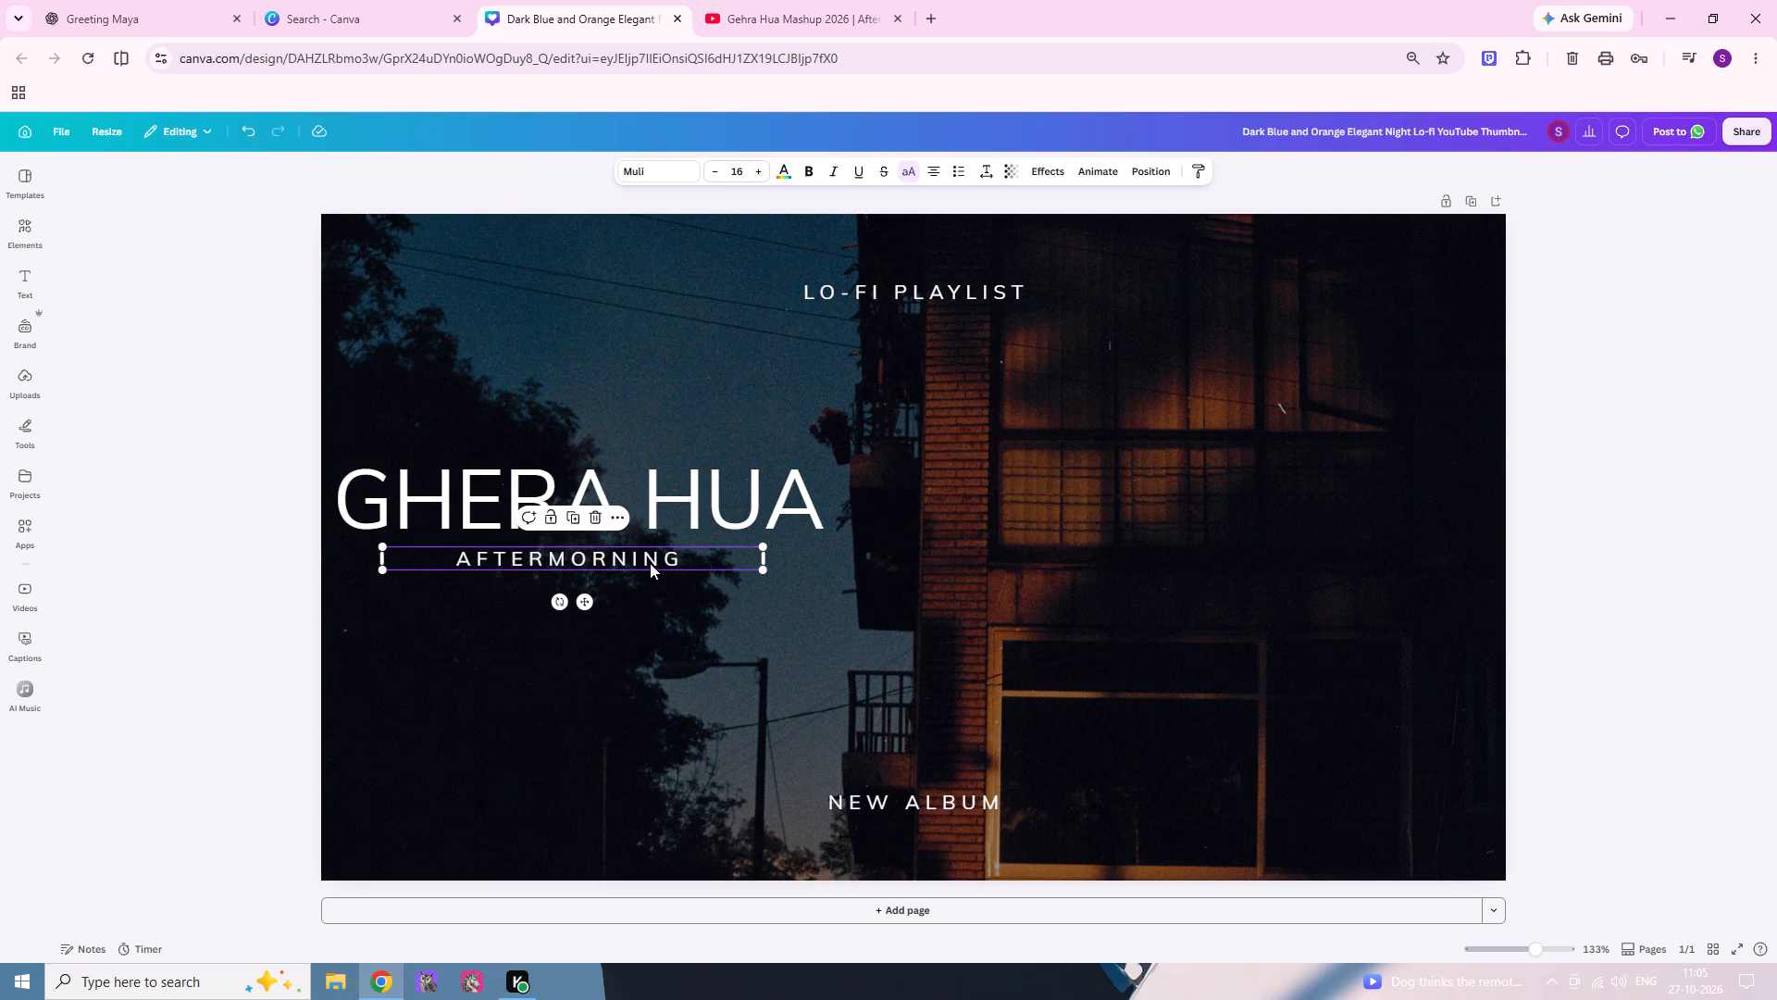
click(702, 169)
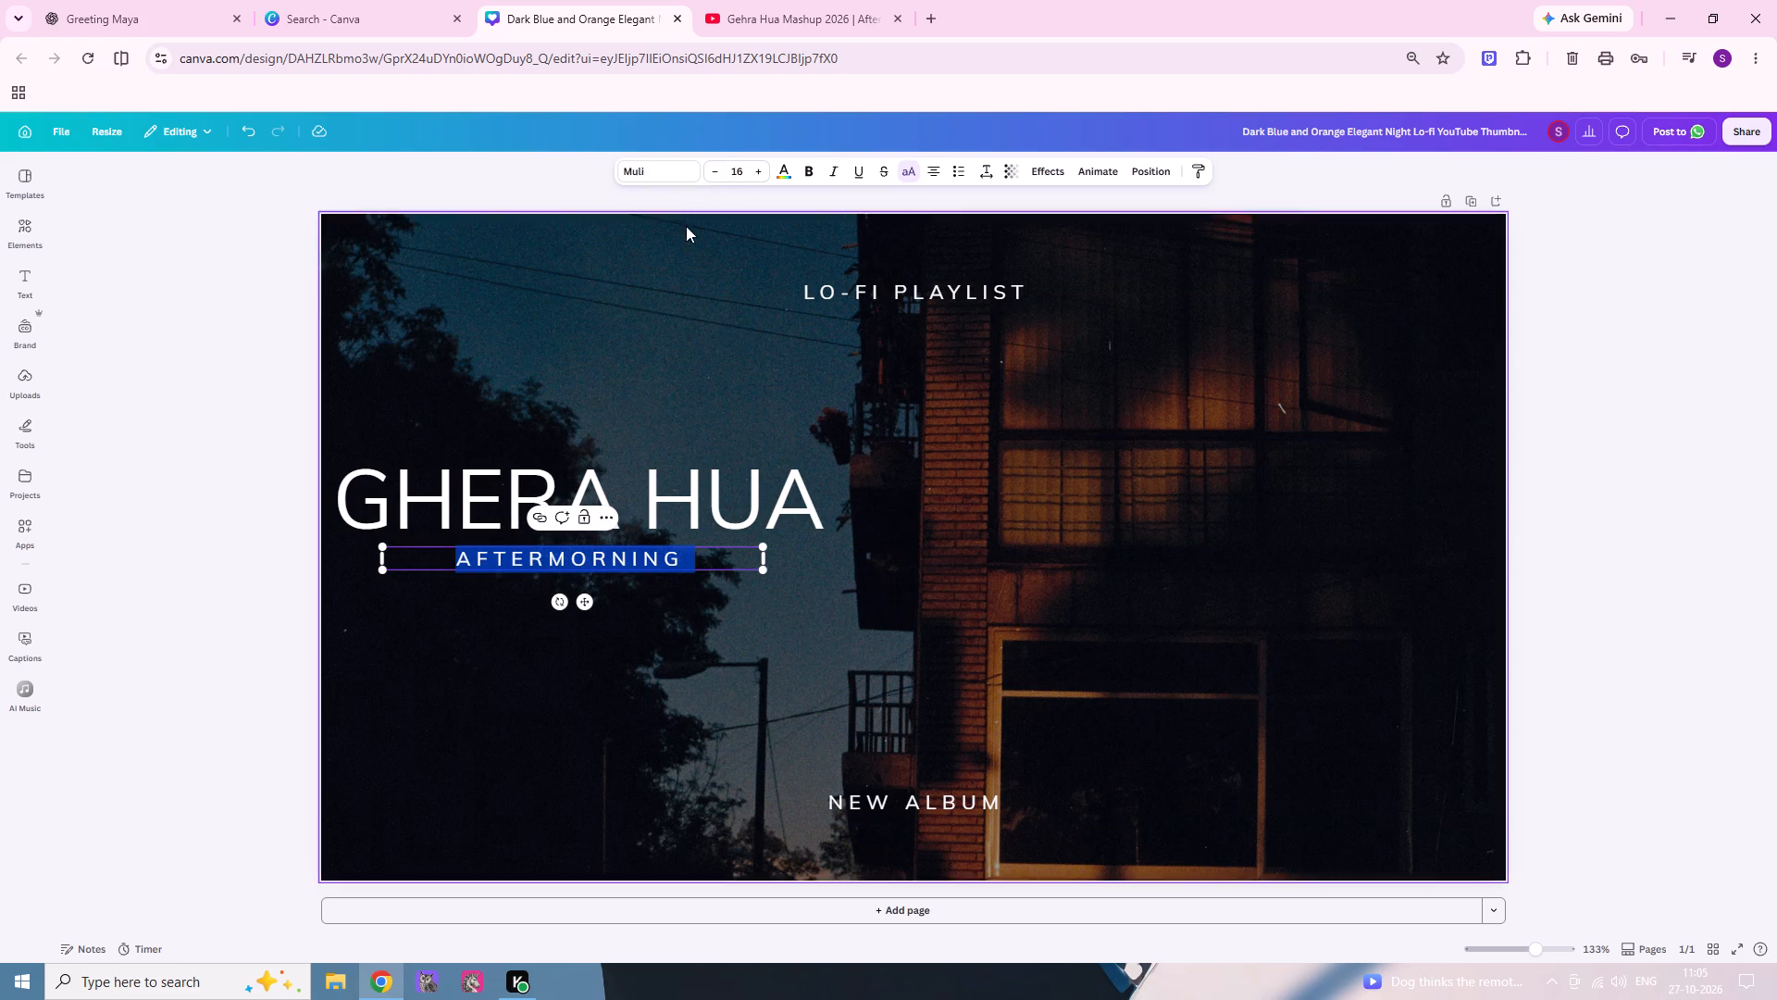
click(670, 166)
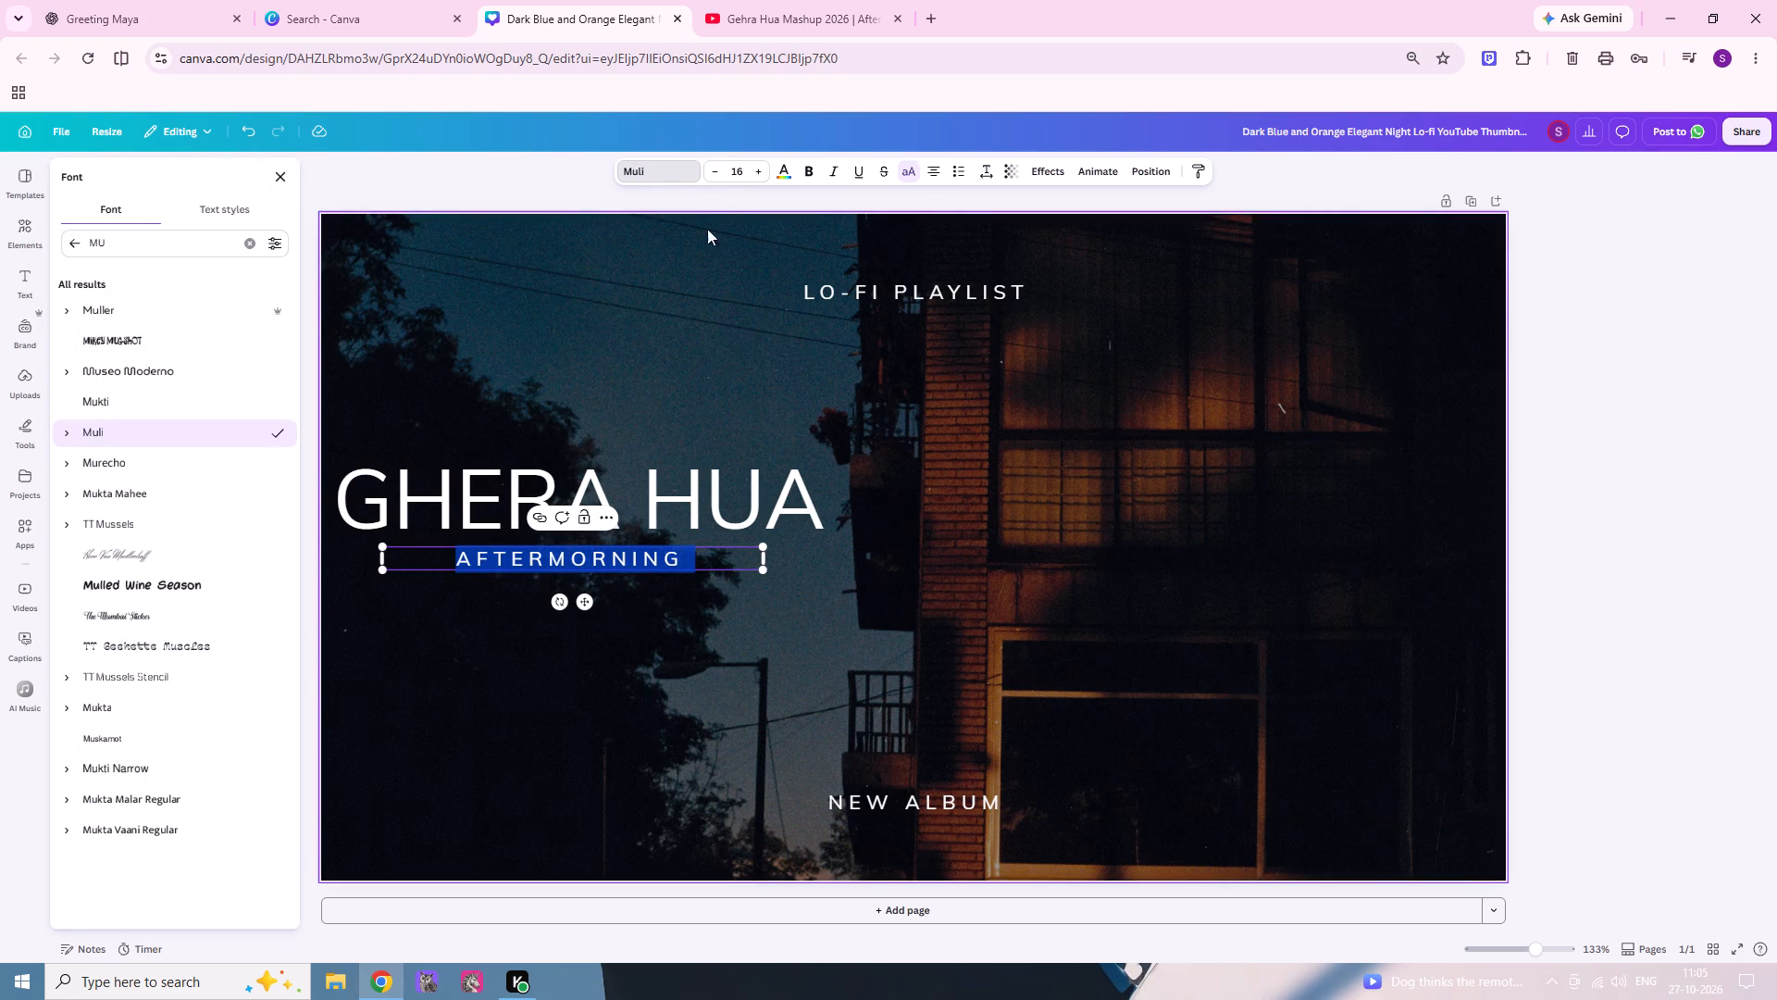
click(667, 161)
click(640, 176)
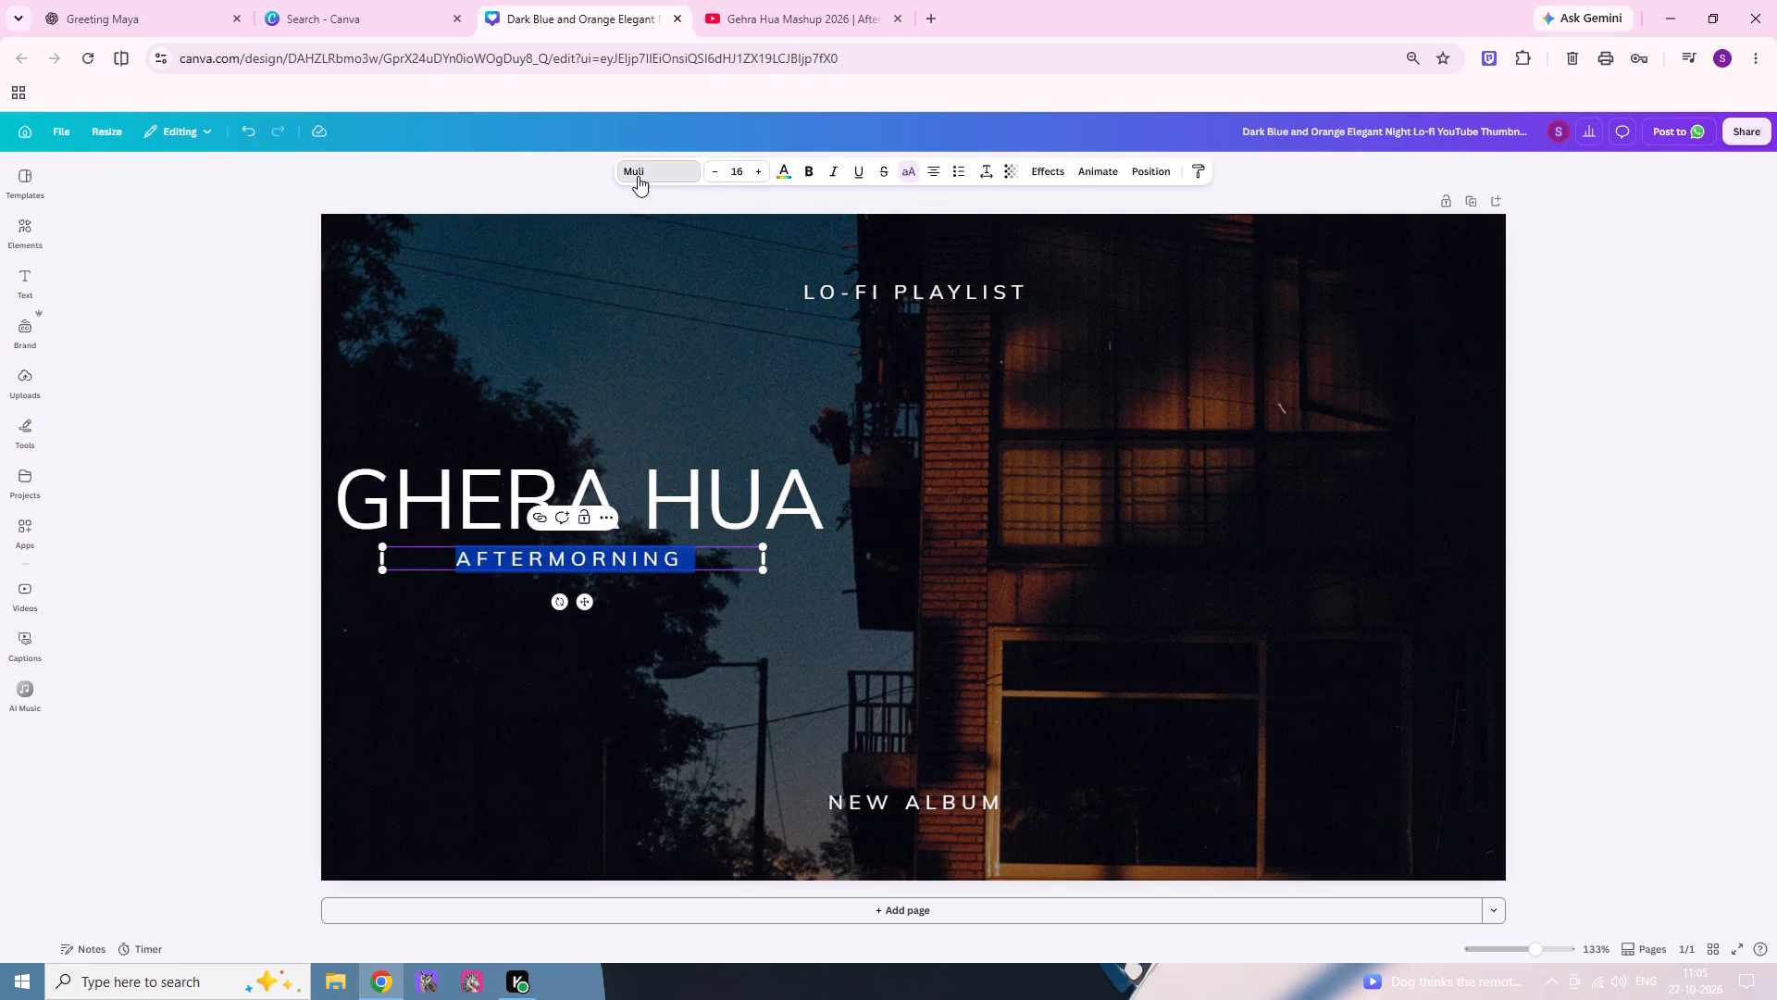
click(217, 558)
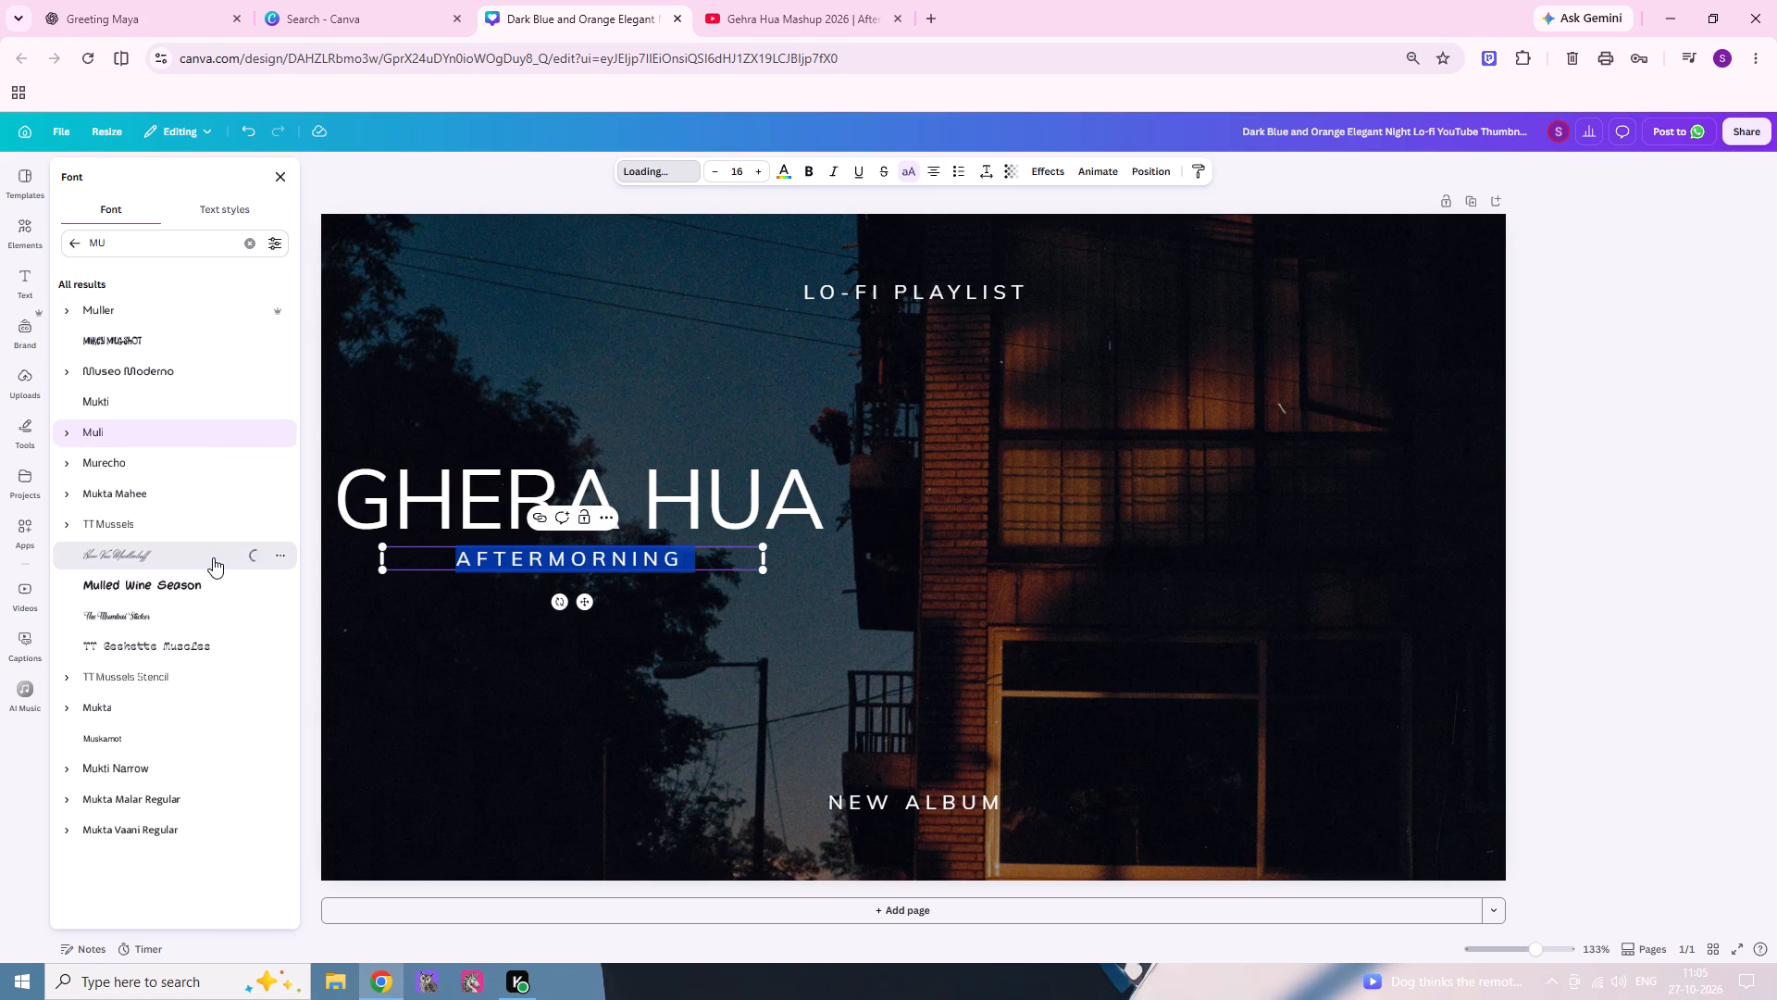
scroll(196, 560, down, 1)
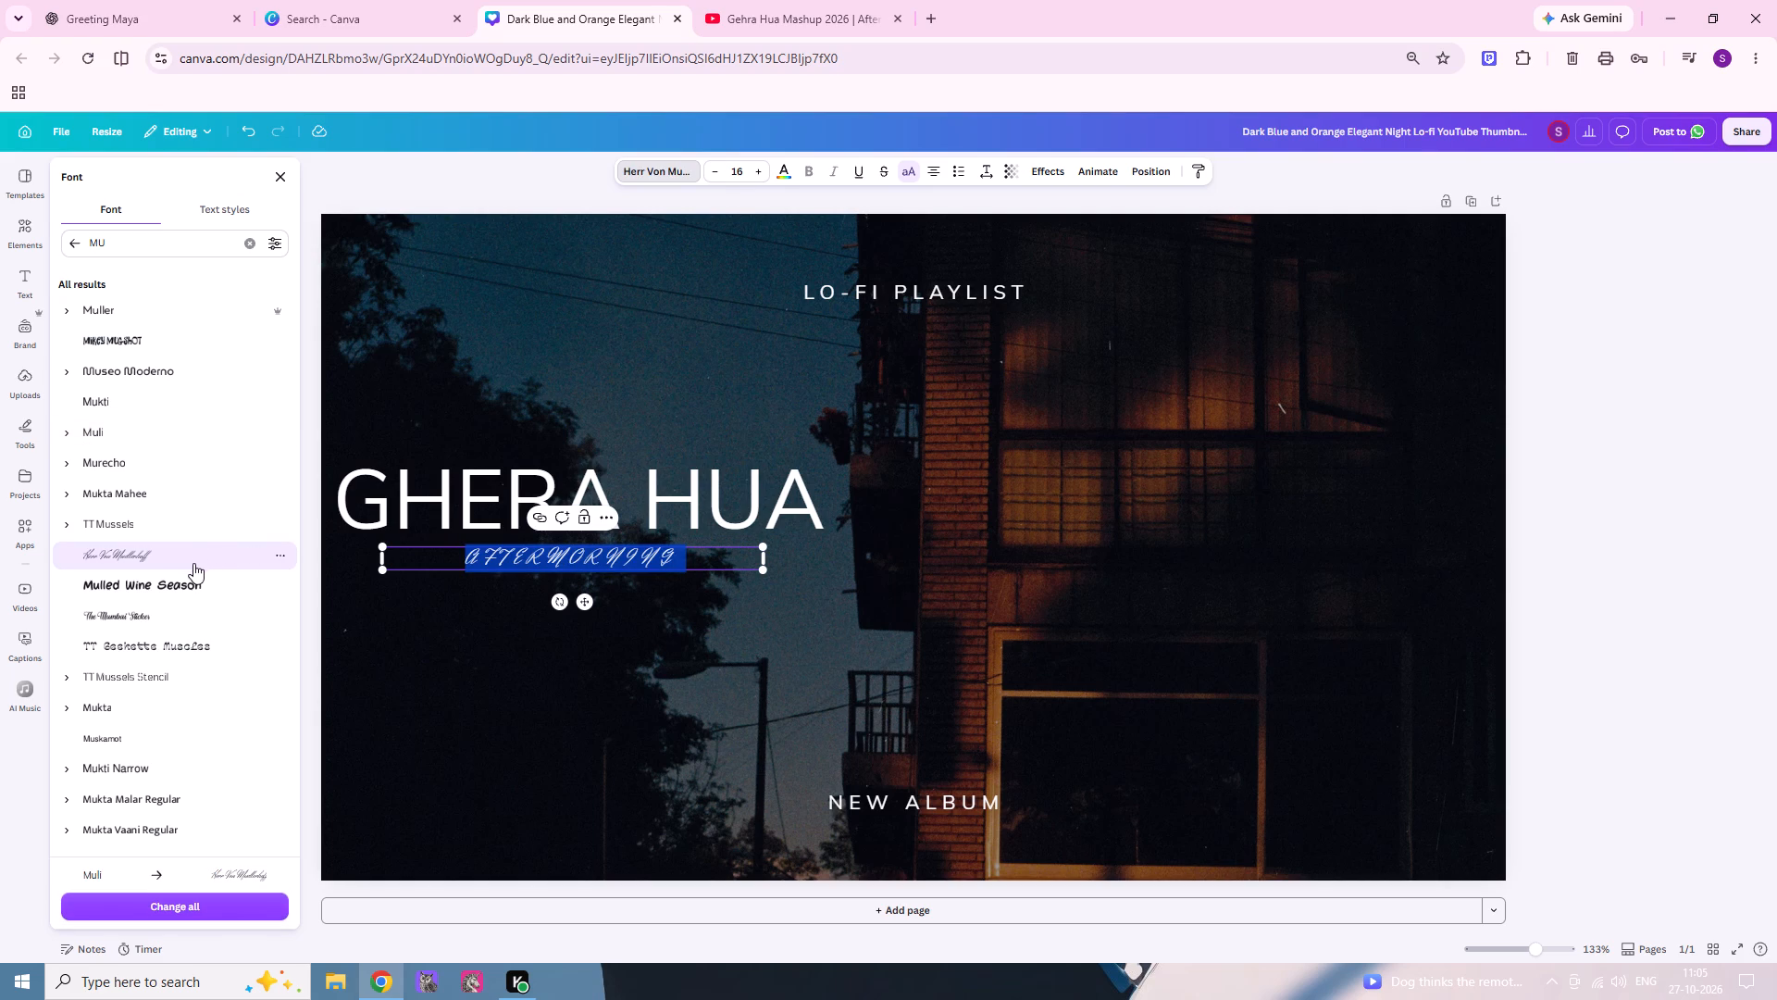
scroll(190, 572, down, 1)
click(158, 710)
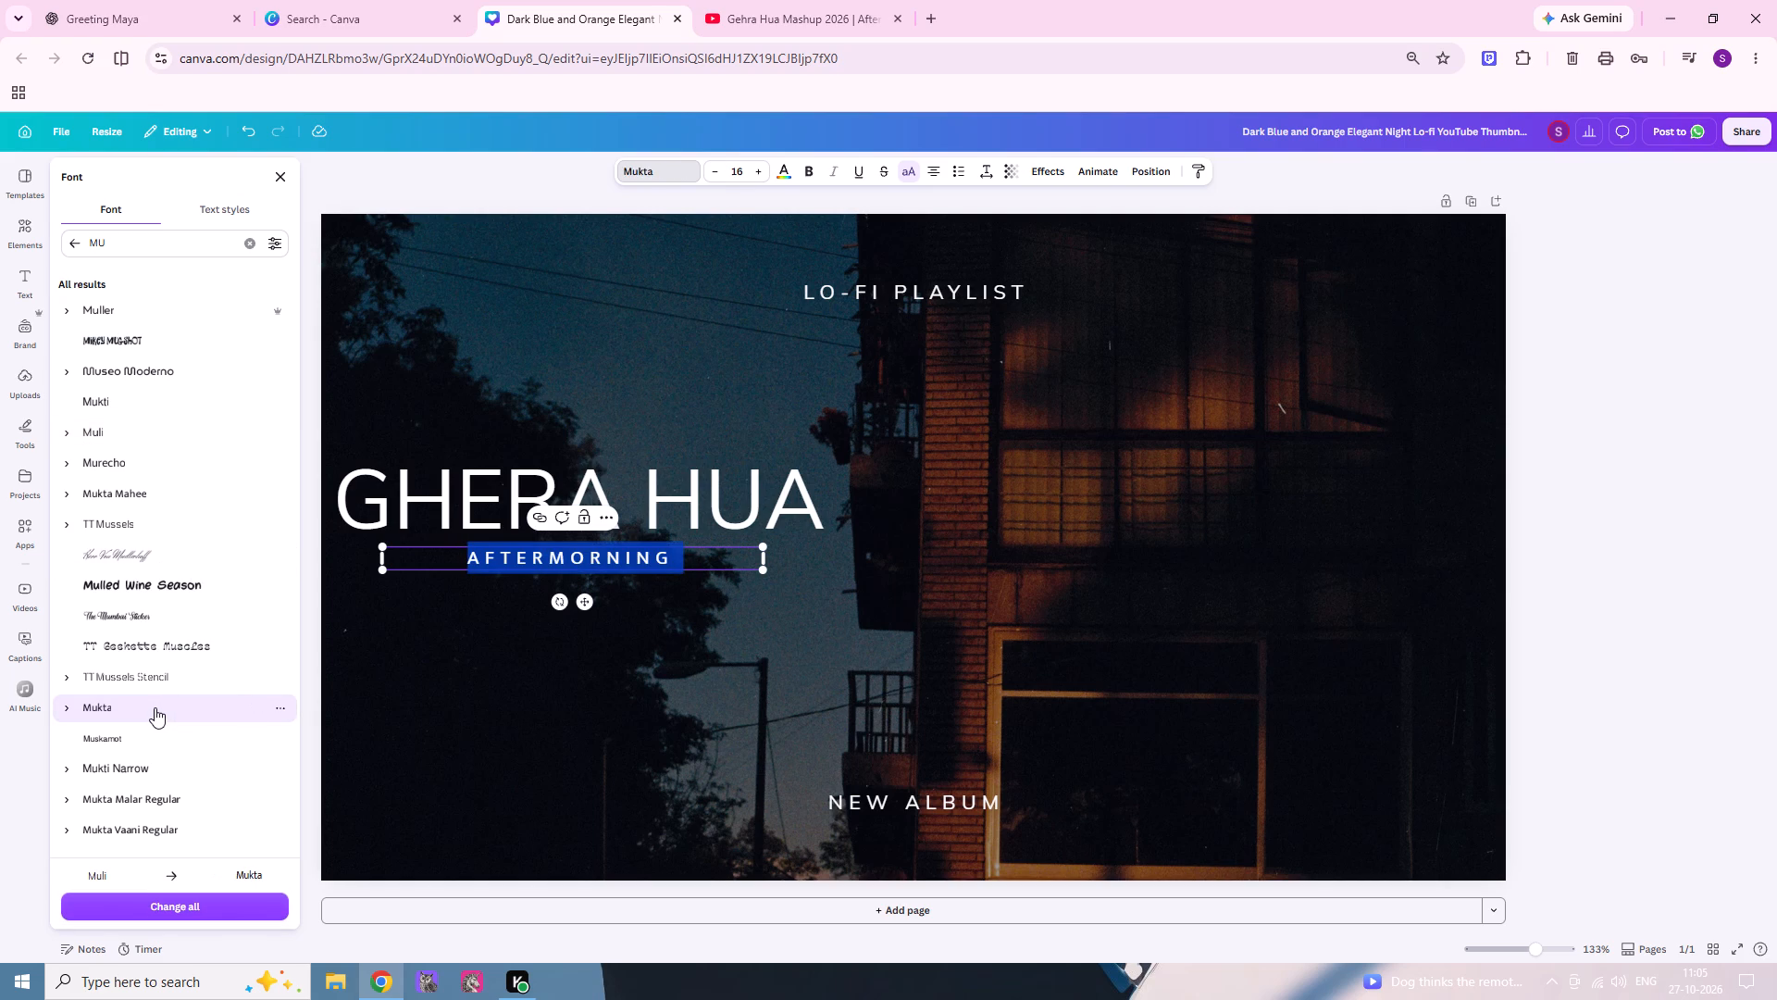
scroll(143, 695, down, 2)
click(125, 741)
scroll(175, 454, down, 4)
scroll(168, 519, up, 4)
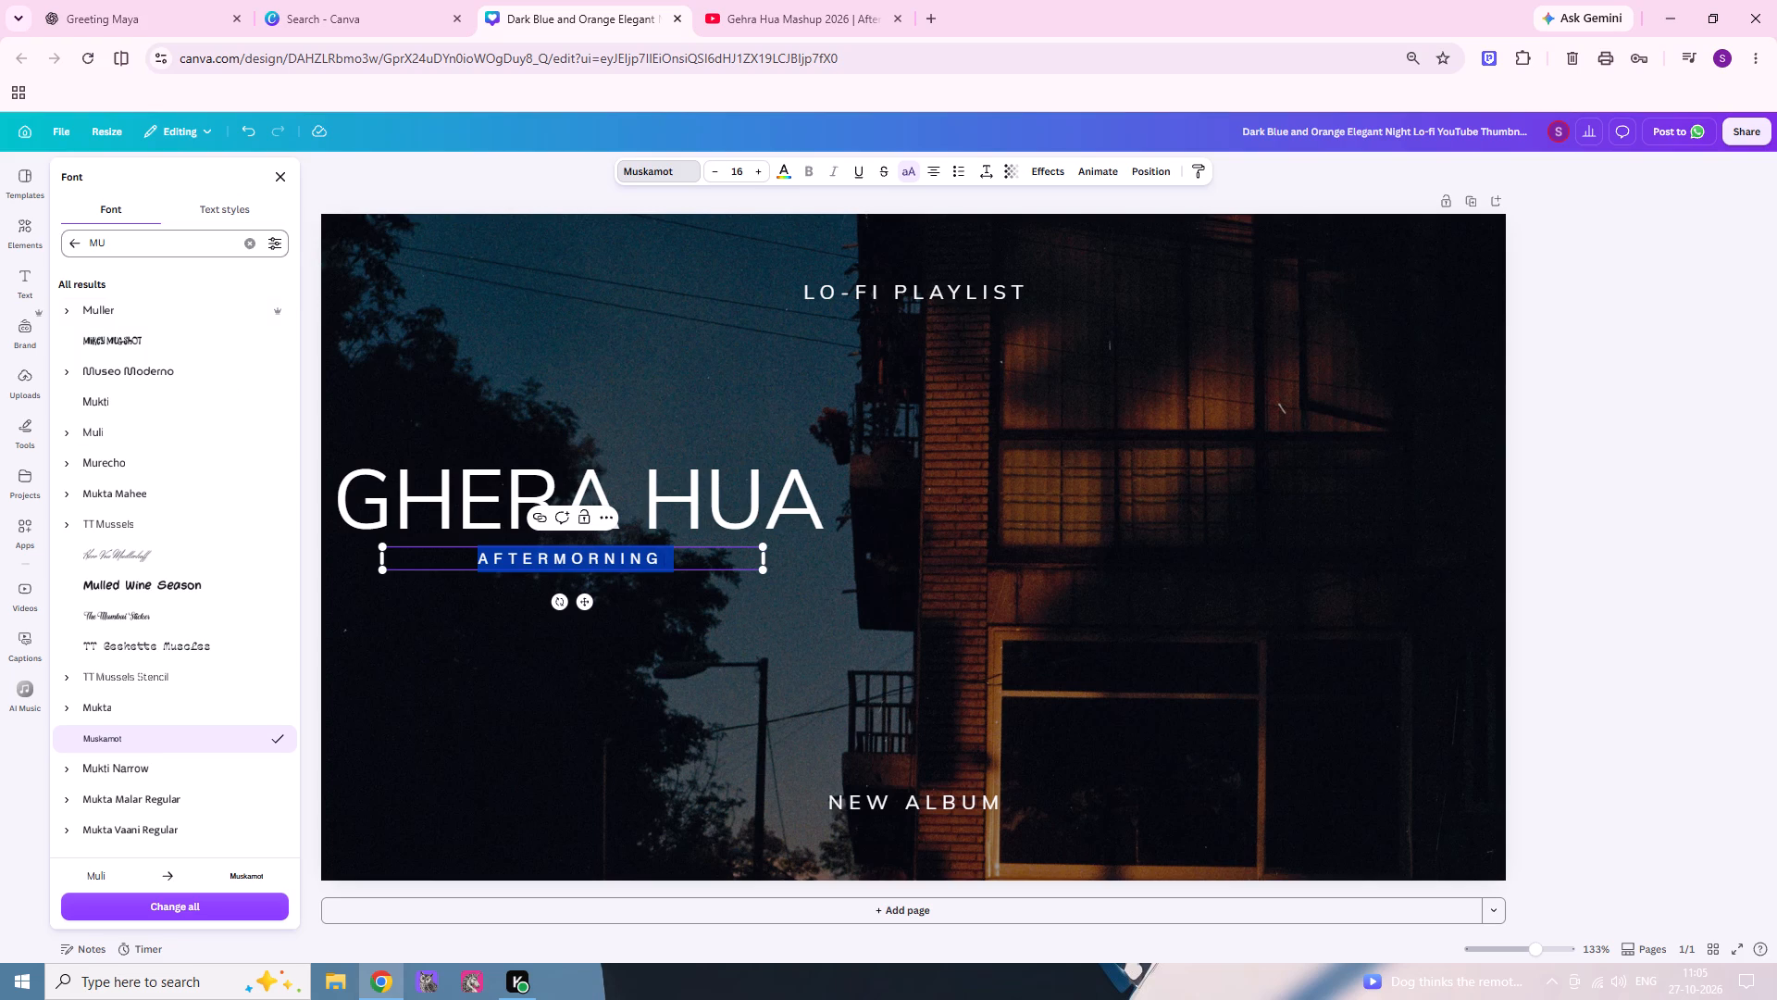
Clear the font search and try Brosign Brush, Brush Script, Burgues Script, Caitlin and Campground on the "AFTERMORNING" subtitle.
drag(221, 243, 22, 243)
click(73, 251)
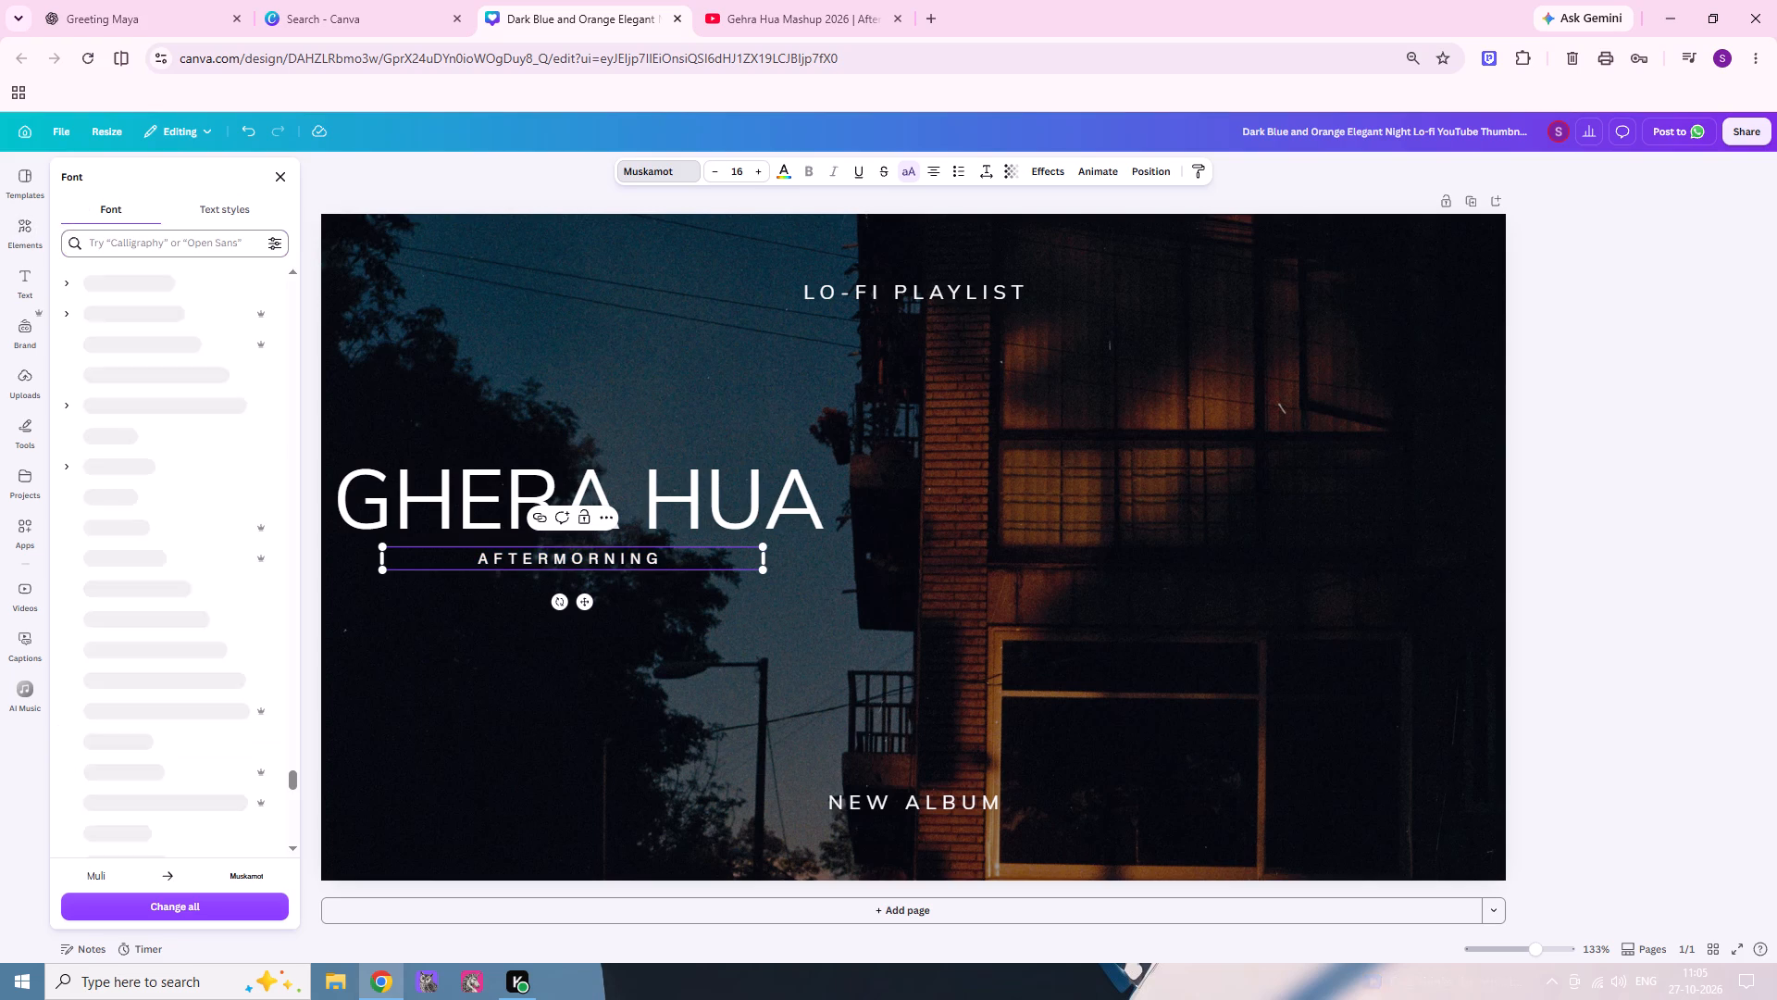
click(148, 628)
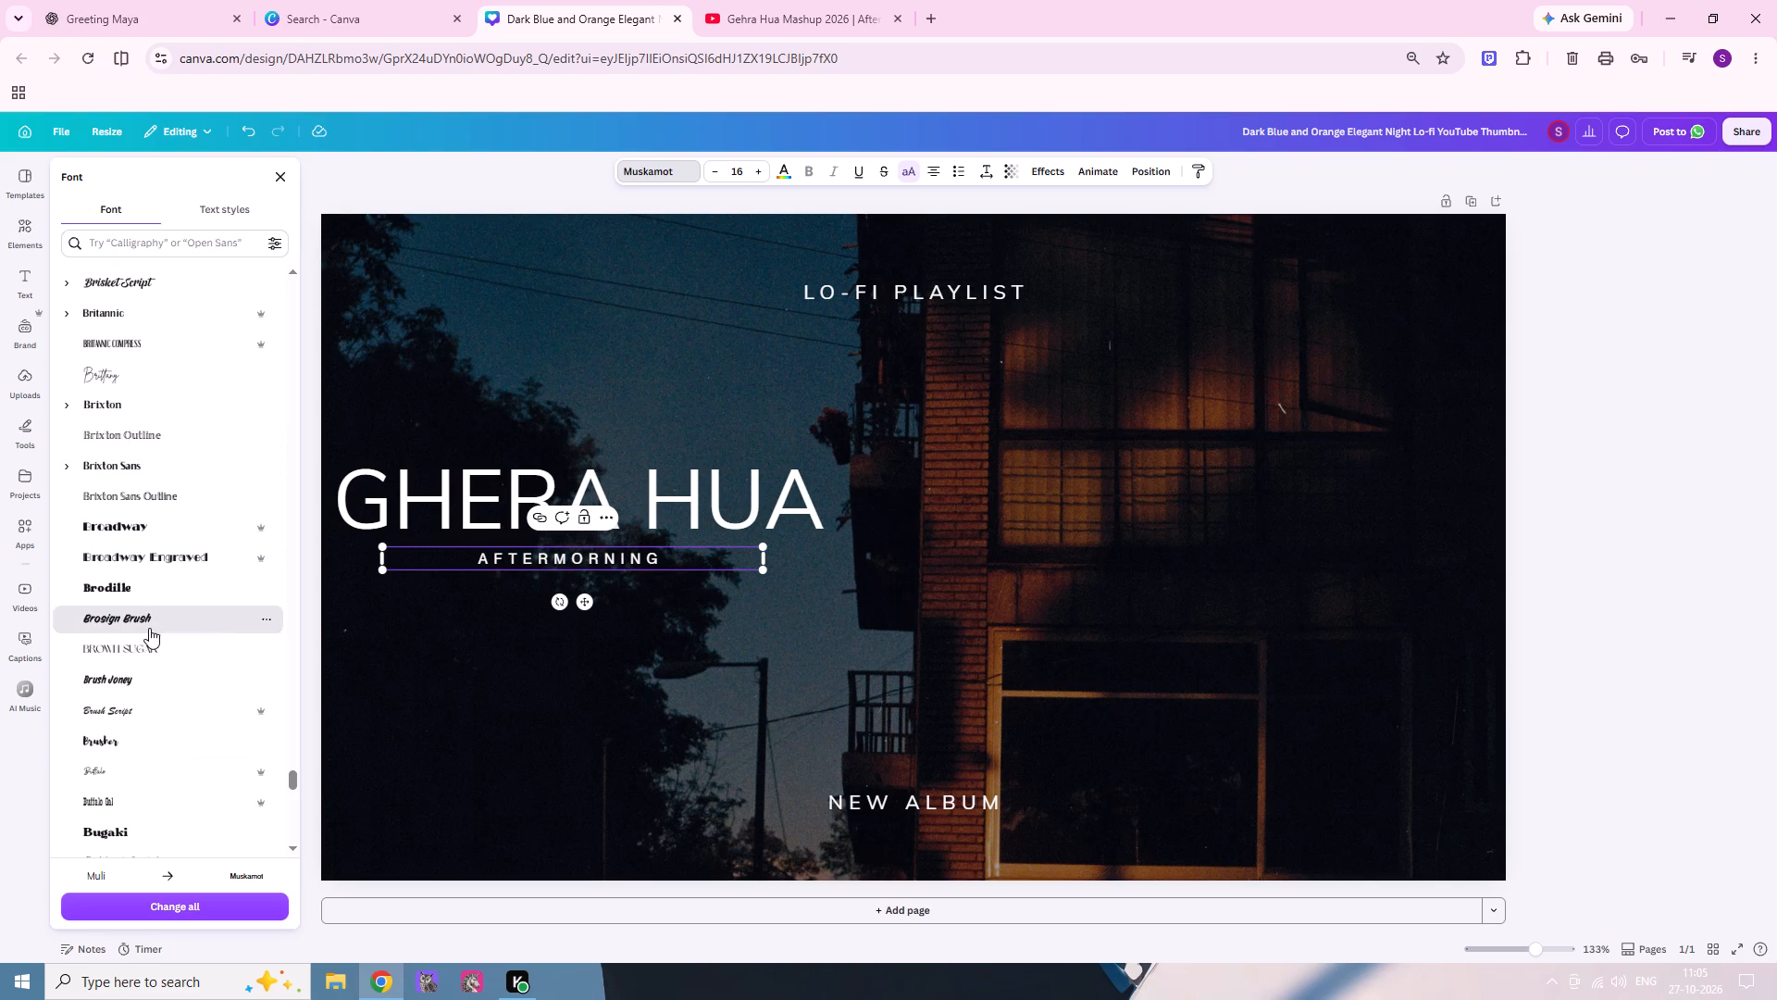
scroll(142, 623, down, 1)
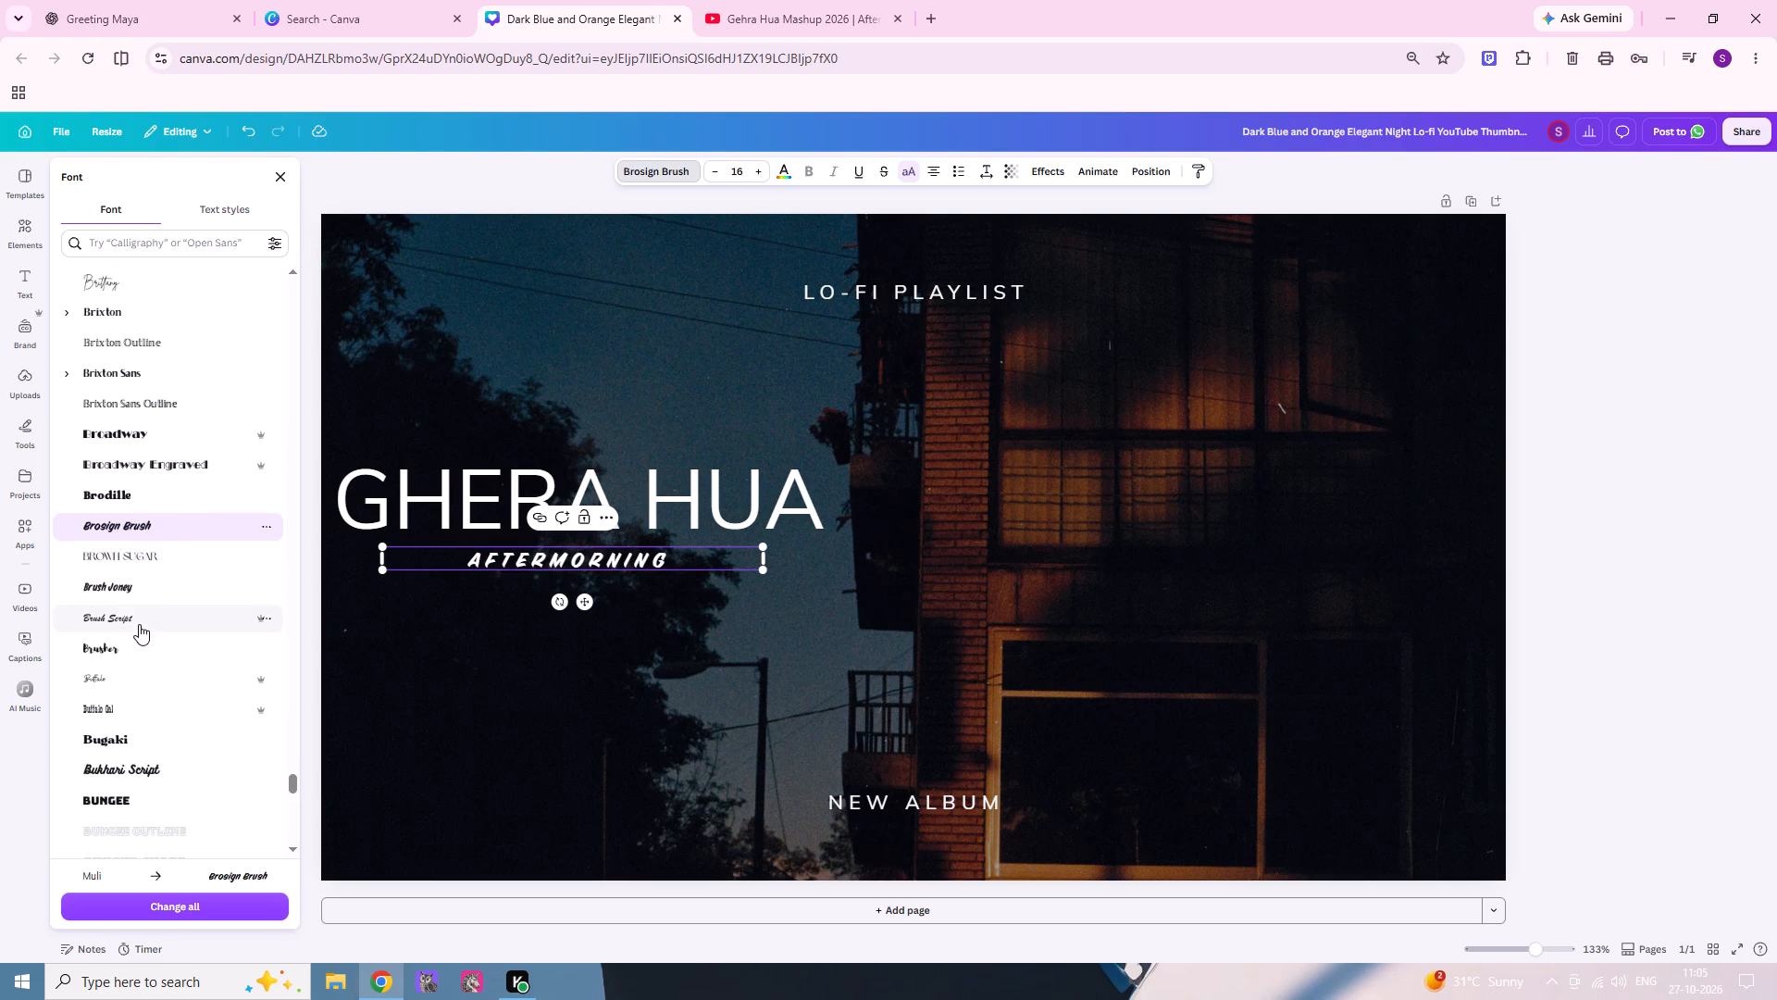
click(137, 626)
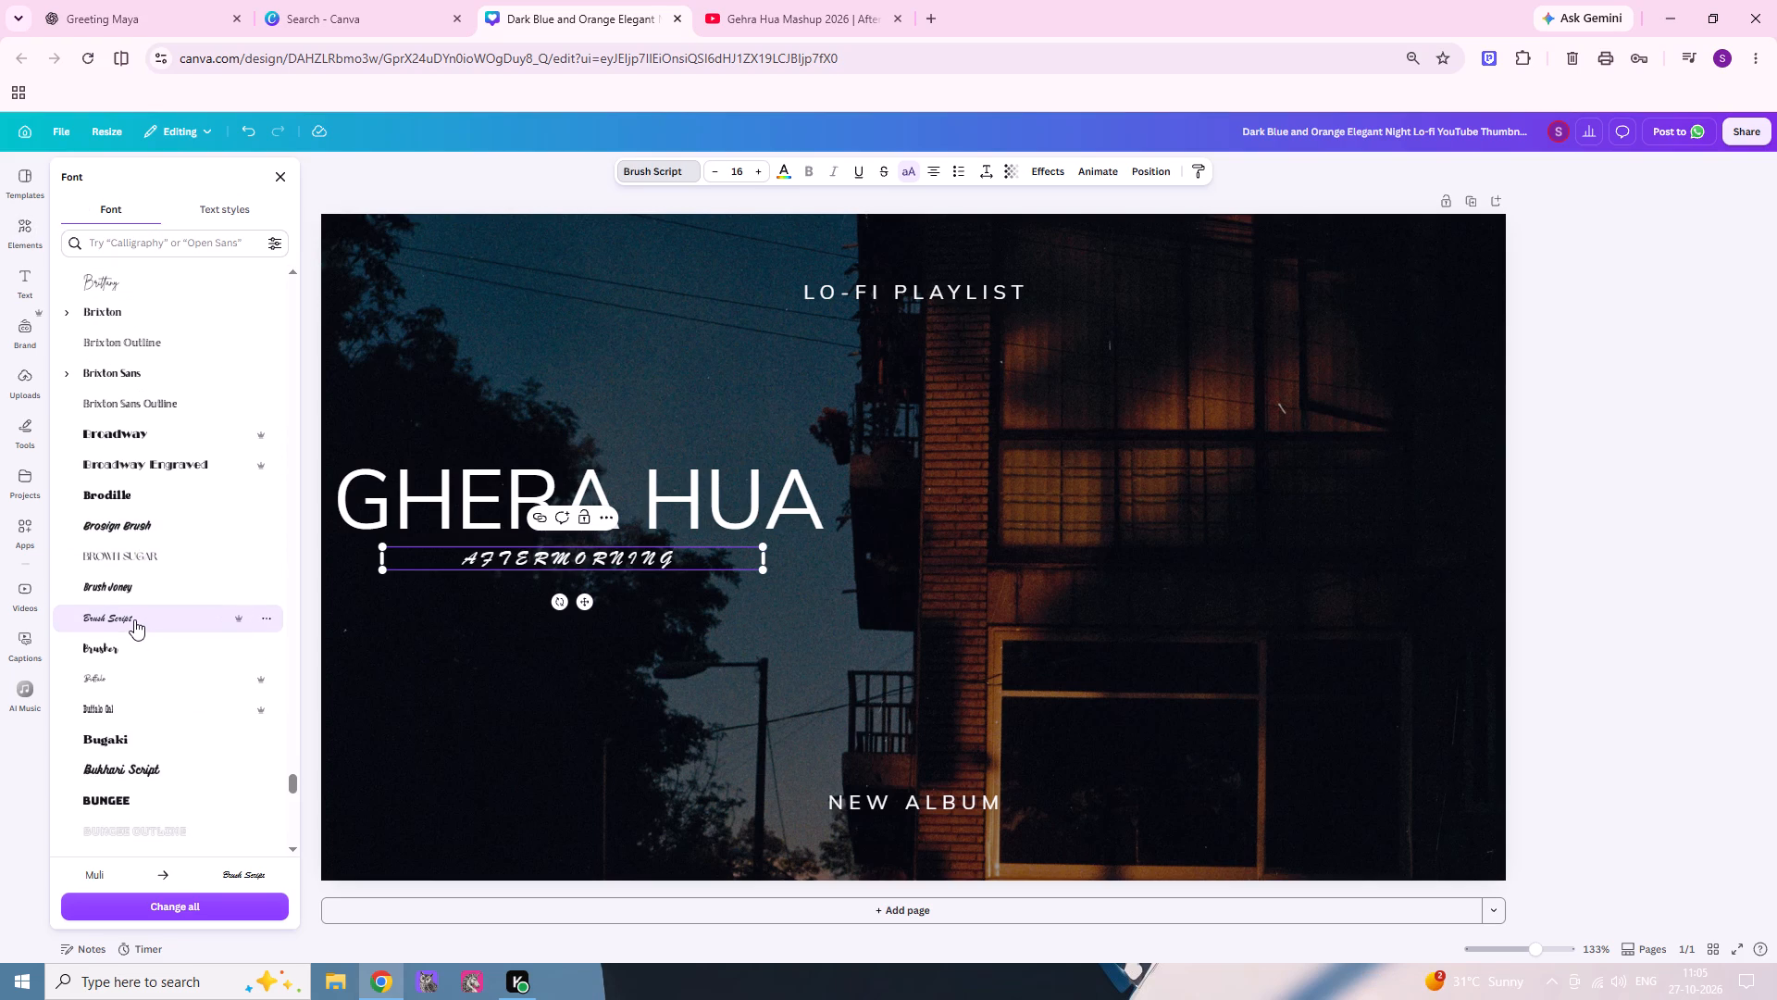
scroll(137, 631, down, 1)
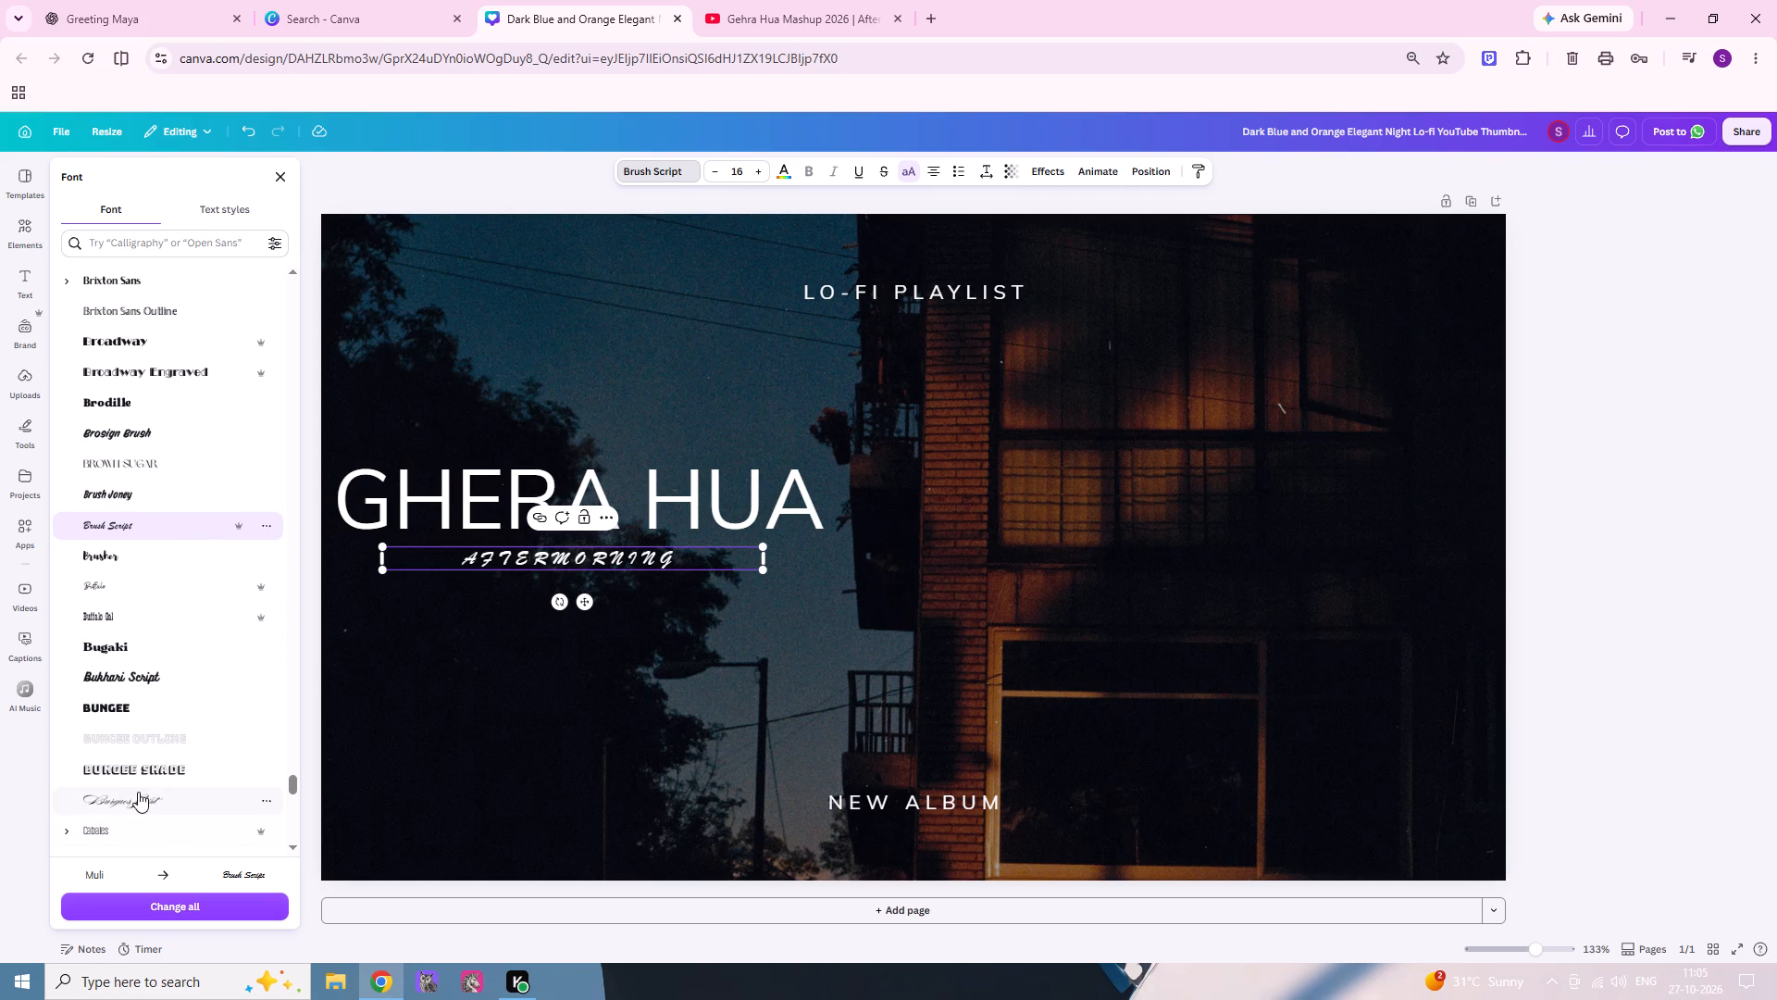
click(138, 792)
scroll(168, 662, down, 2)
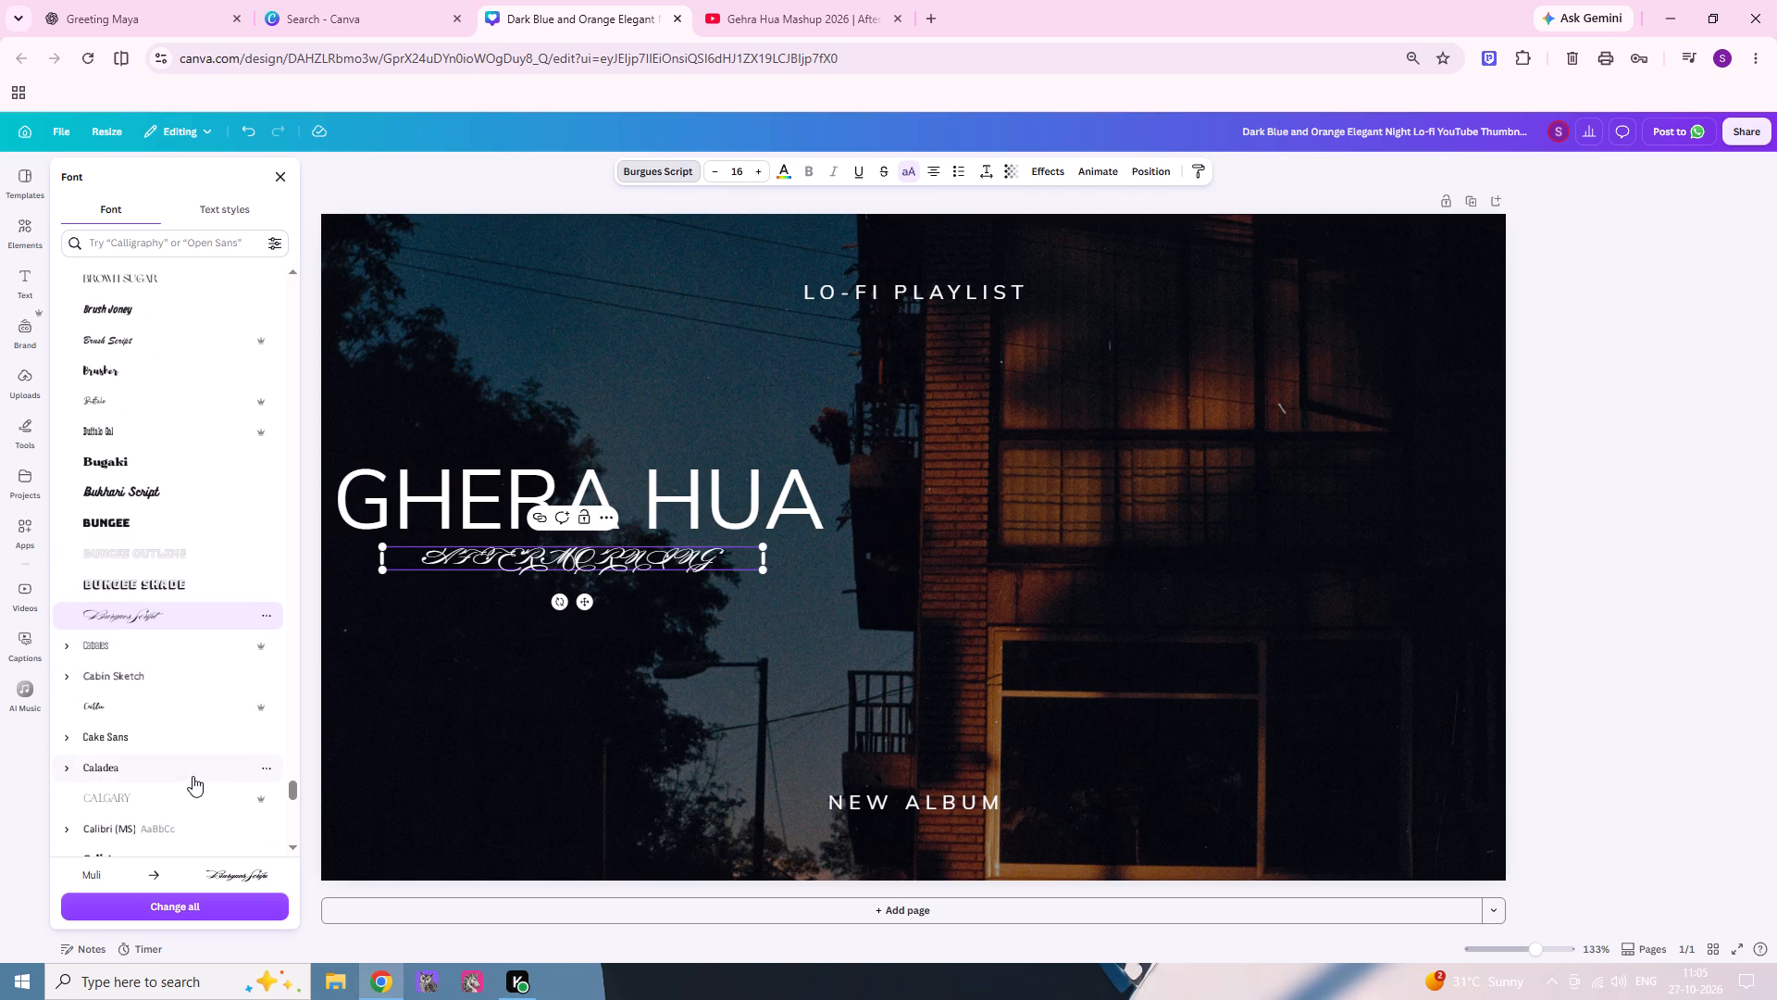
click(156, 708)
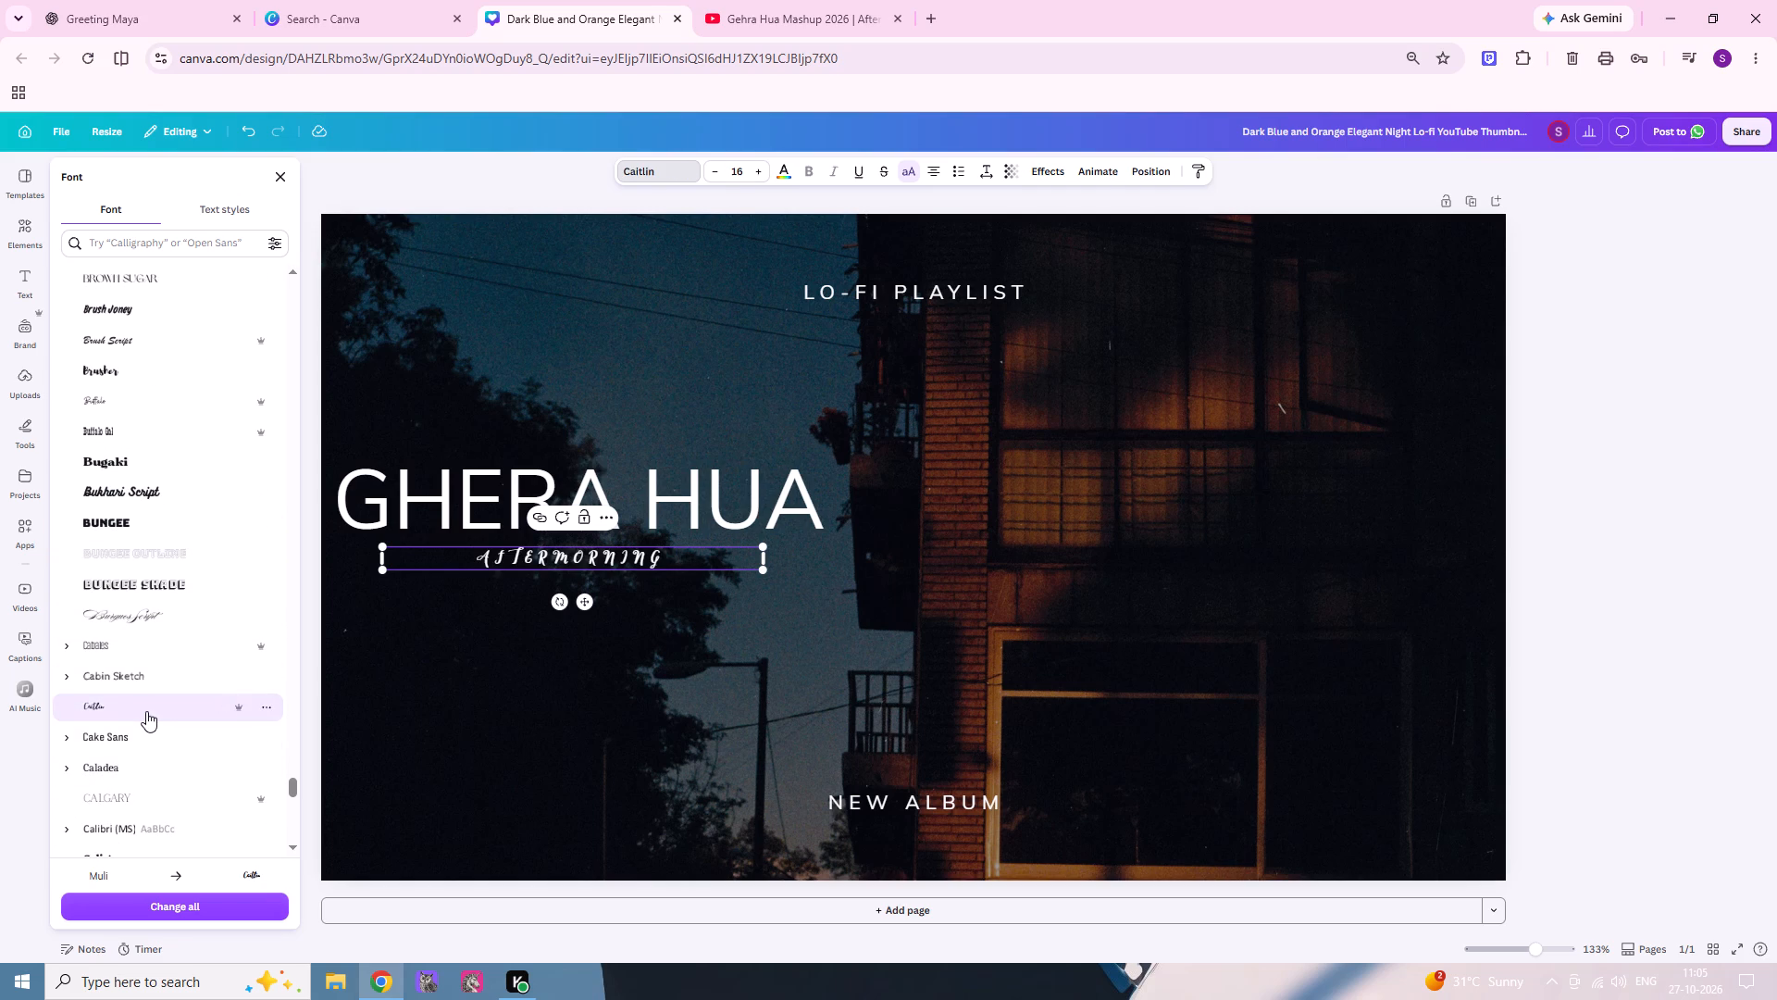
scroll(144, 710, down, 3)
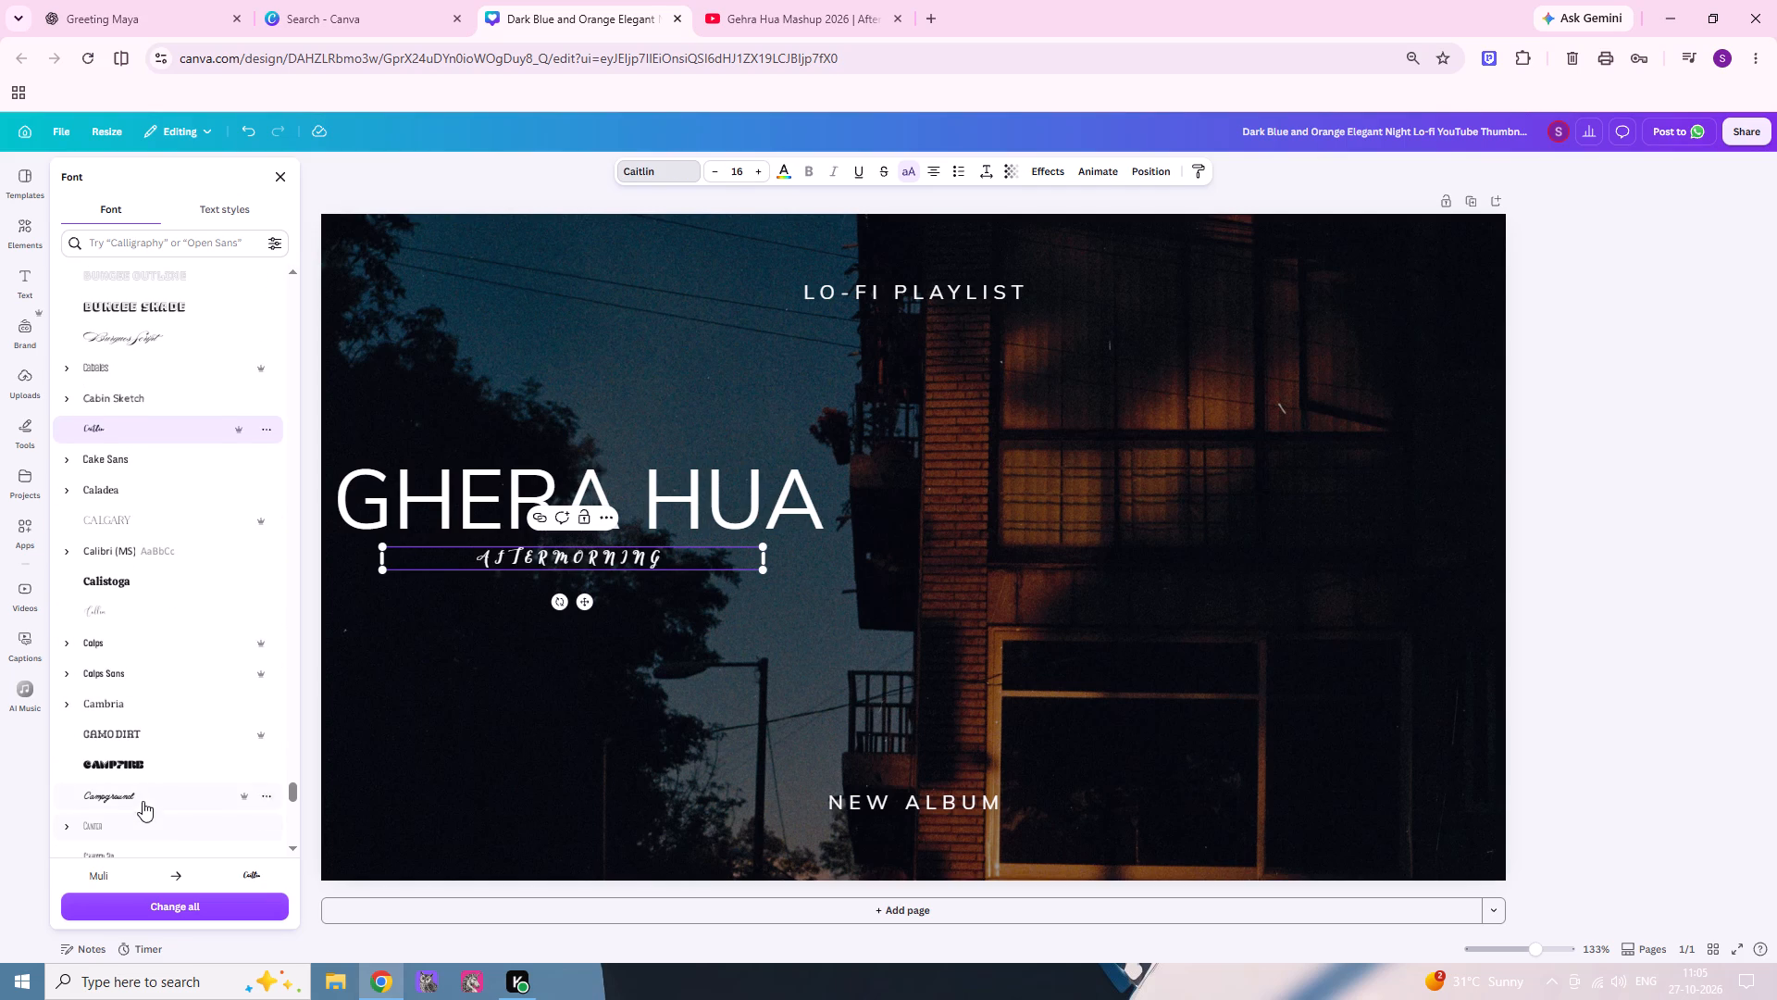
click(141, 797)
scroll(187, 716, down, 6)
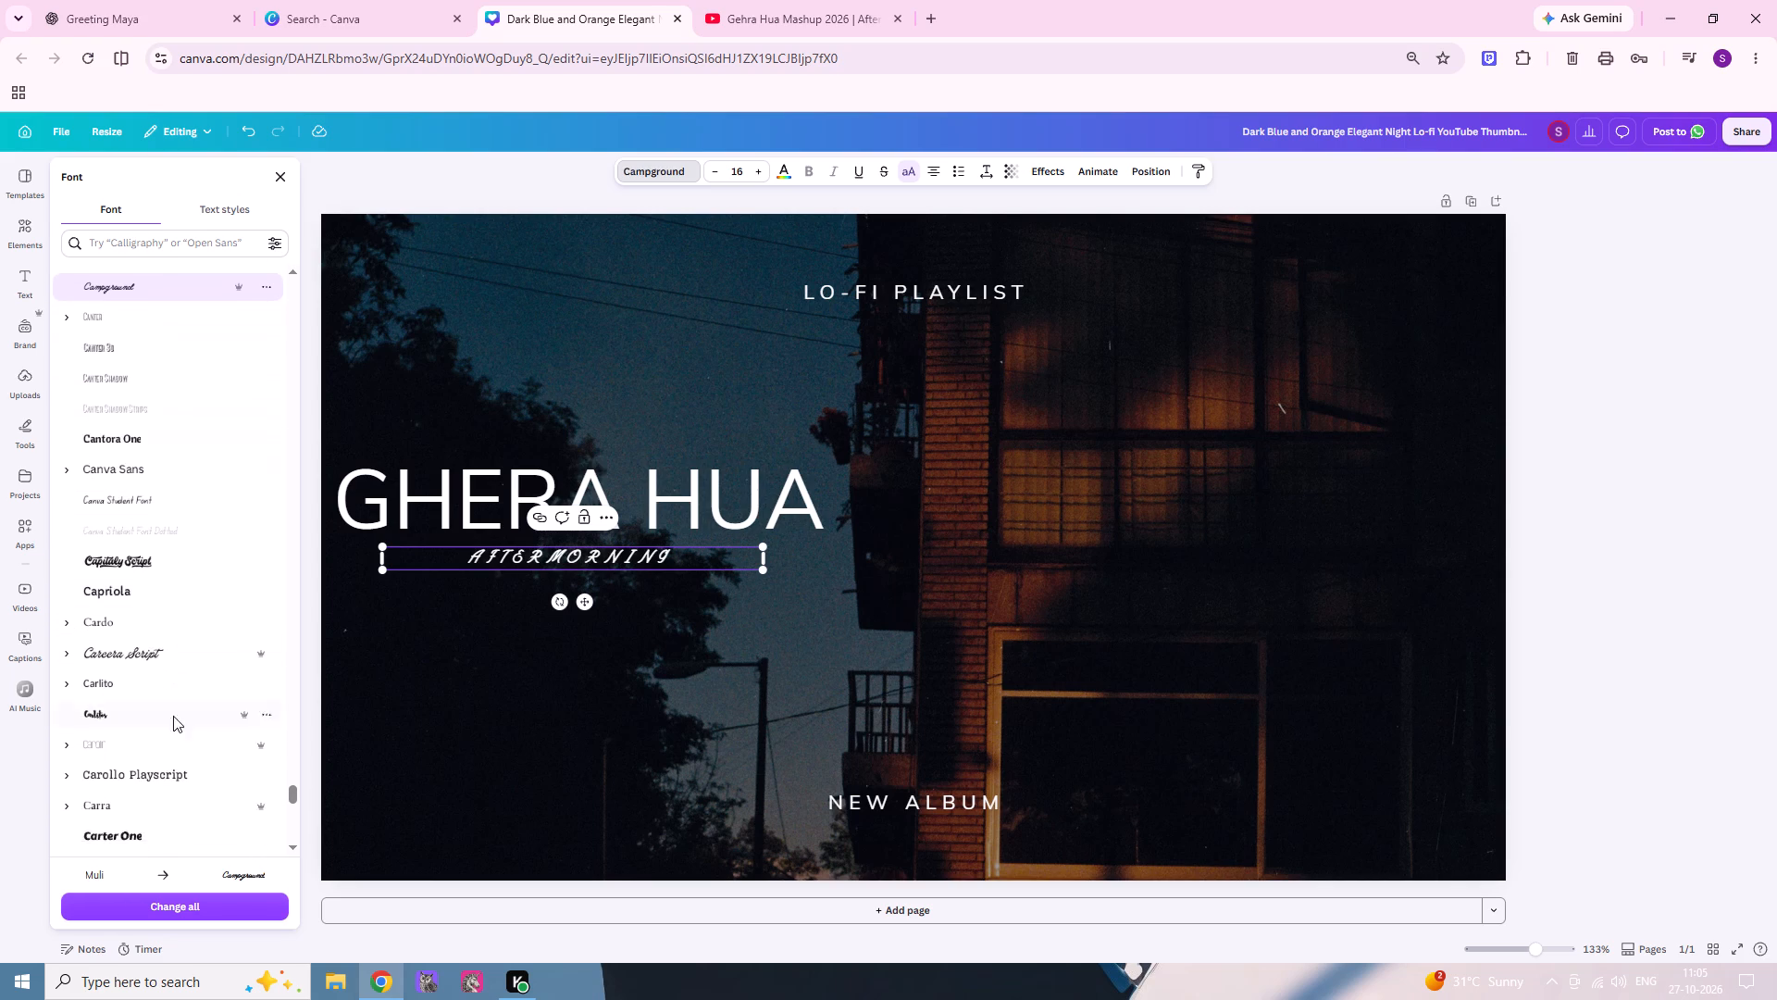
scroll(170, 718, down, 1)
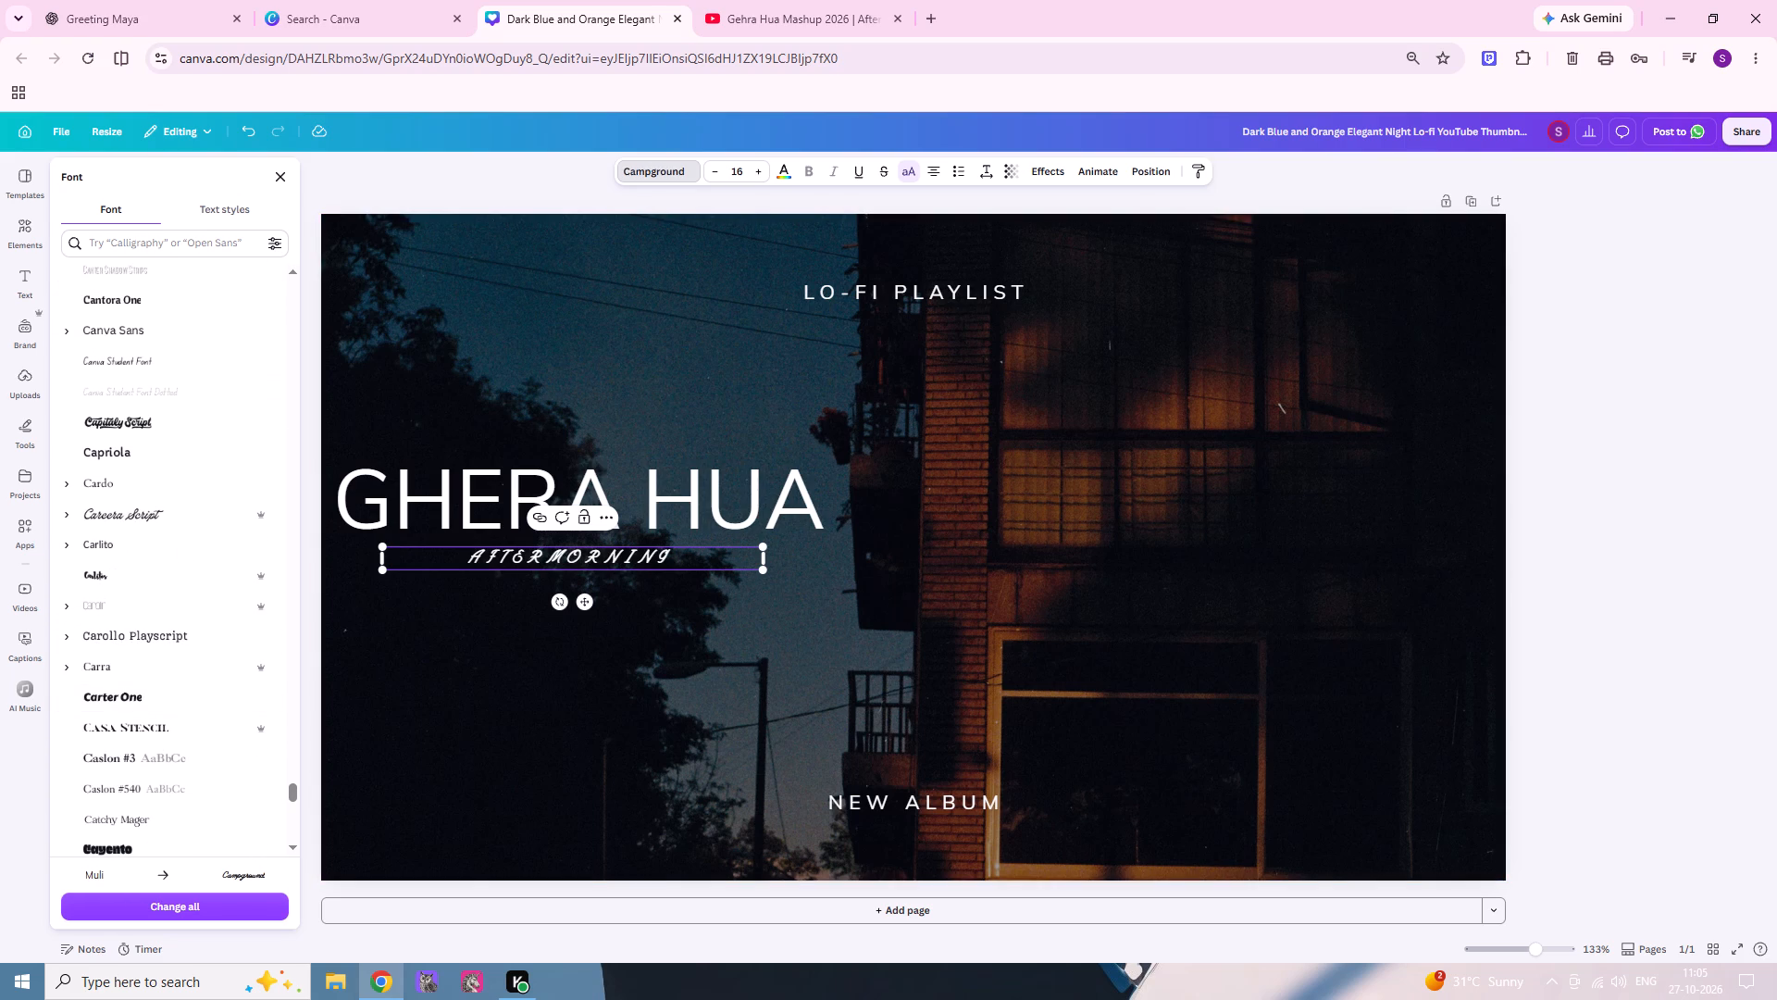
Retype the subtitle text after its initial "A" as "ftermorning".
click(510, 553)
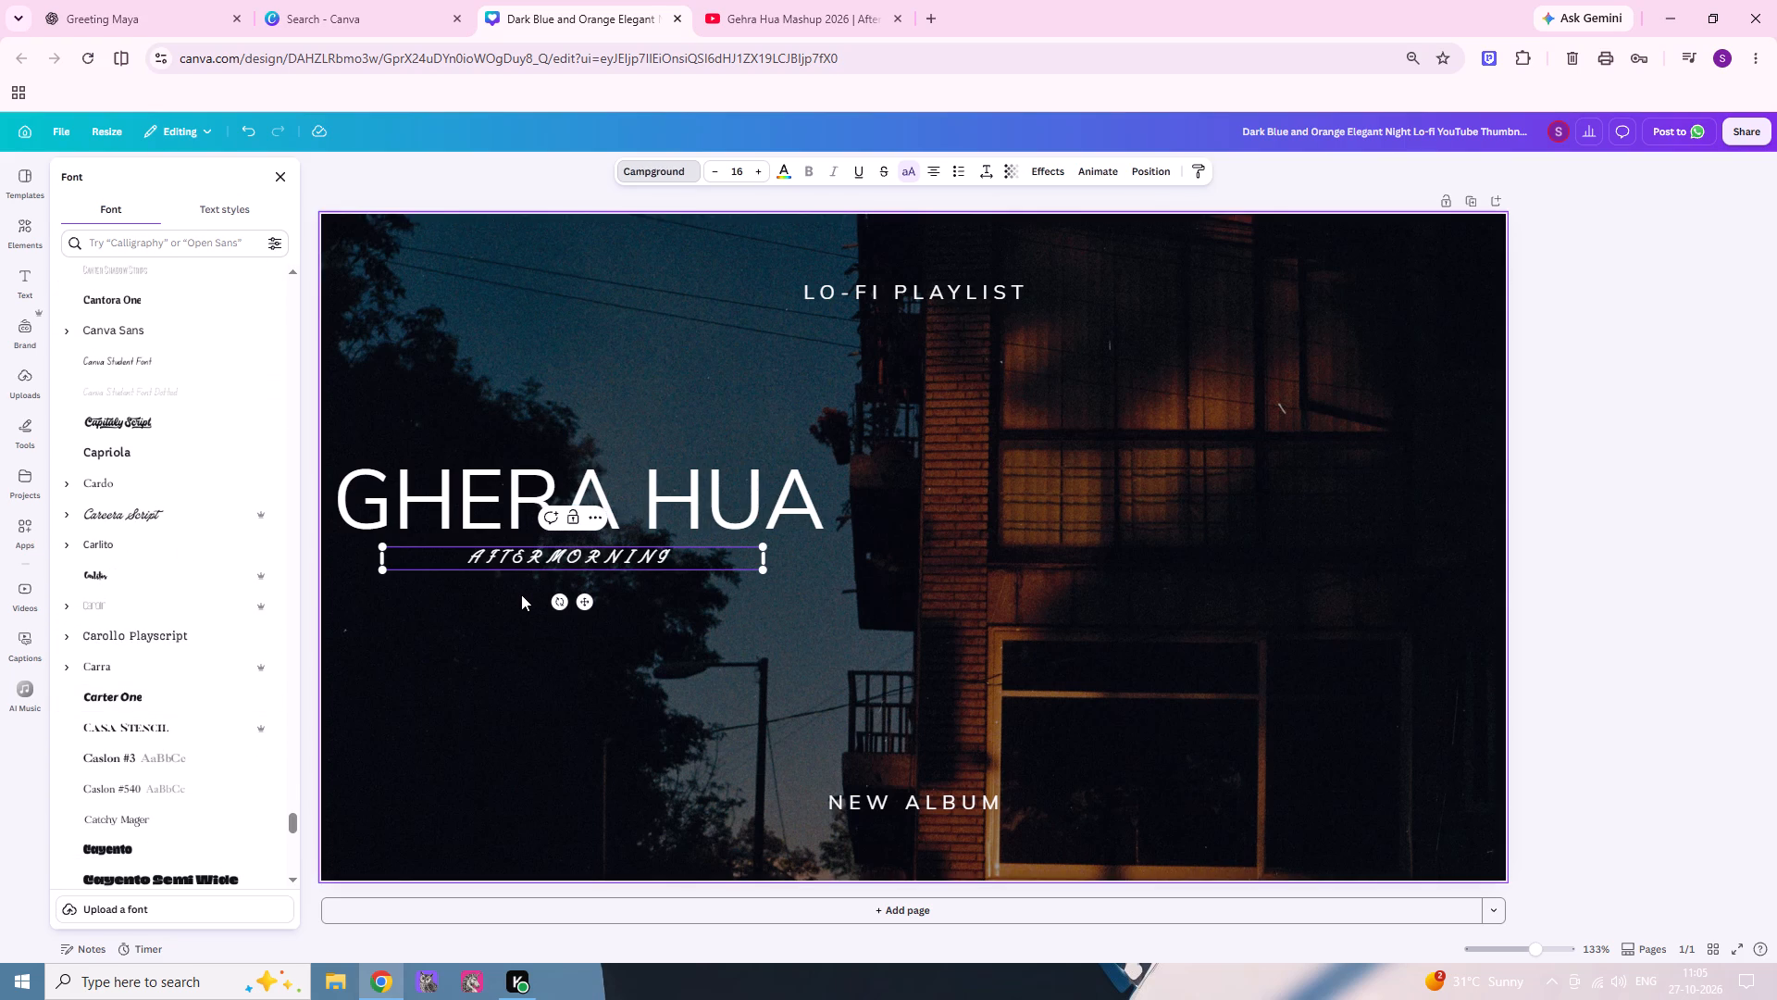
drag(685, 560, 484, 563)
key(BackSpace)
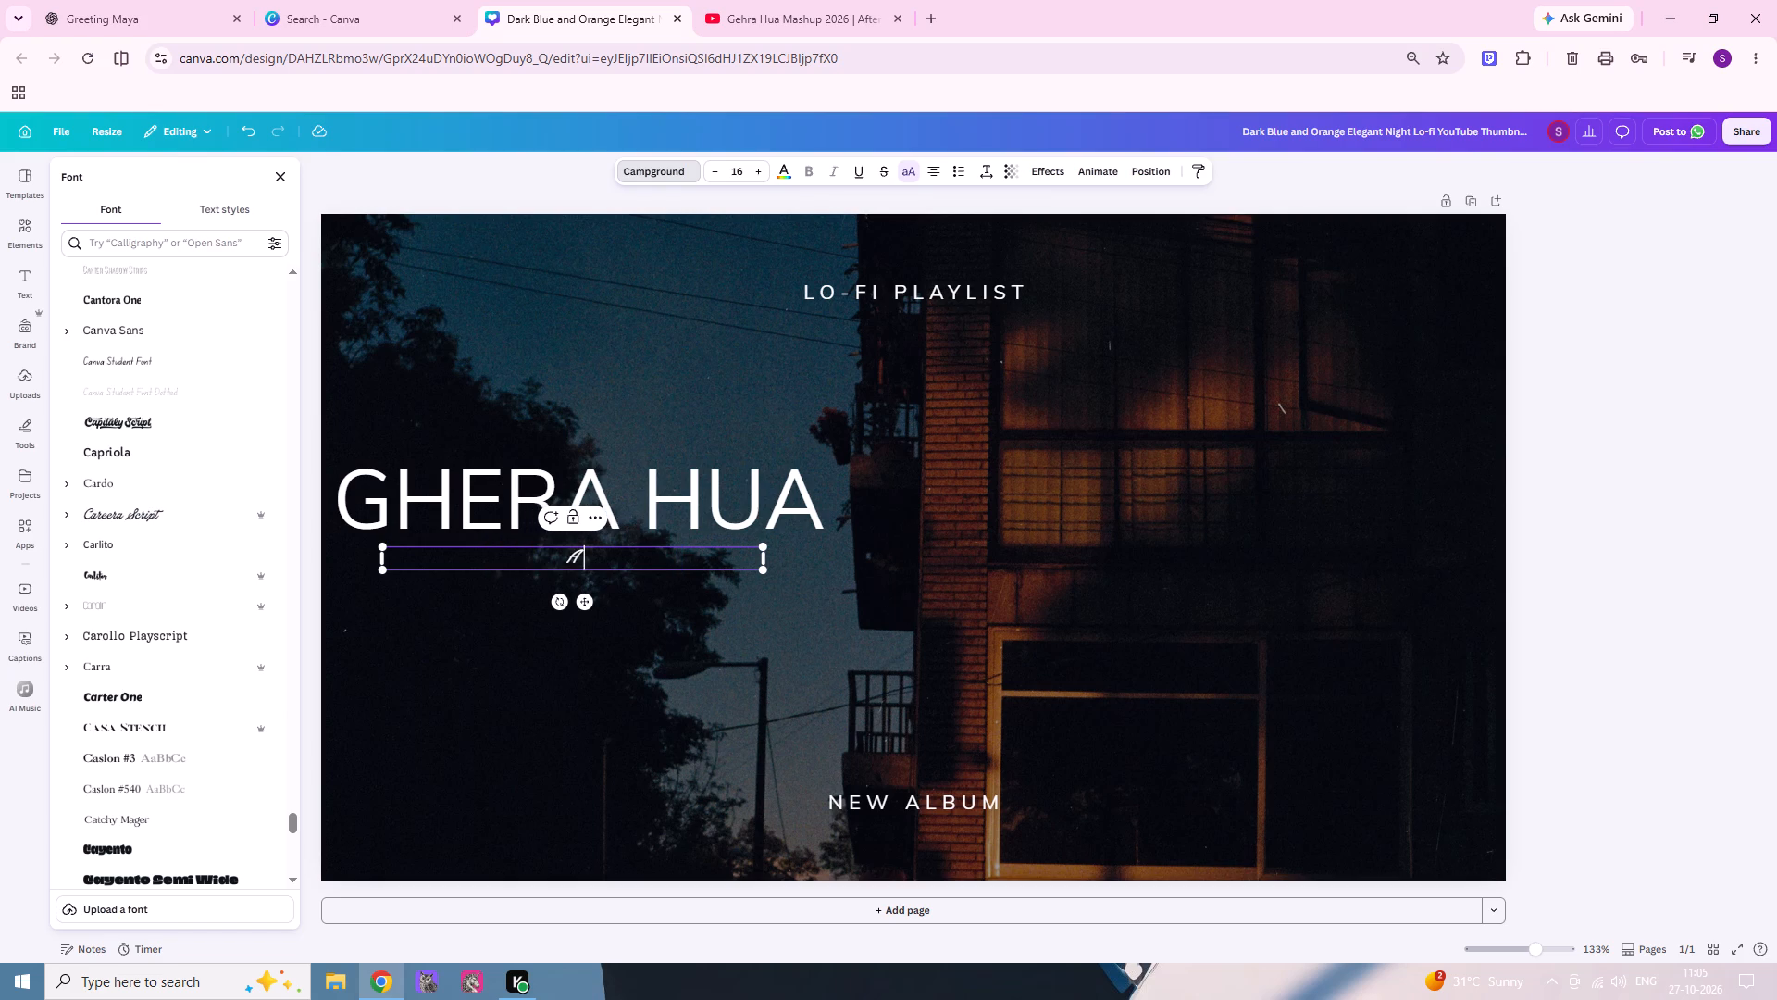
text(fter)
text(morning)
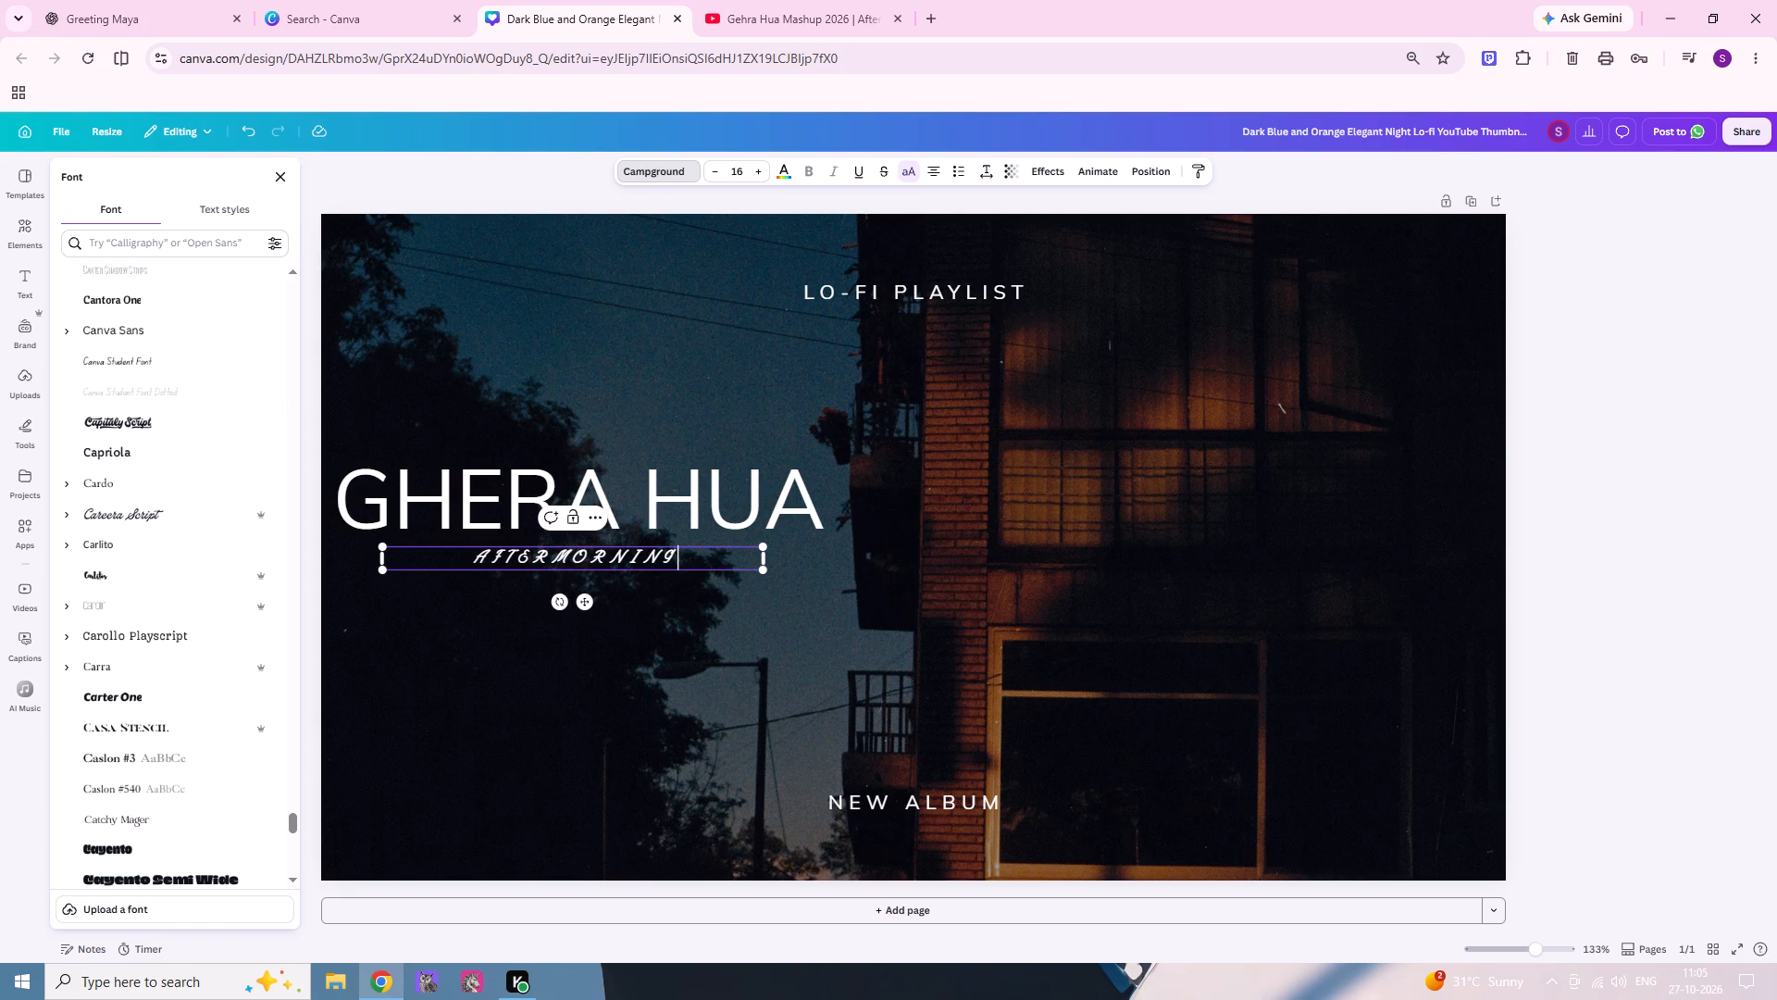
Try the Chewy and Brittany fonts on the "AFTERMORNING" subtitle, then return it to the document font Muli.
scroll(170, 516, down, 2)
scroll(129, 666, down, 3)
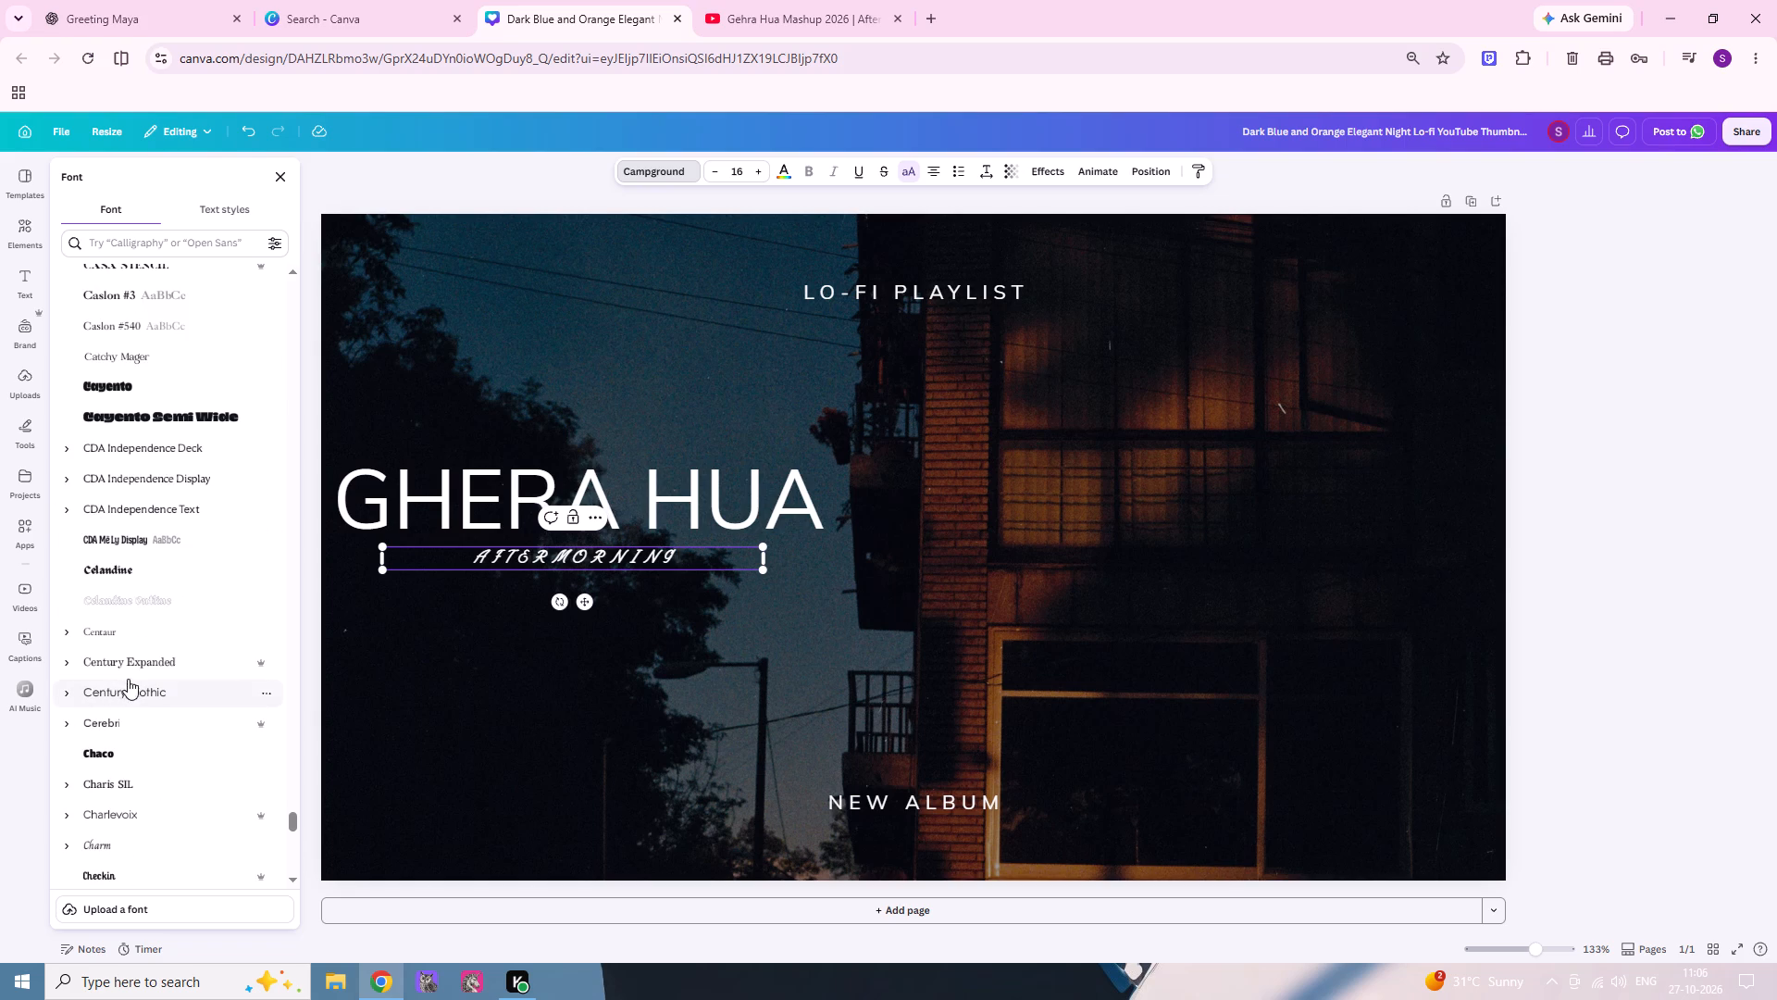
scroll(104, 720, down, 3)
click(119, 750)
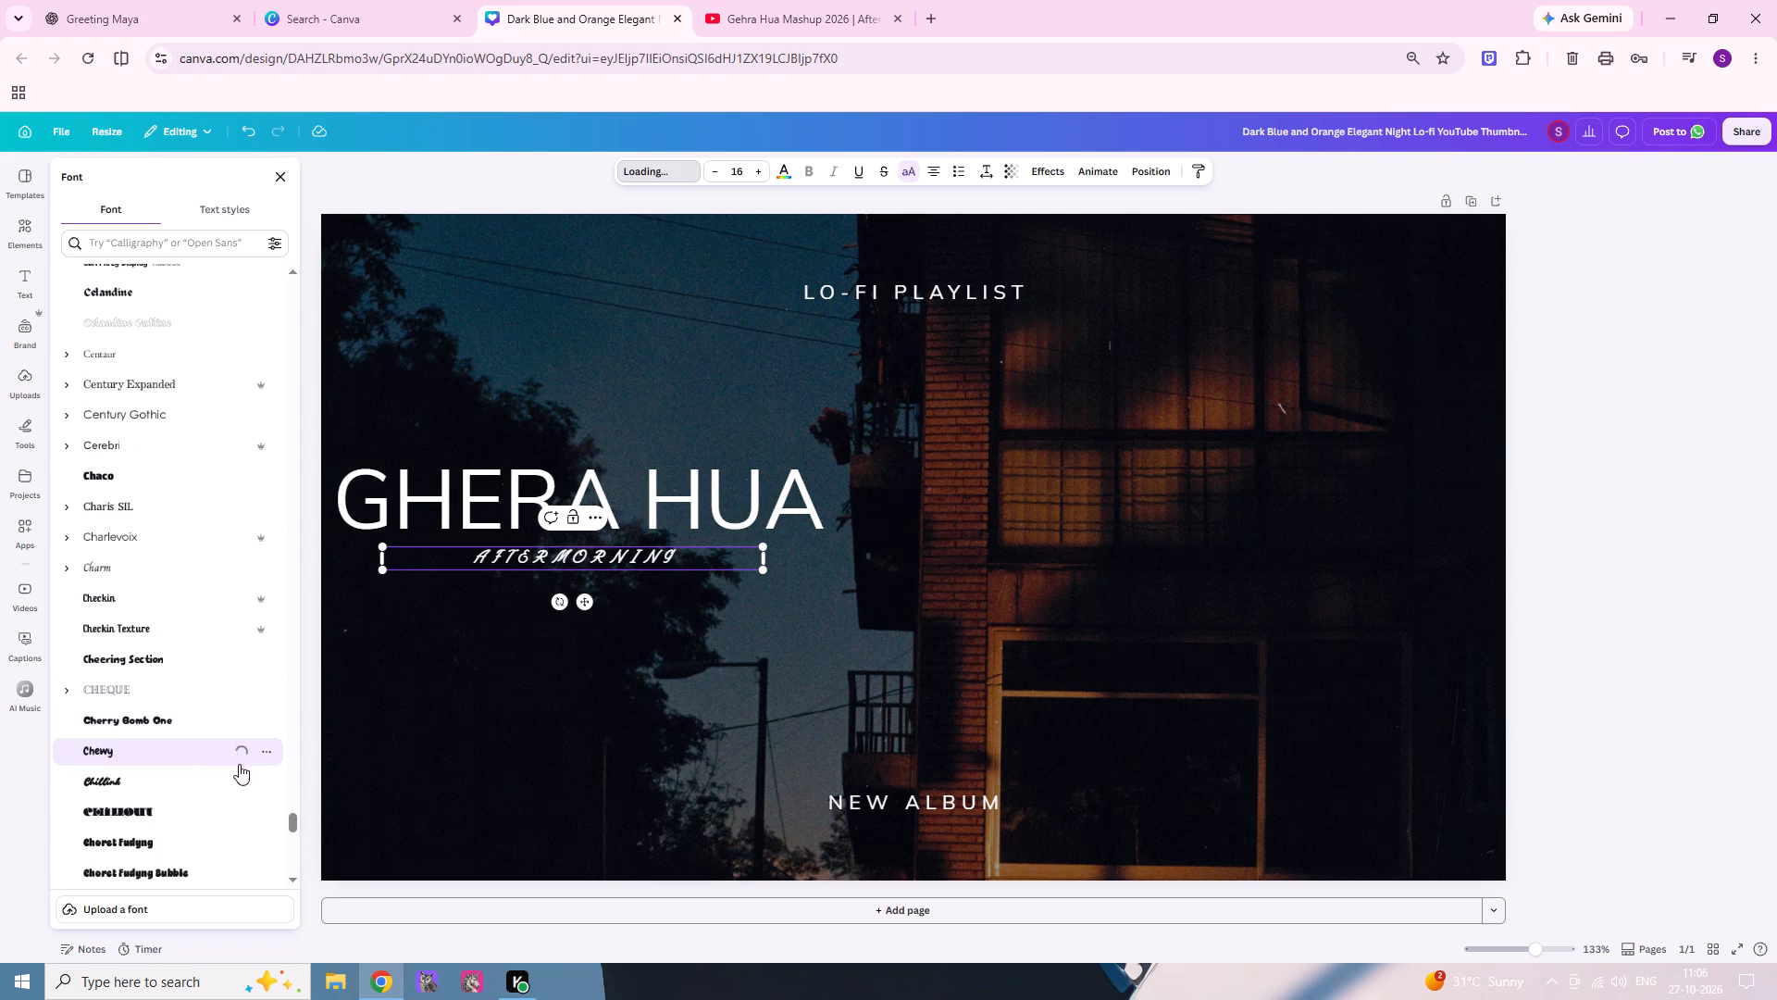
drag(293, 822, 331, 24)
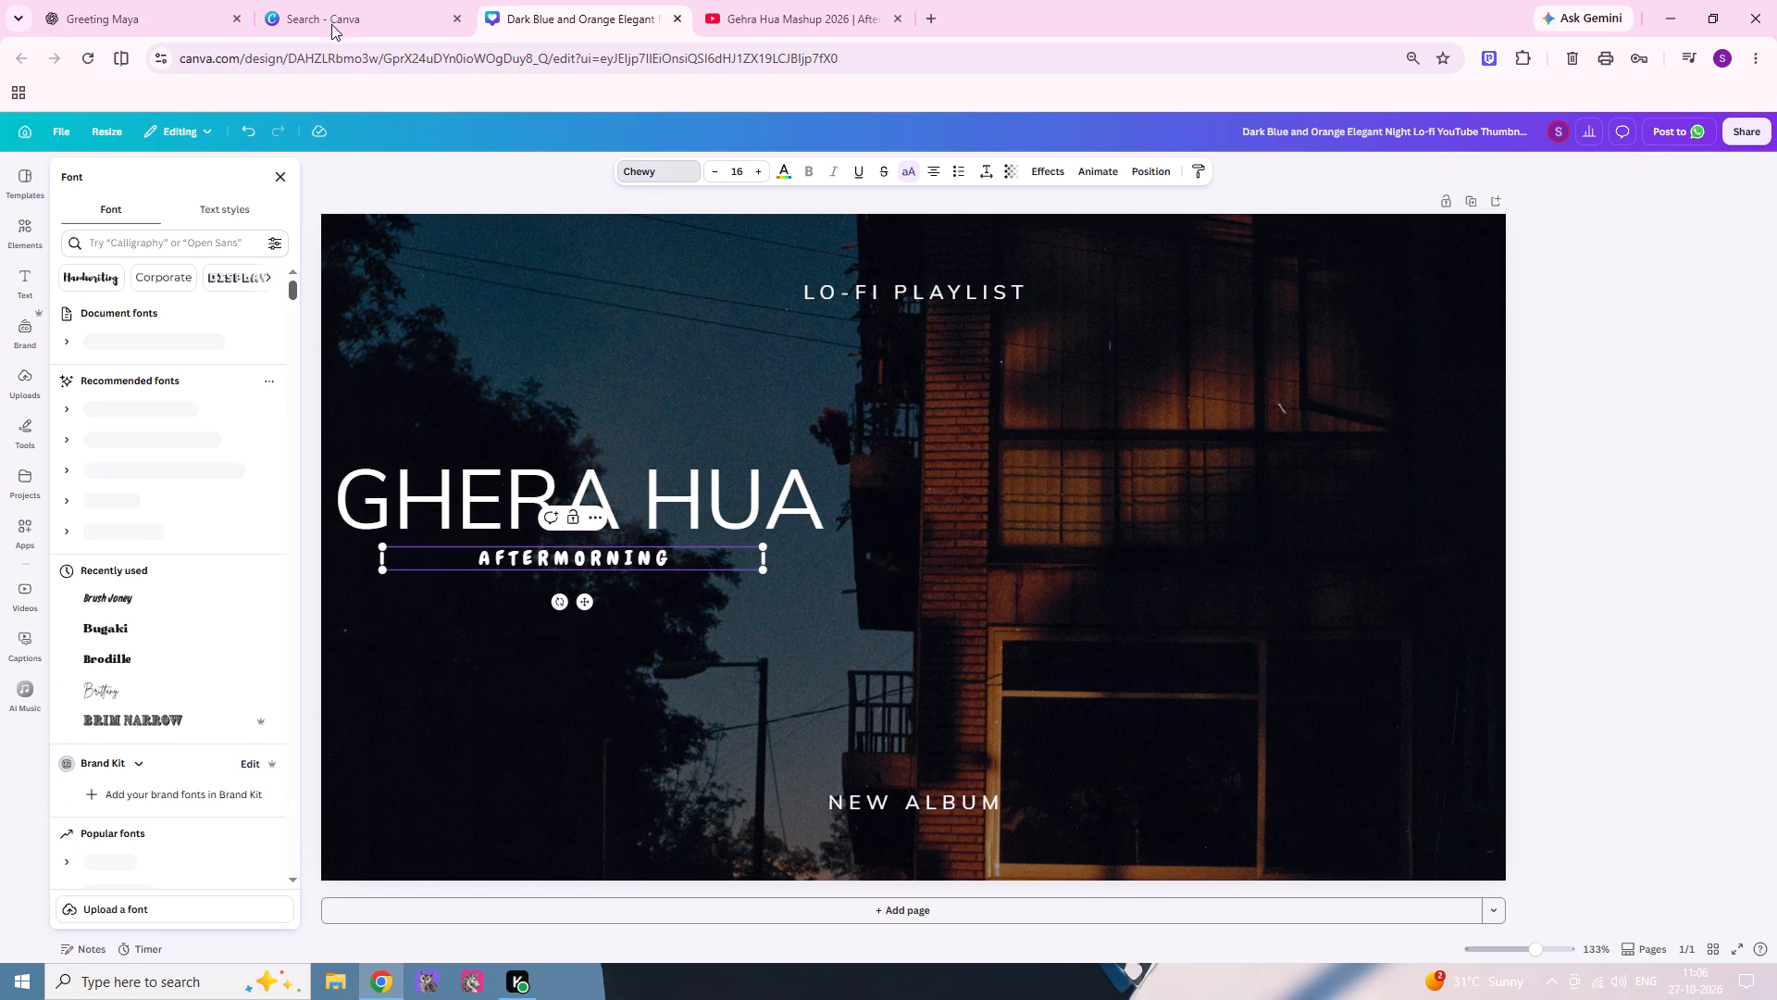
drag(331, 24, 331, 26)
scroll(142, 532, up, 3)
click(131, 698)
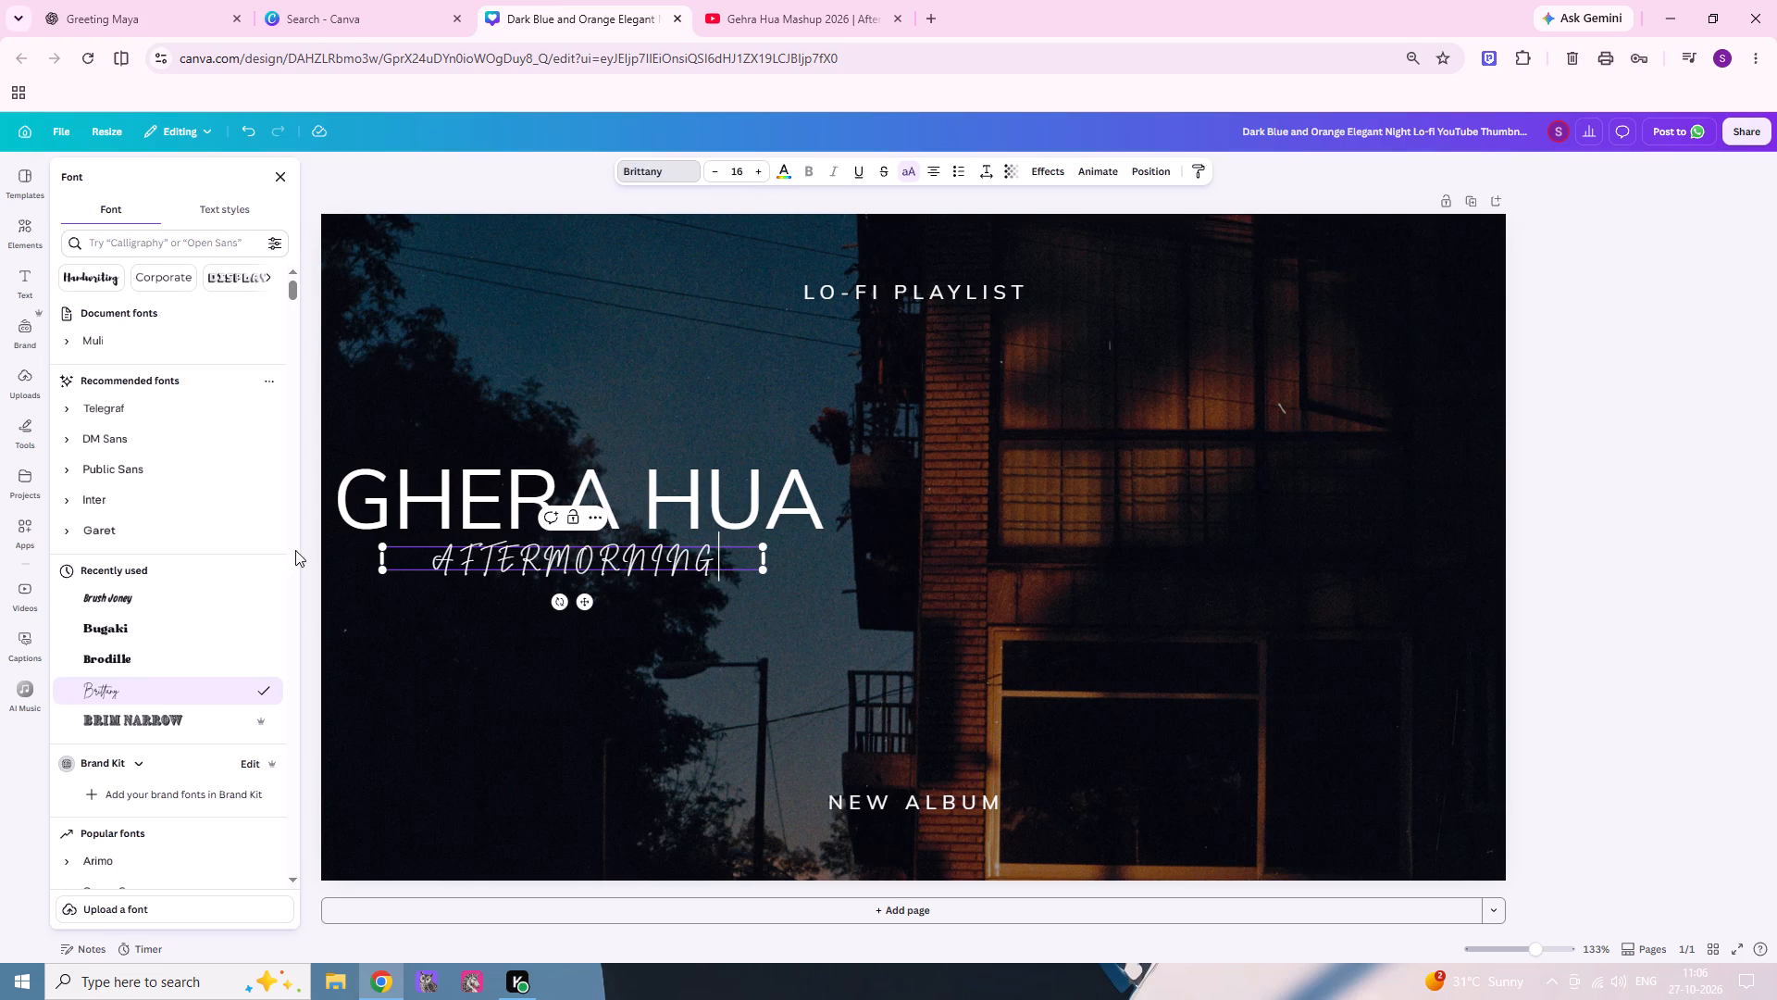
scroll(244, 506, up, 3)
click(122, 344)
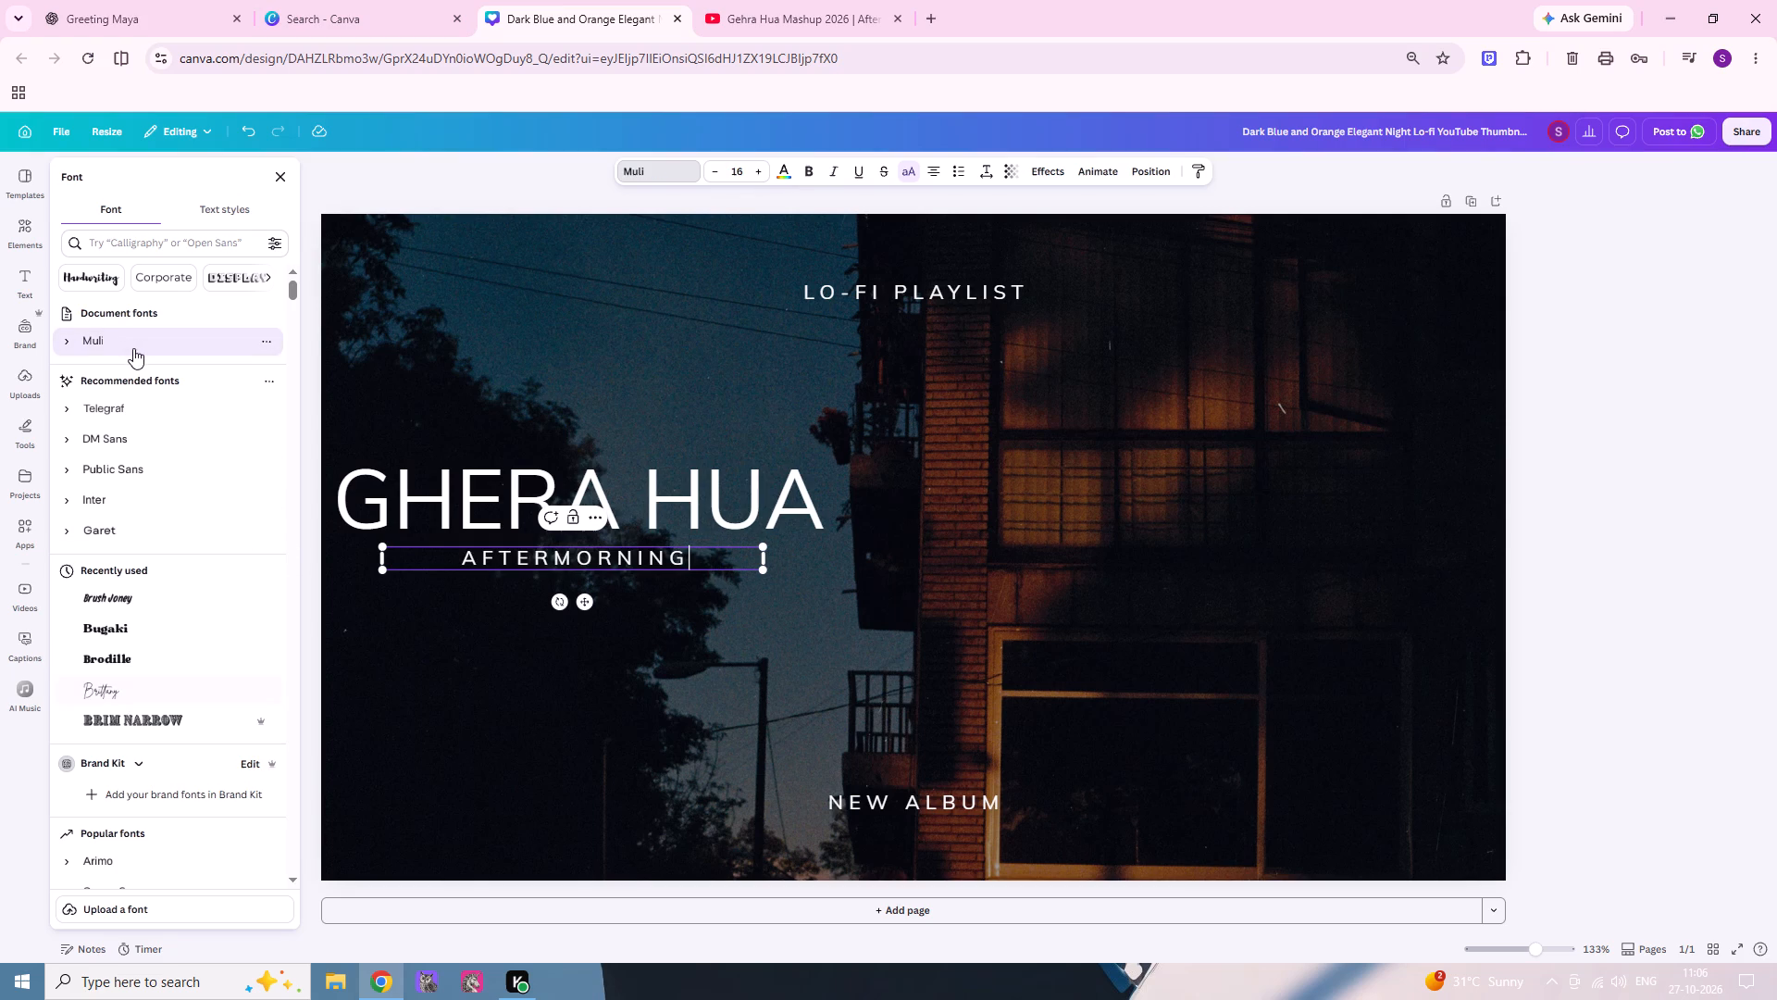
Set the "AFTERMORNING" subtitle in the recently used Brittany font.
scroll(137, 348, up, 1)
click(131, 311)
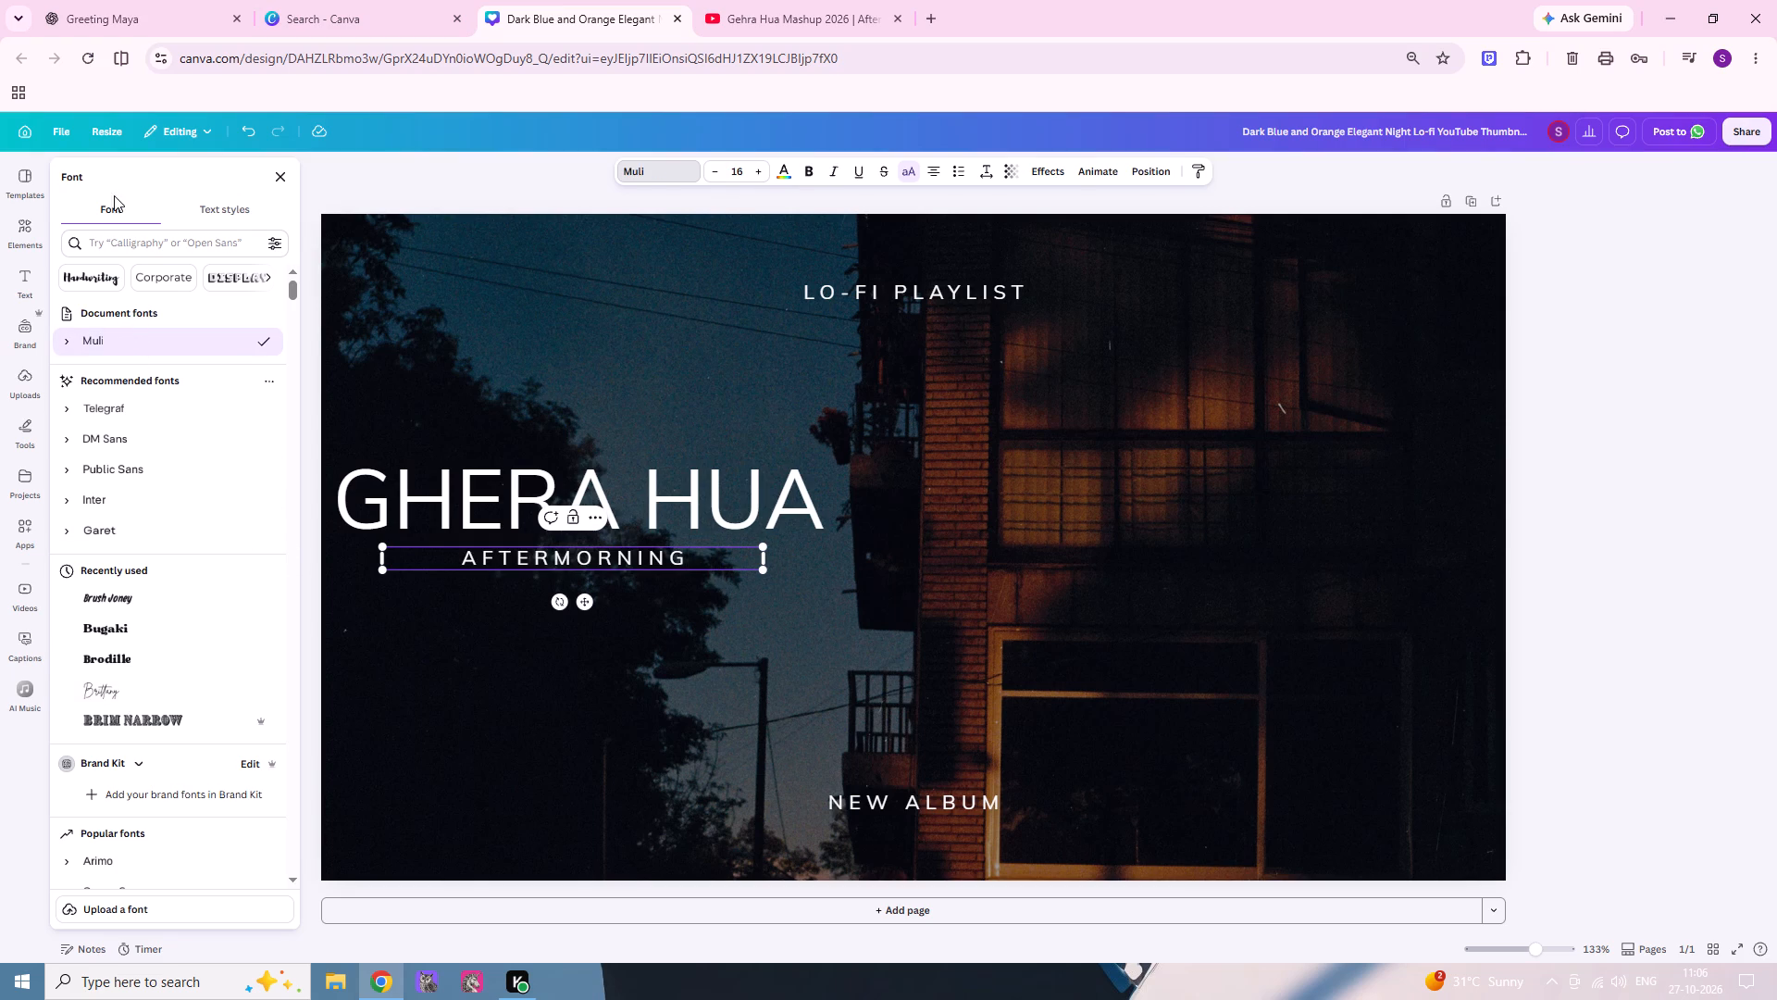
click(111, 207)
click(225, 203)
click(125, 205)
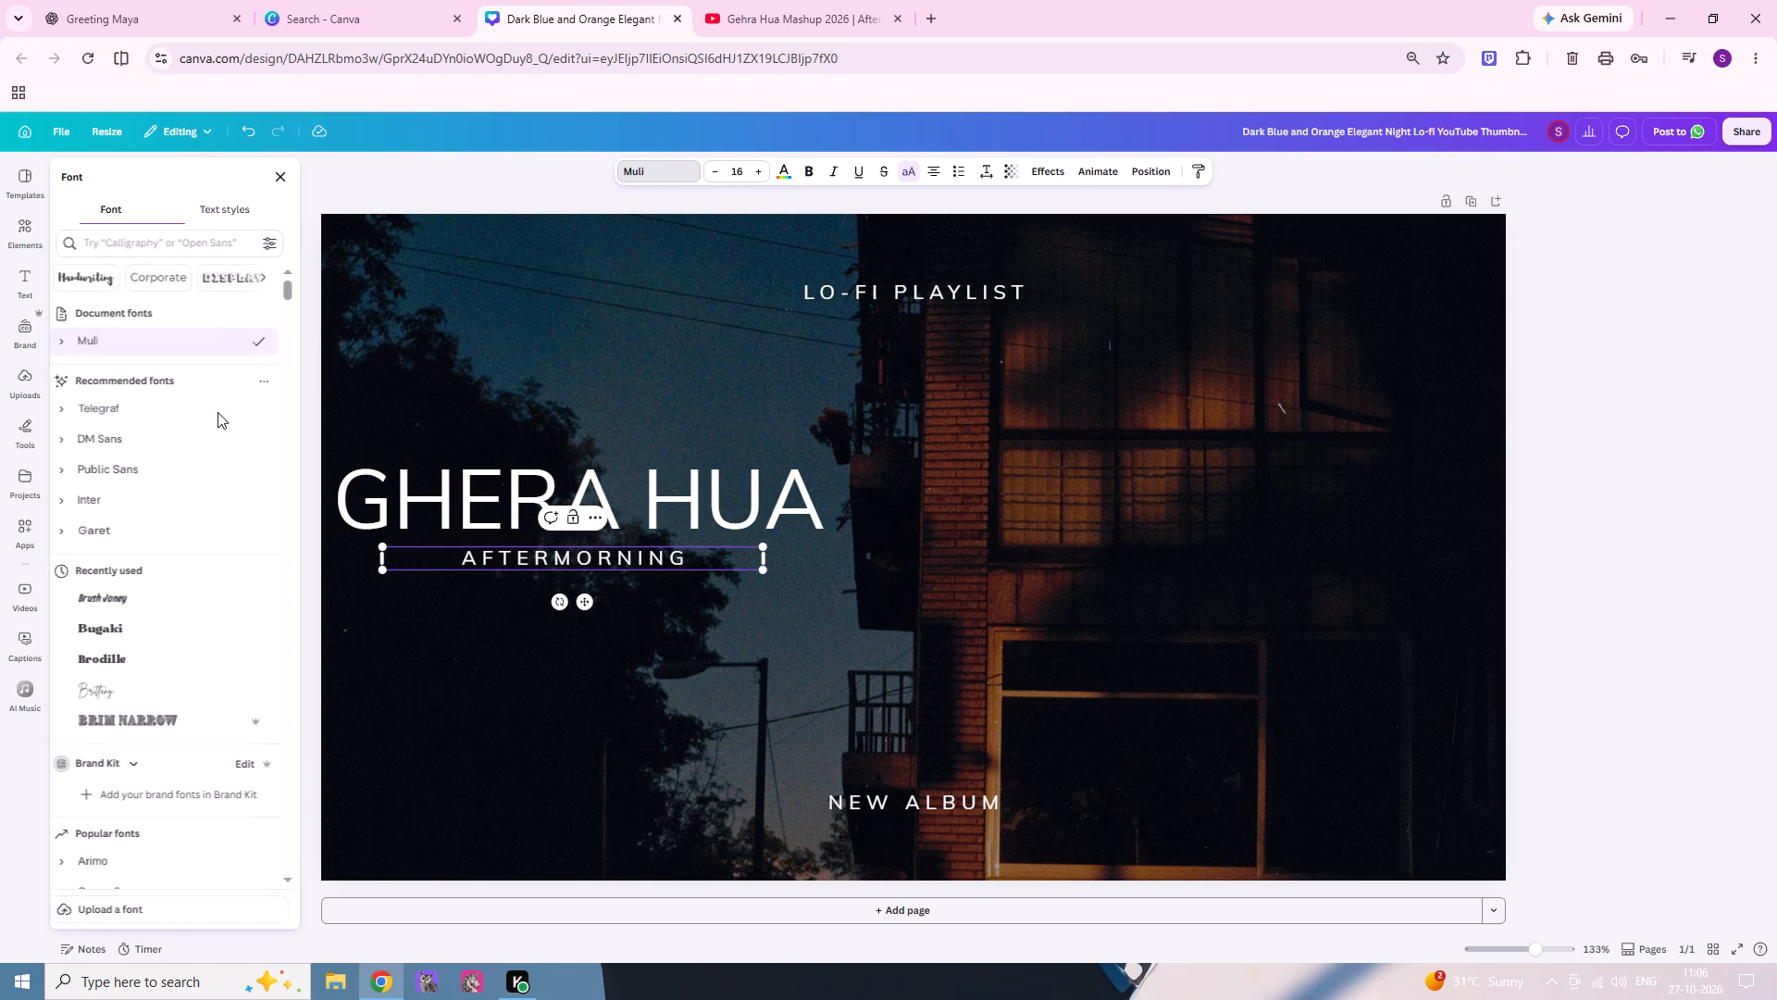
scroll(181, 537, down, 2)
click(154, 501)
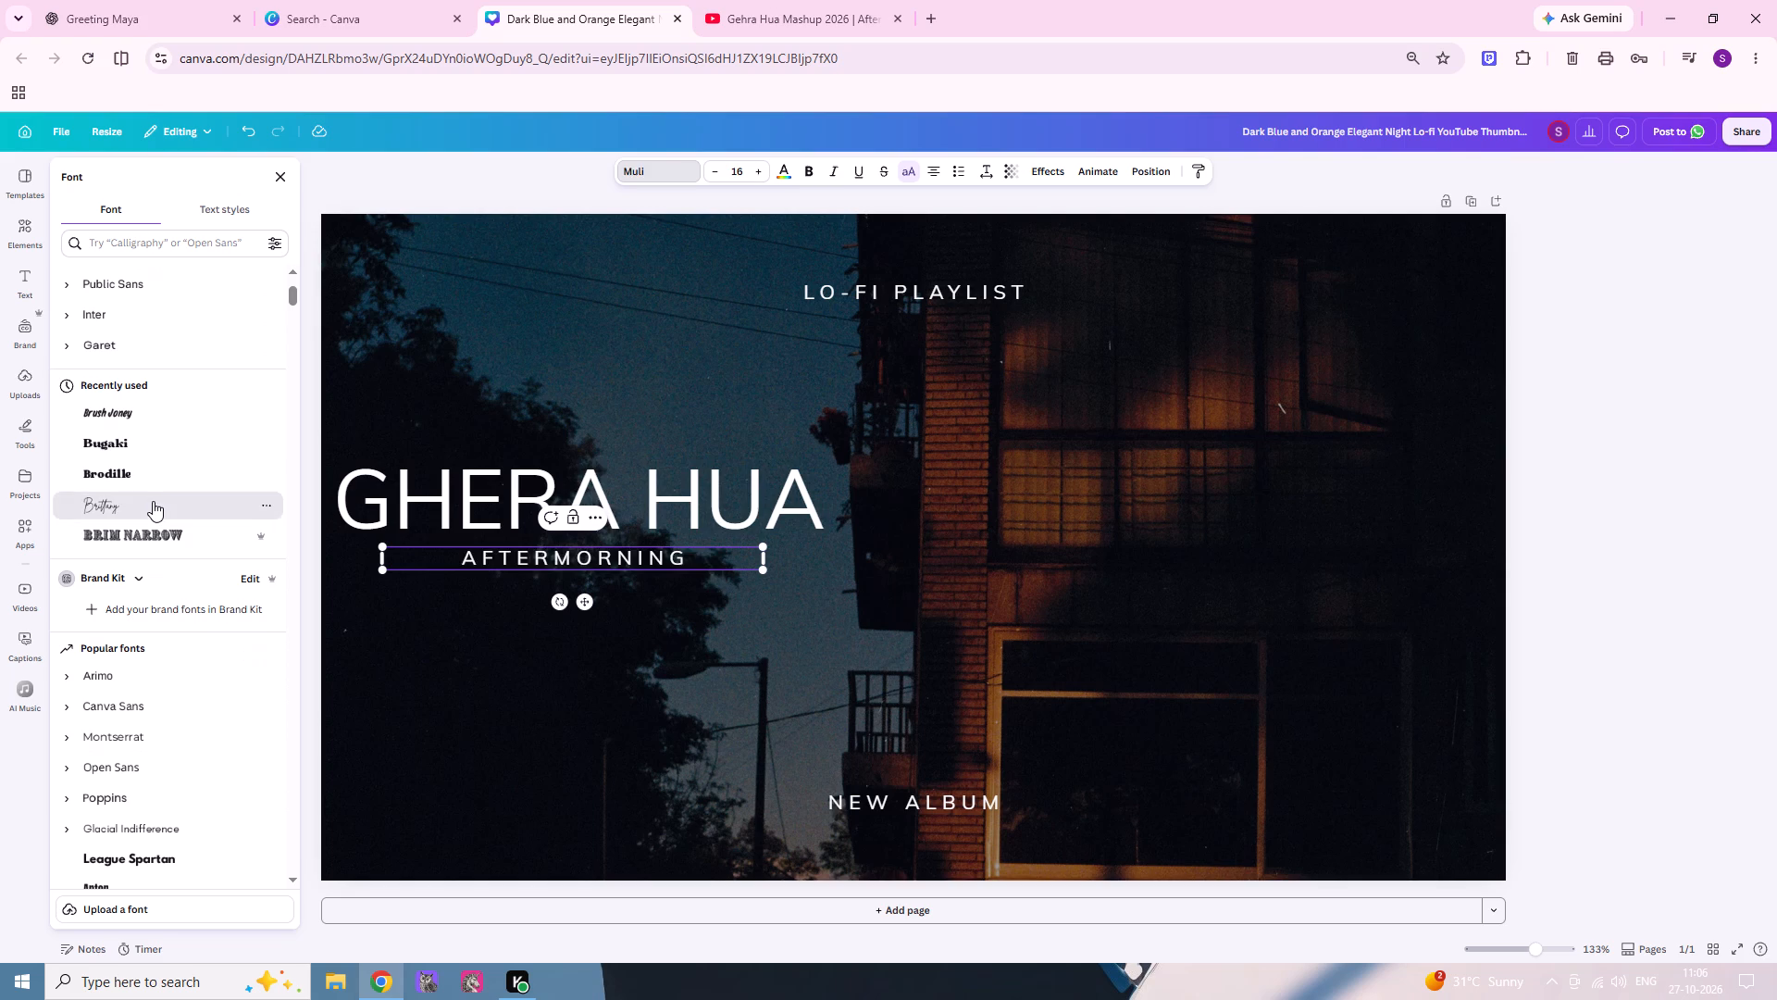
scroll(154, 504, down, 2)
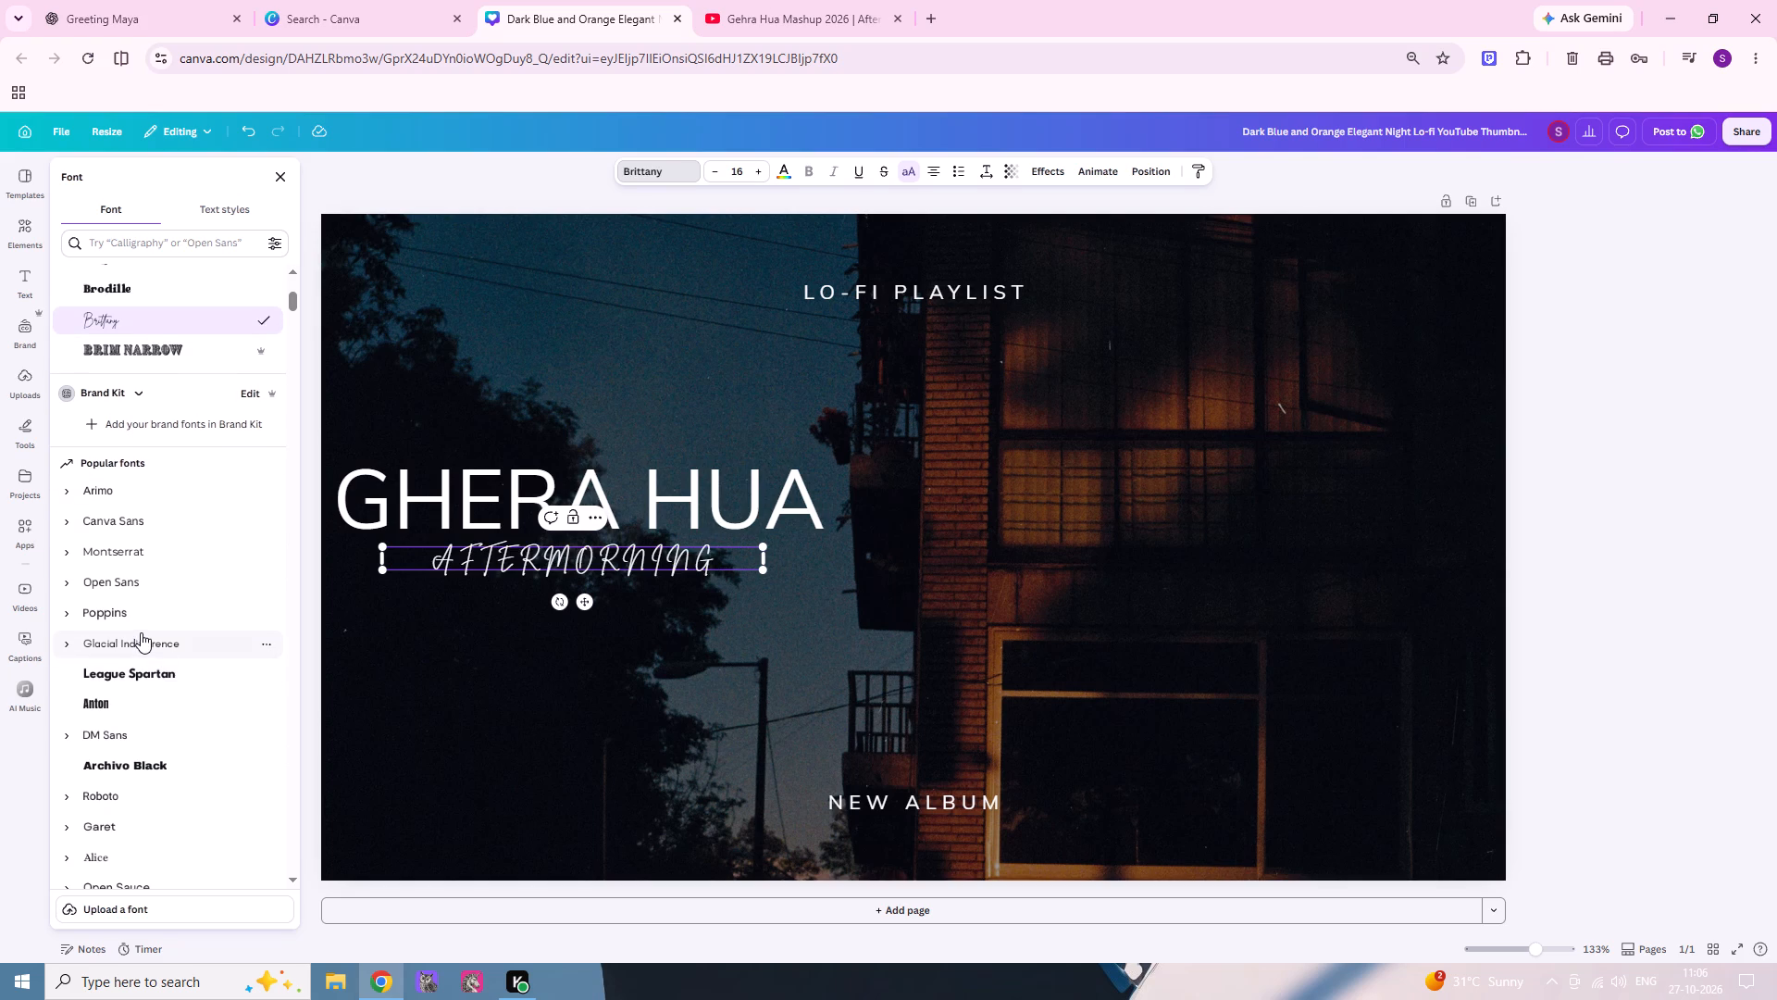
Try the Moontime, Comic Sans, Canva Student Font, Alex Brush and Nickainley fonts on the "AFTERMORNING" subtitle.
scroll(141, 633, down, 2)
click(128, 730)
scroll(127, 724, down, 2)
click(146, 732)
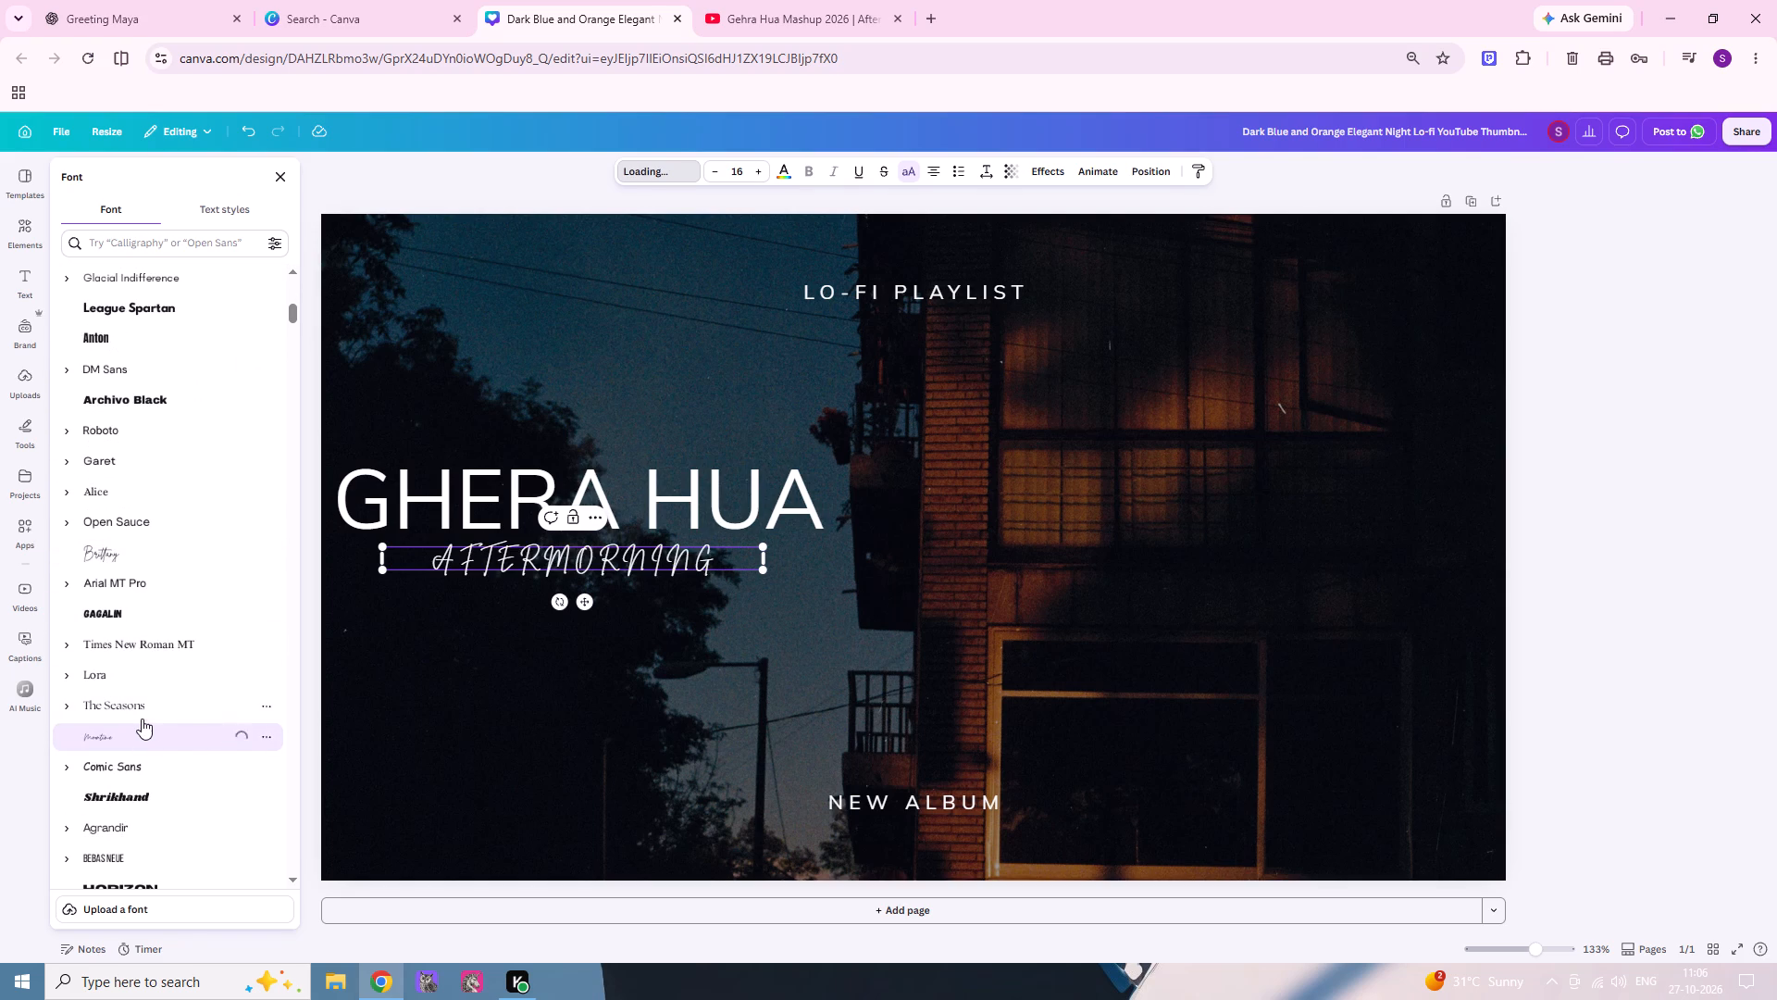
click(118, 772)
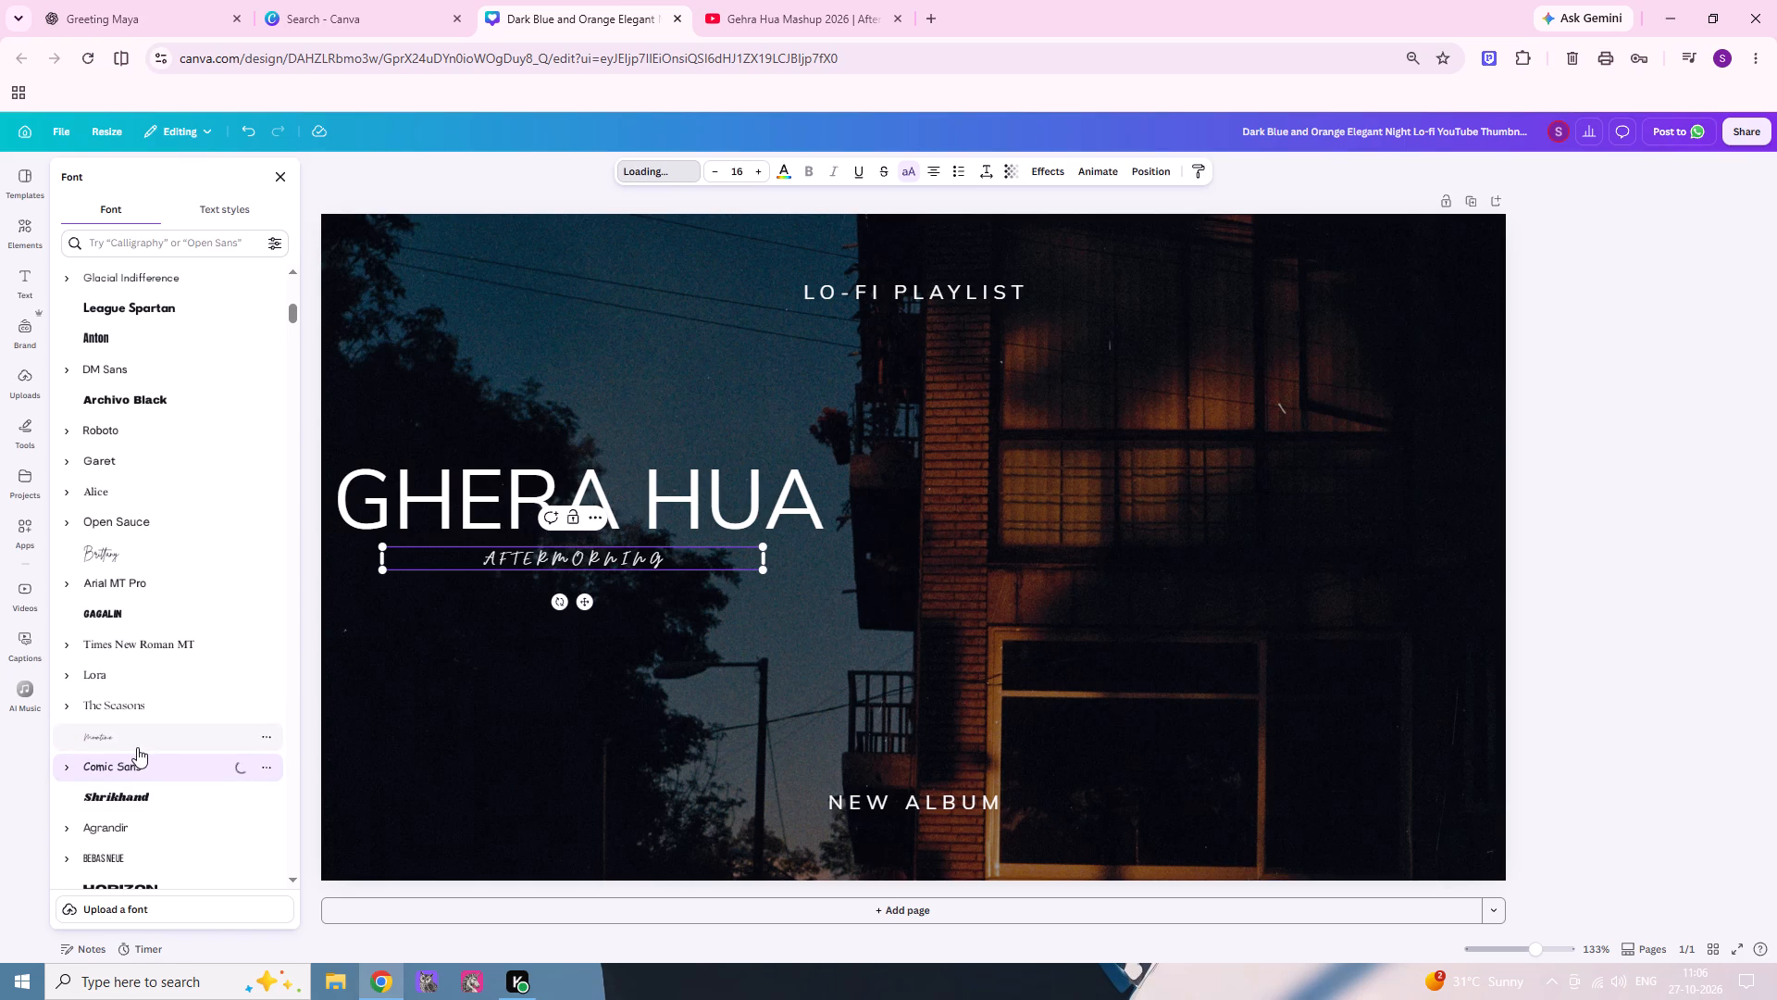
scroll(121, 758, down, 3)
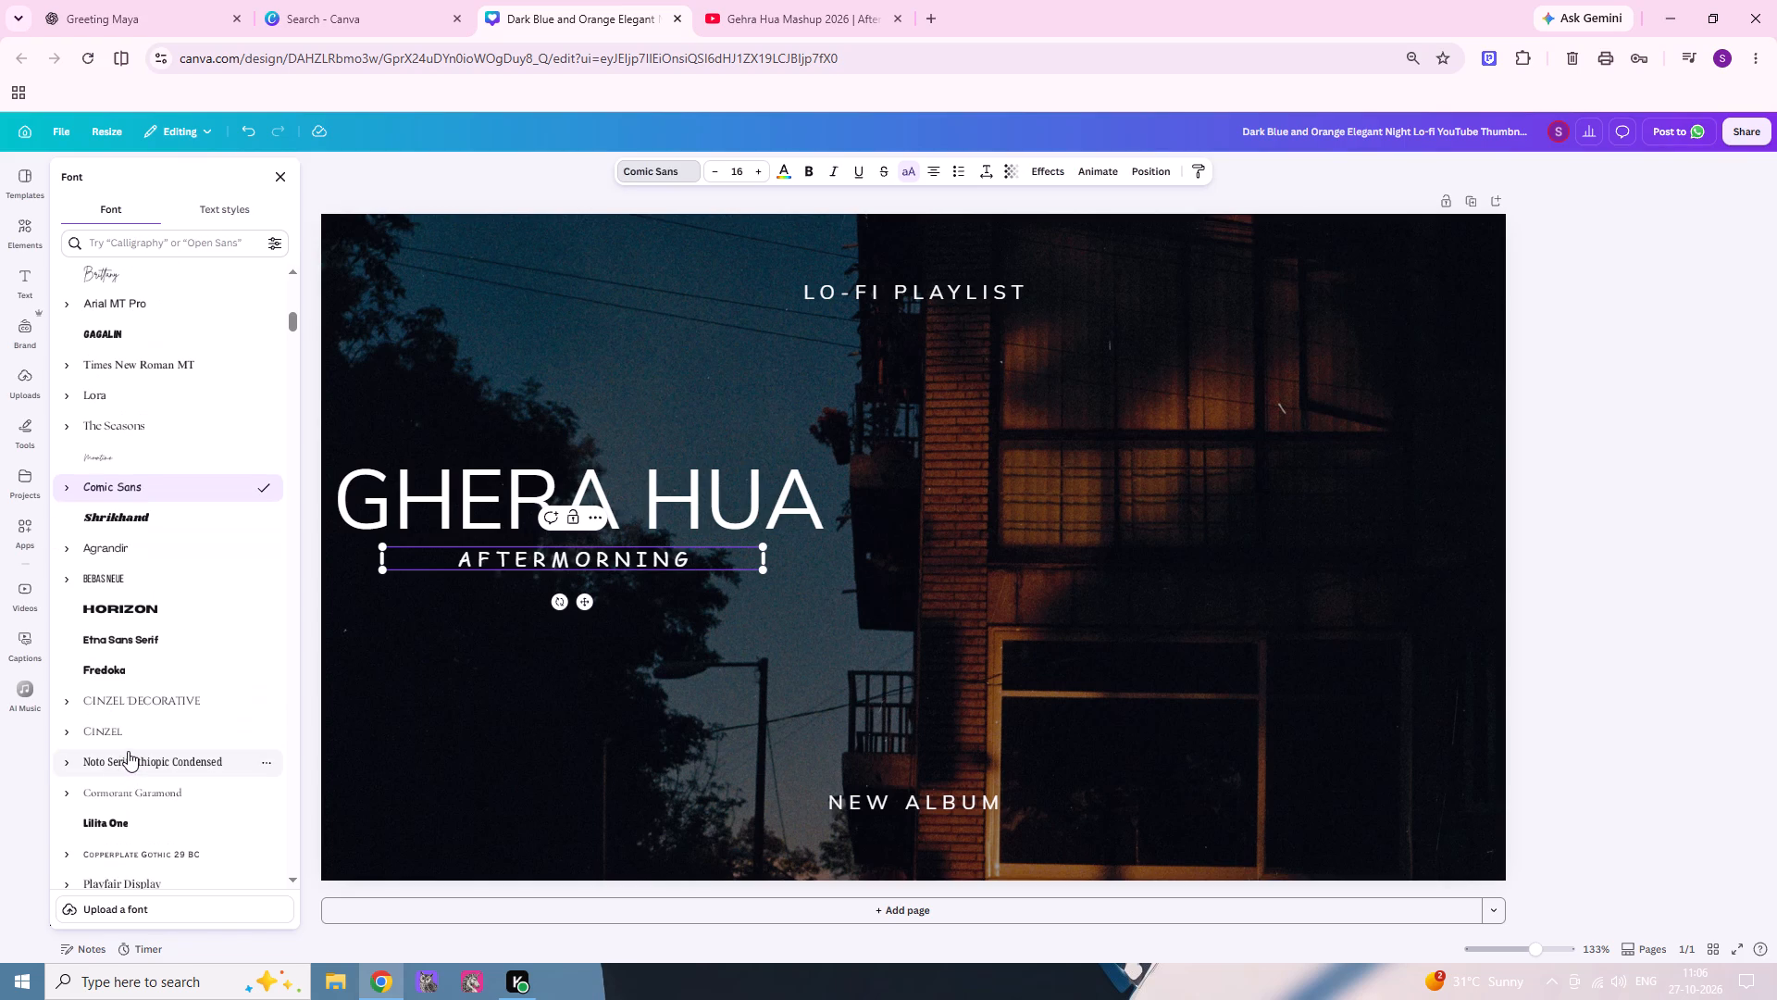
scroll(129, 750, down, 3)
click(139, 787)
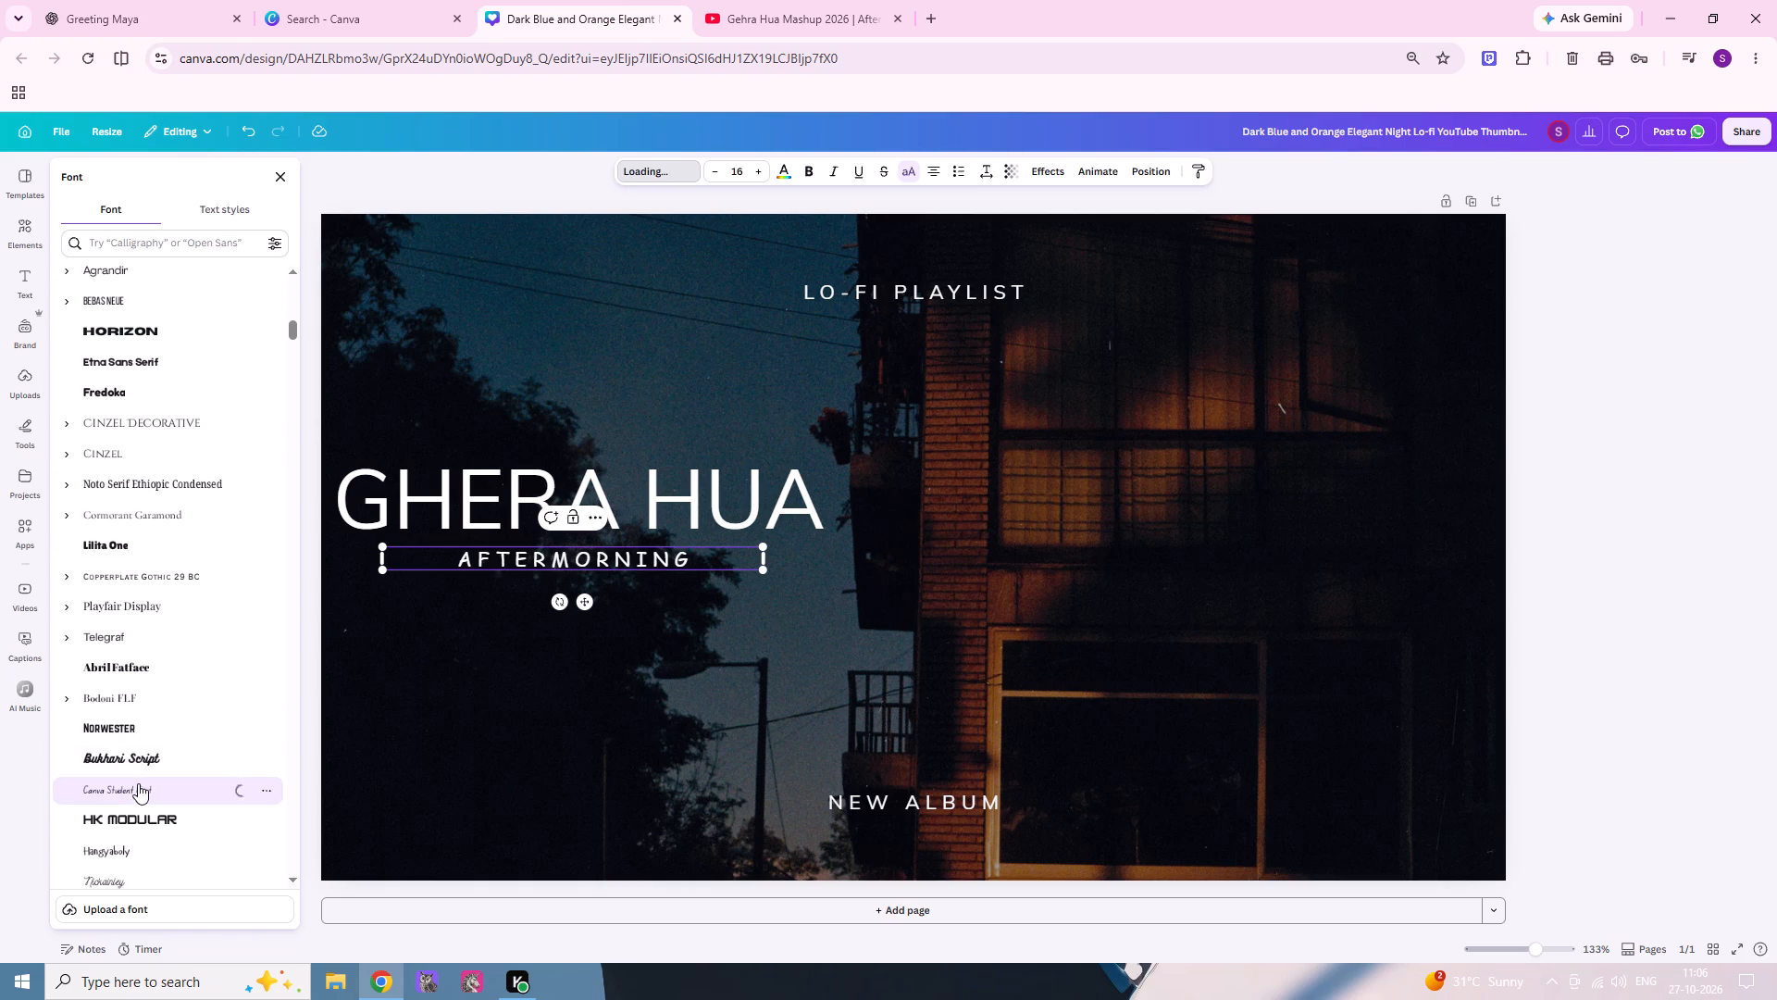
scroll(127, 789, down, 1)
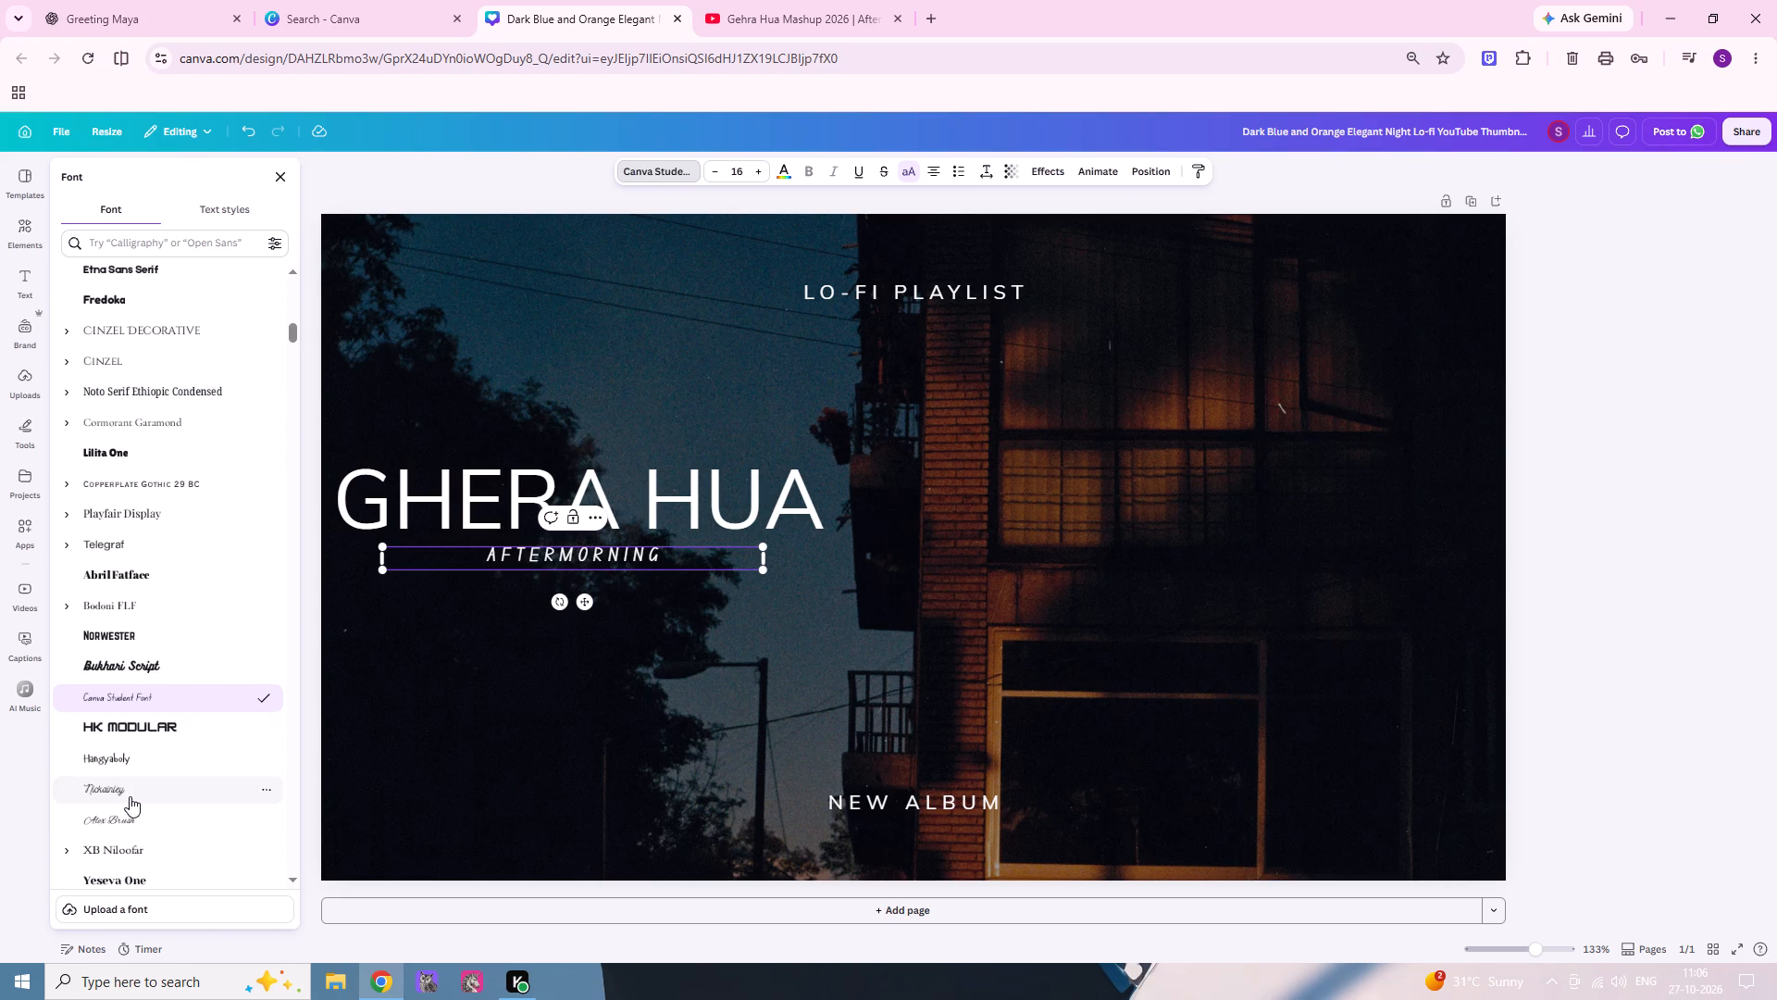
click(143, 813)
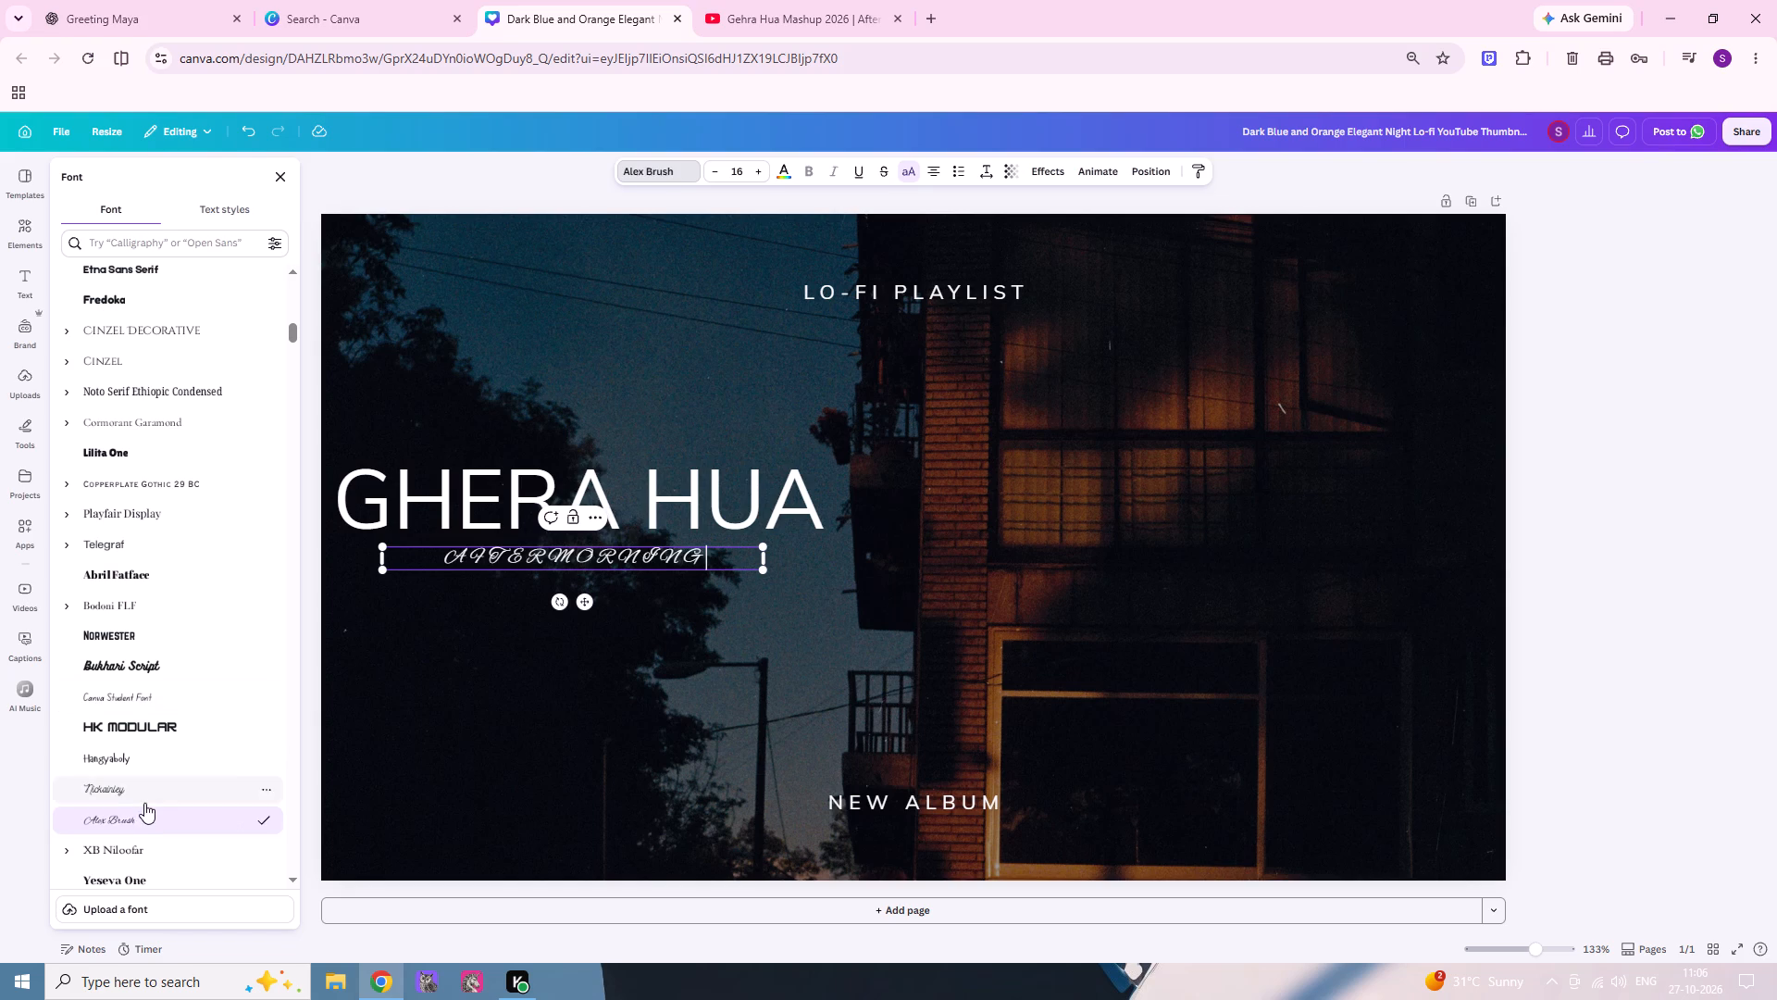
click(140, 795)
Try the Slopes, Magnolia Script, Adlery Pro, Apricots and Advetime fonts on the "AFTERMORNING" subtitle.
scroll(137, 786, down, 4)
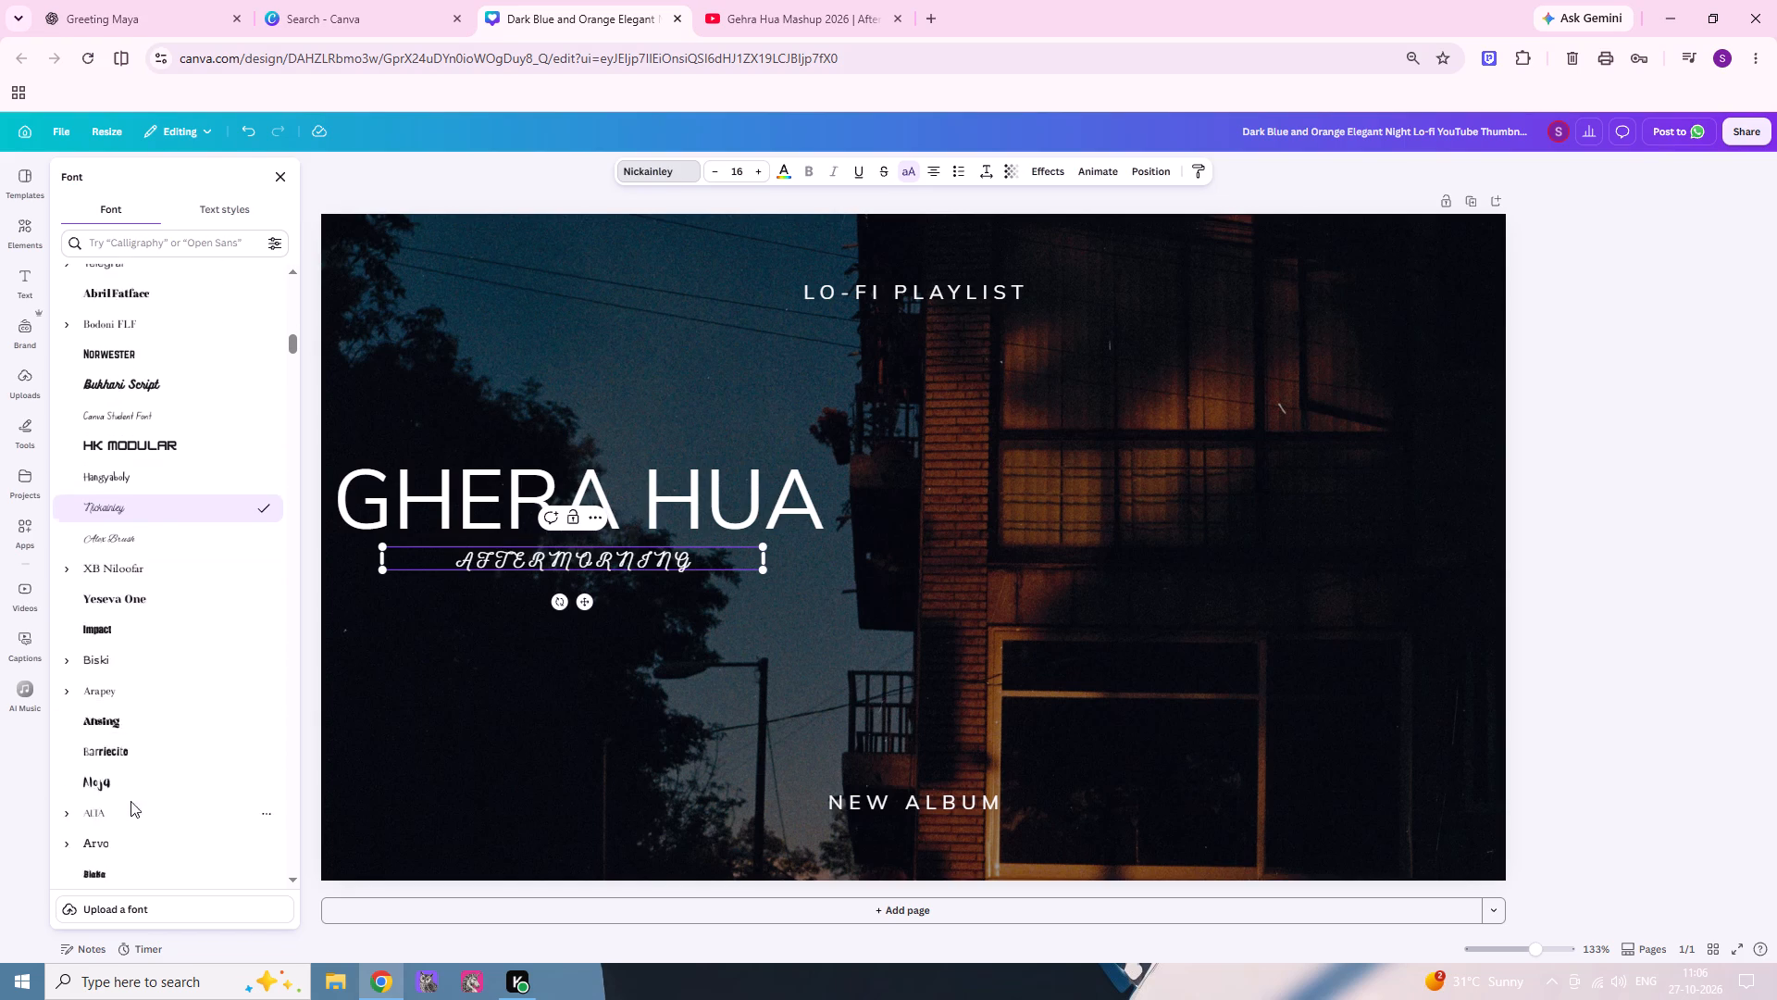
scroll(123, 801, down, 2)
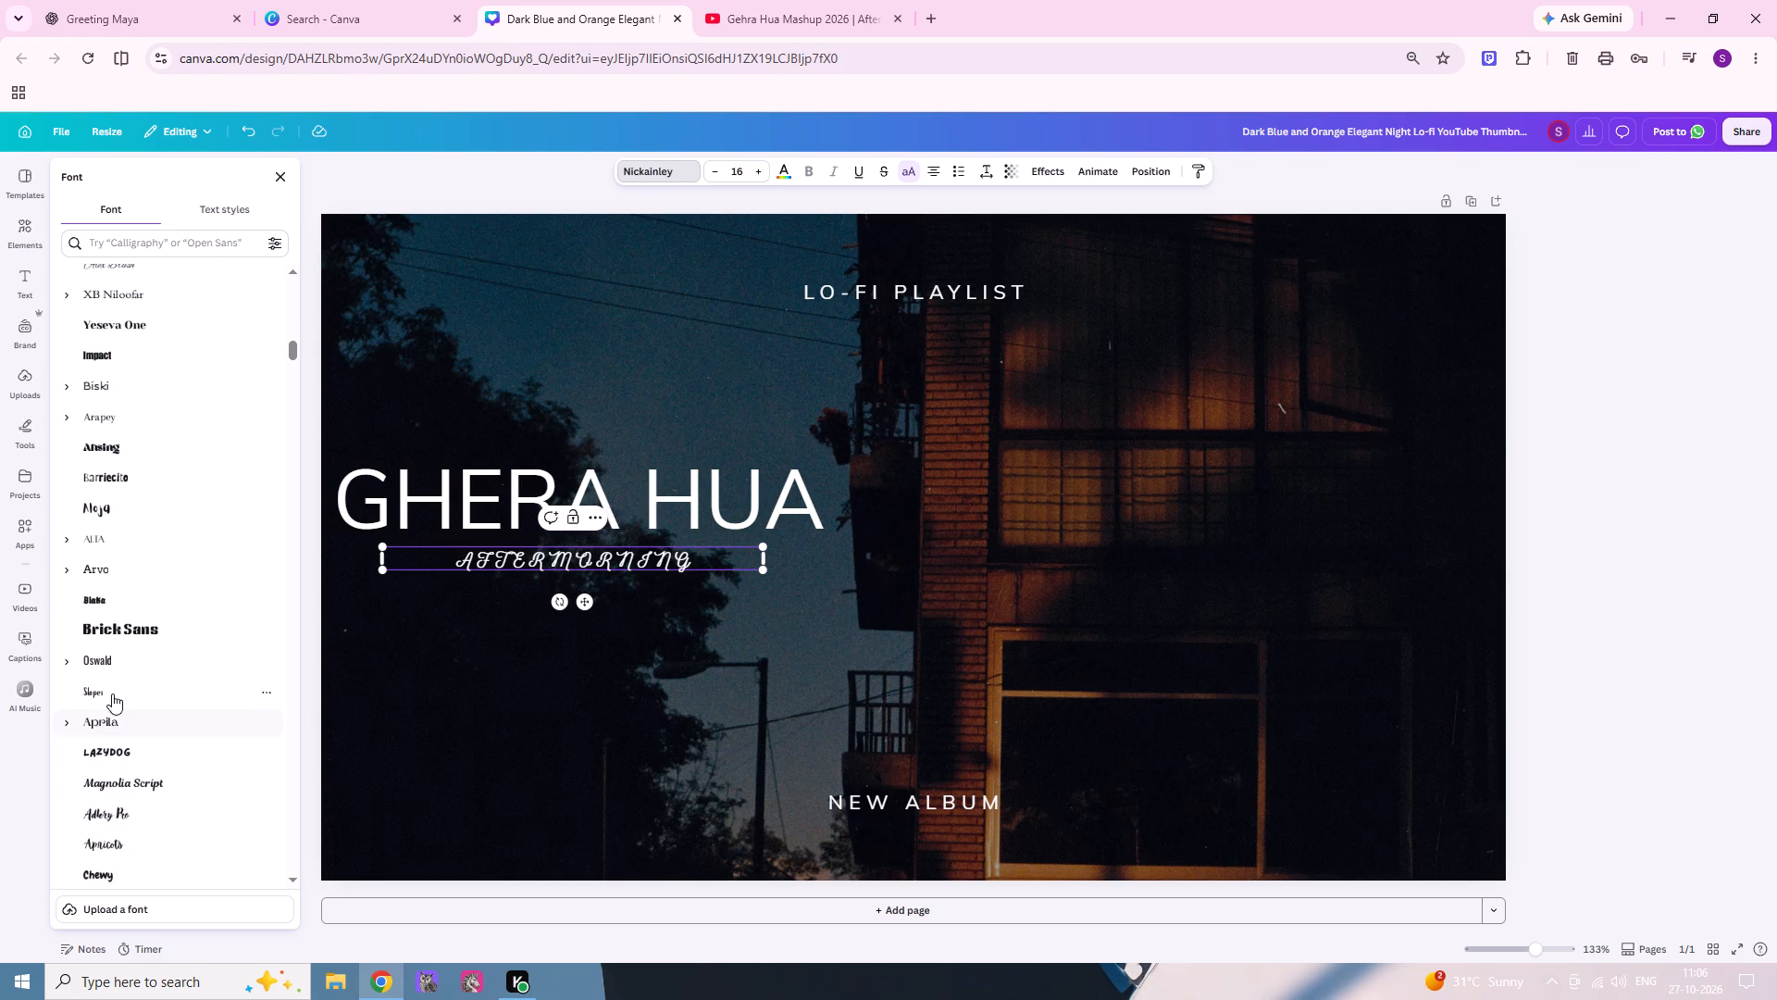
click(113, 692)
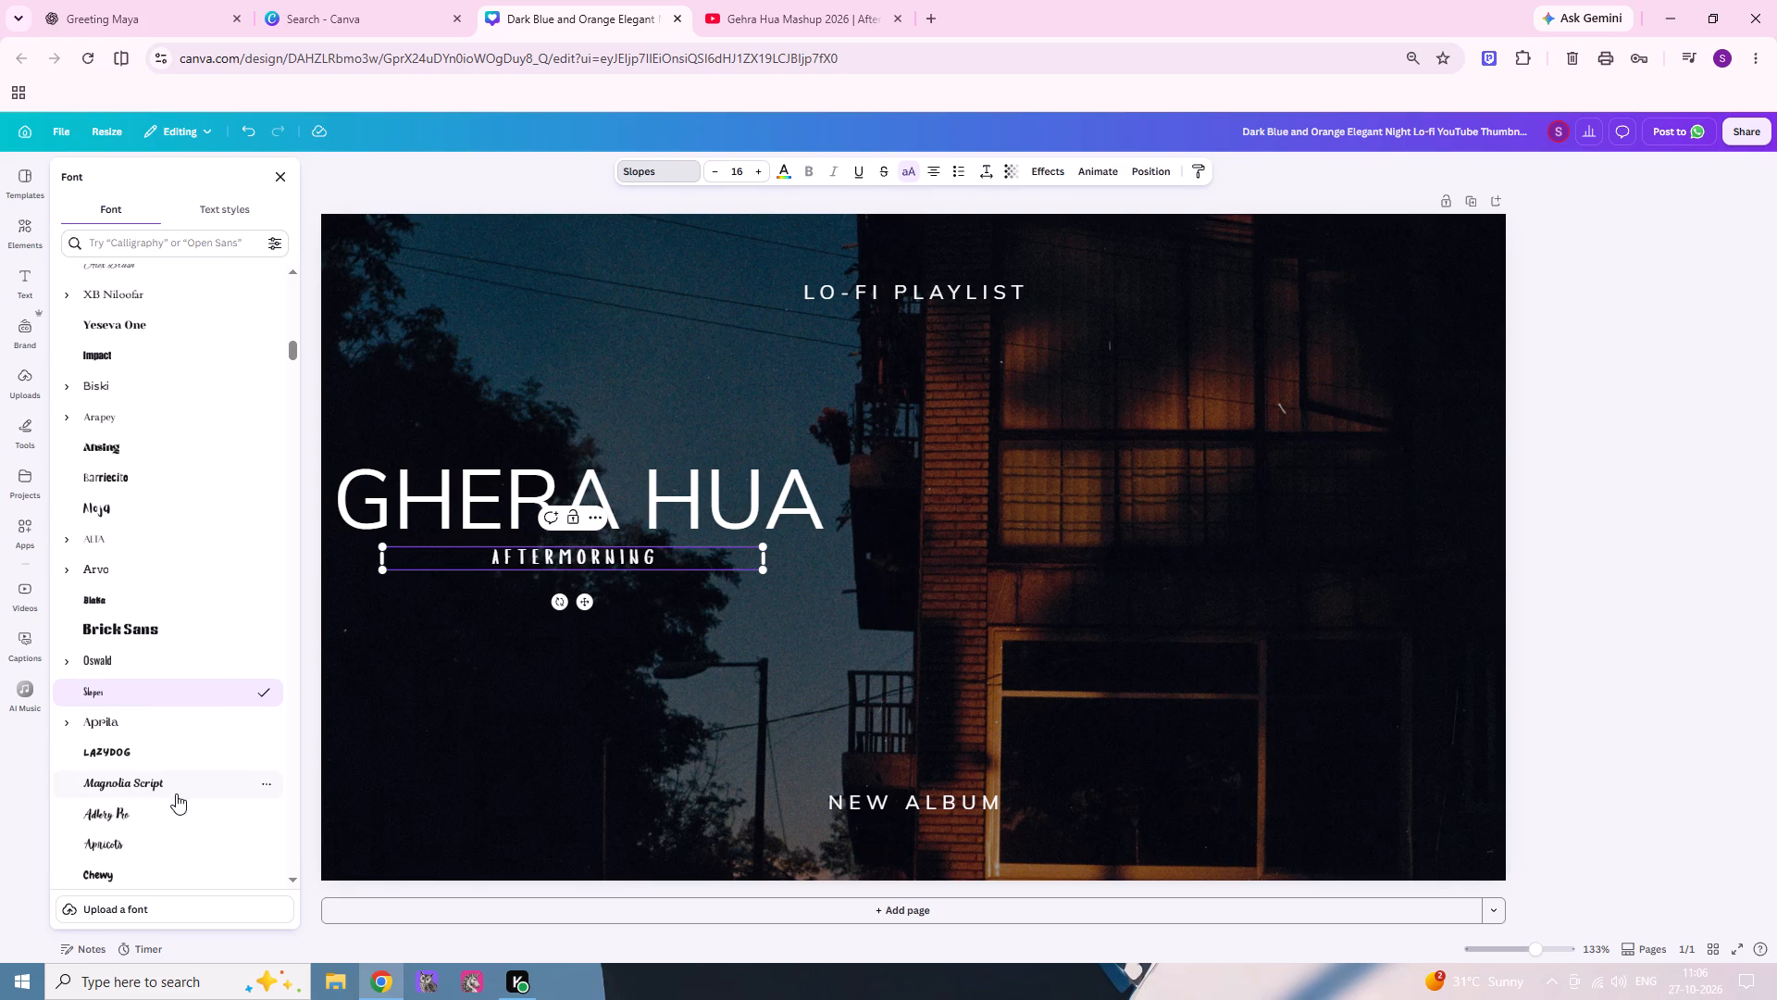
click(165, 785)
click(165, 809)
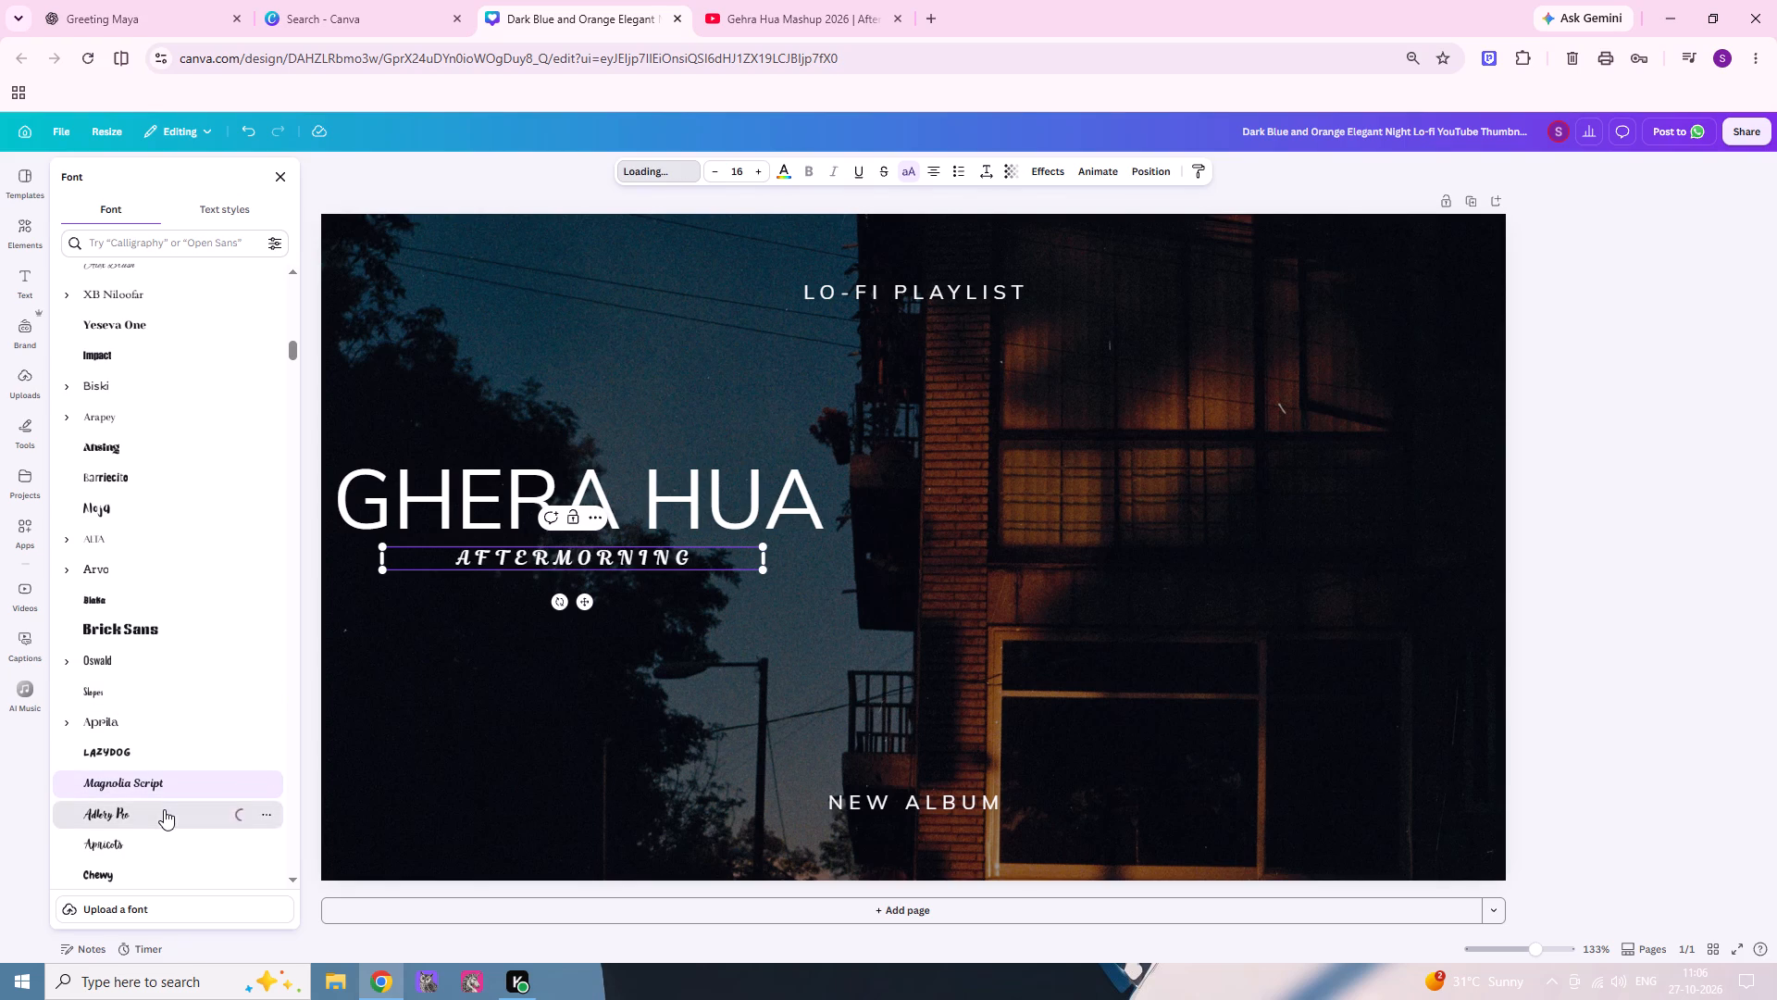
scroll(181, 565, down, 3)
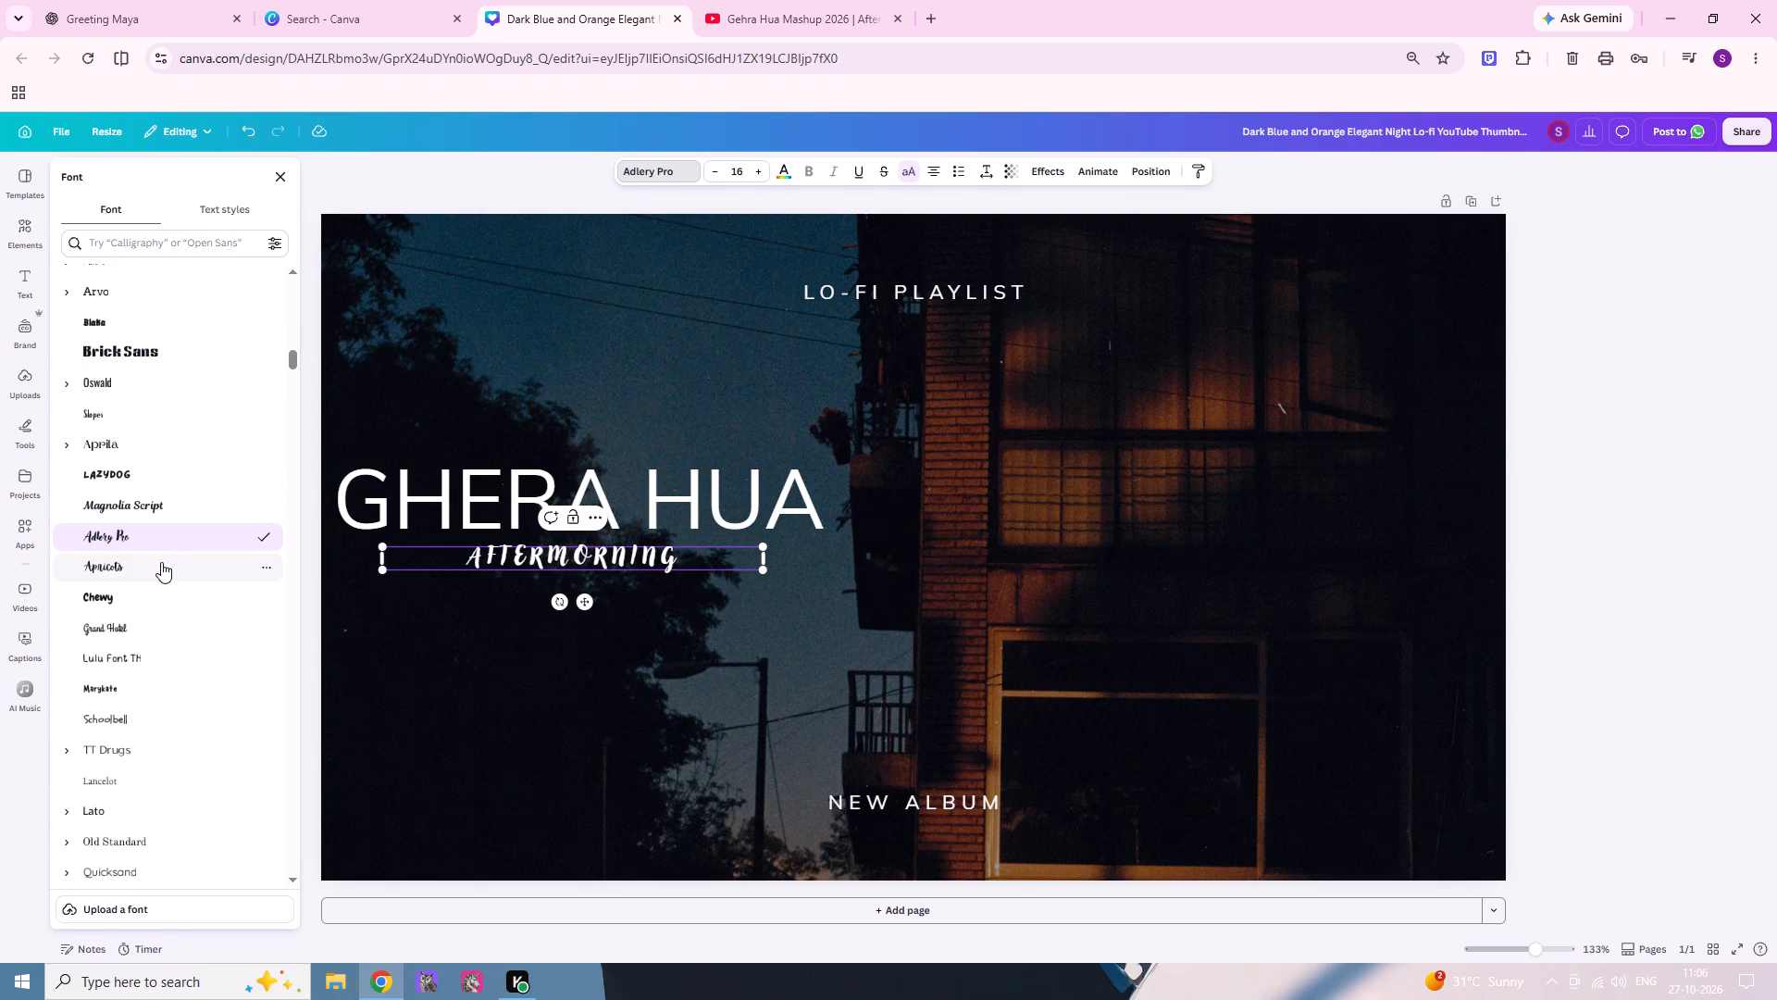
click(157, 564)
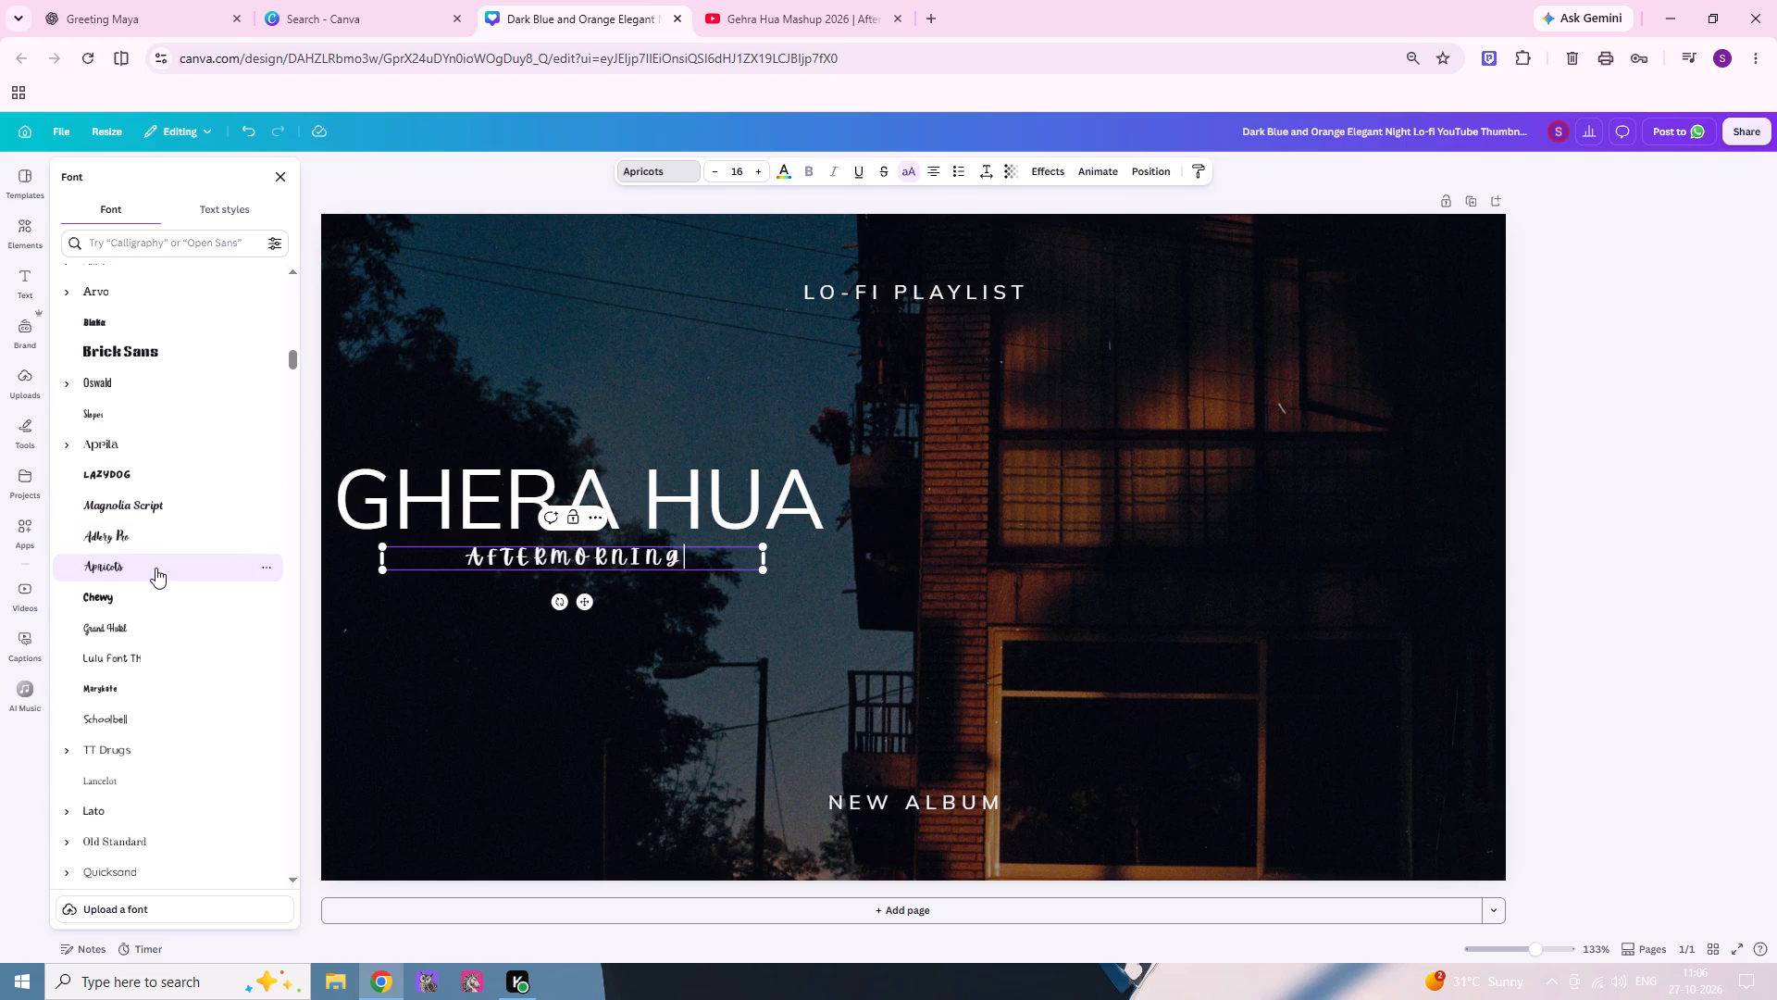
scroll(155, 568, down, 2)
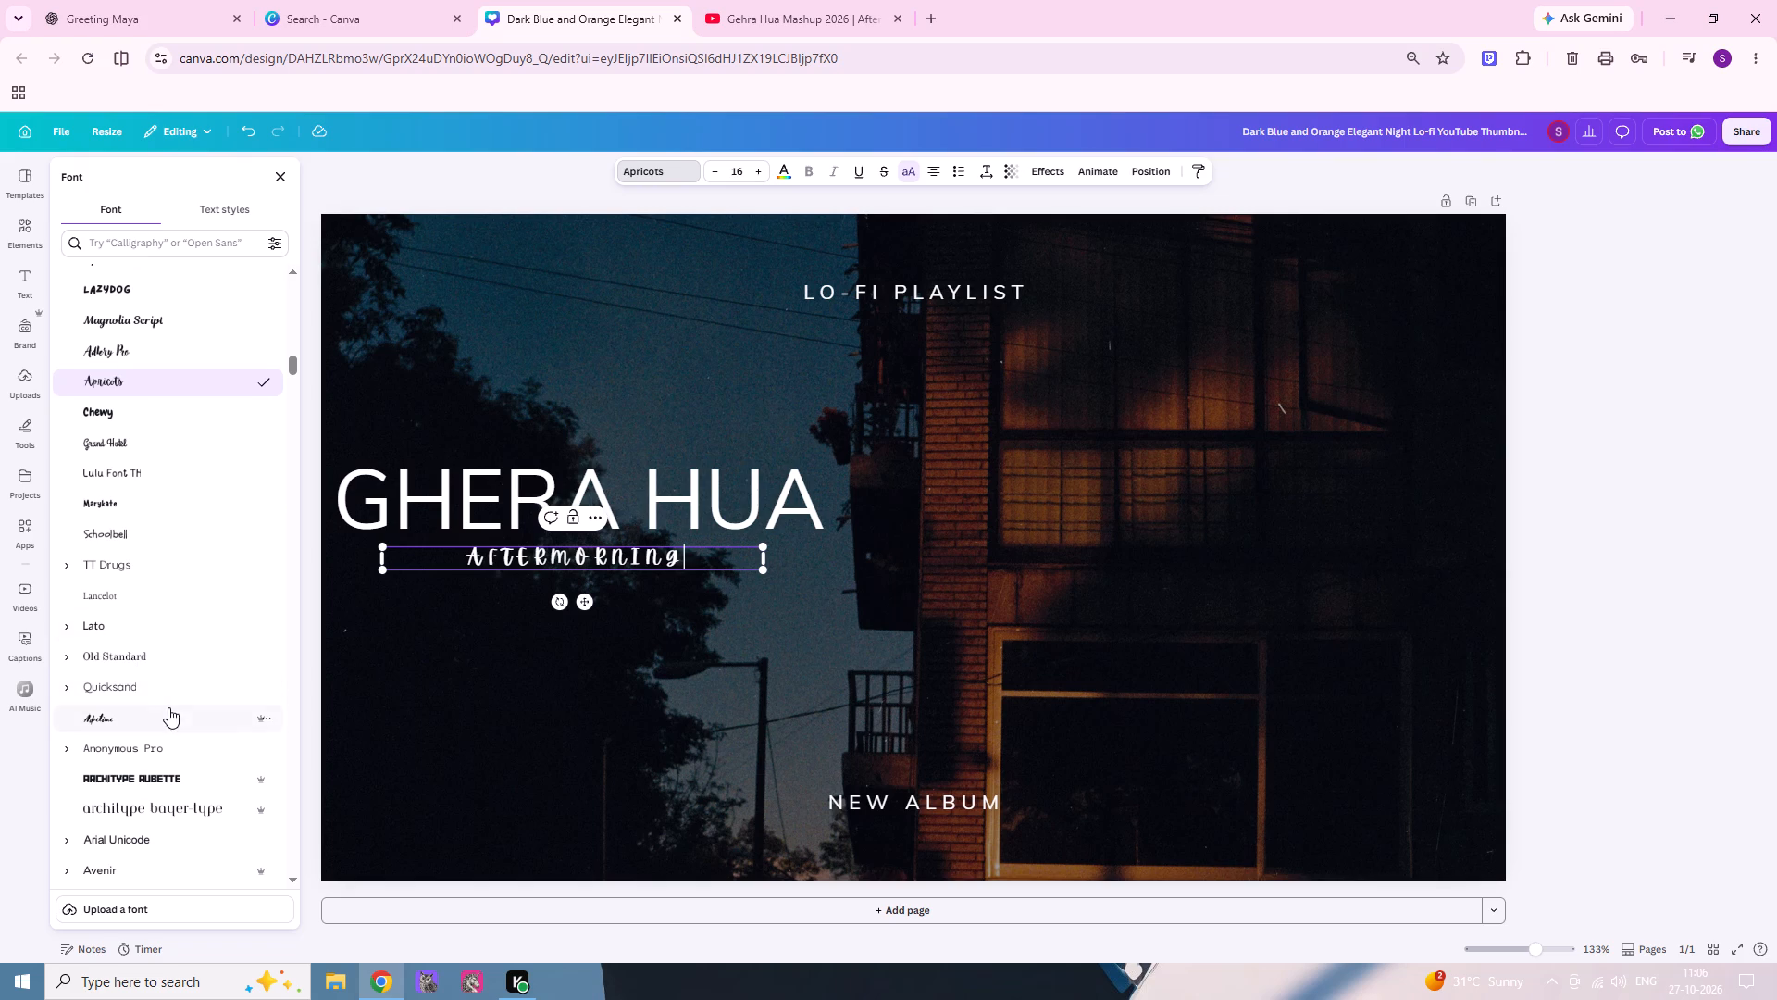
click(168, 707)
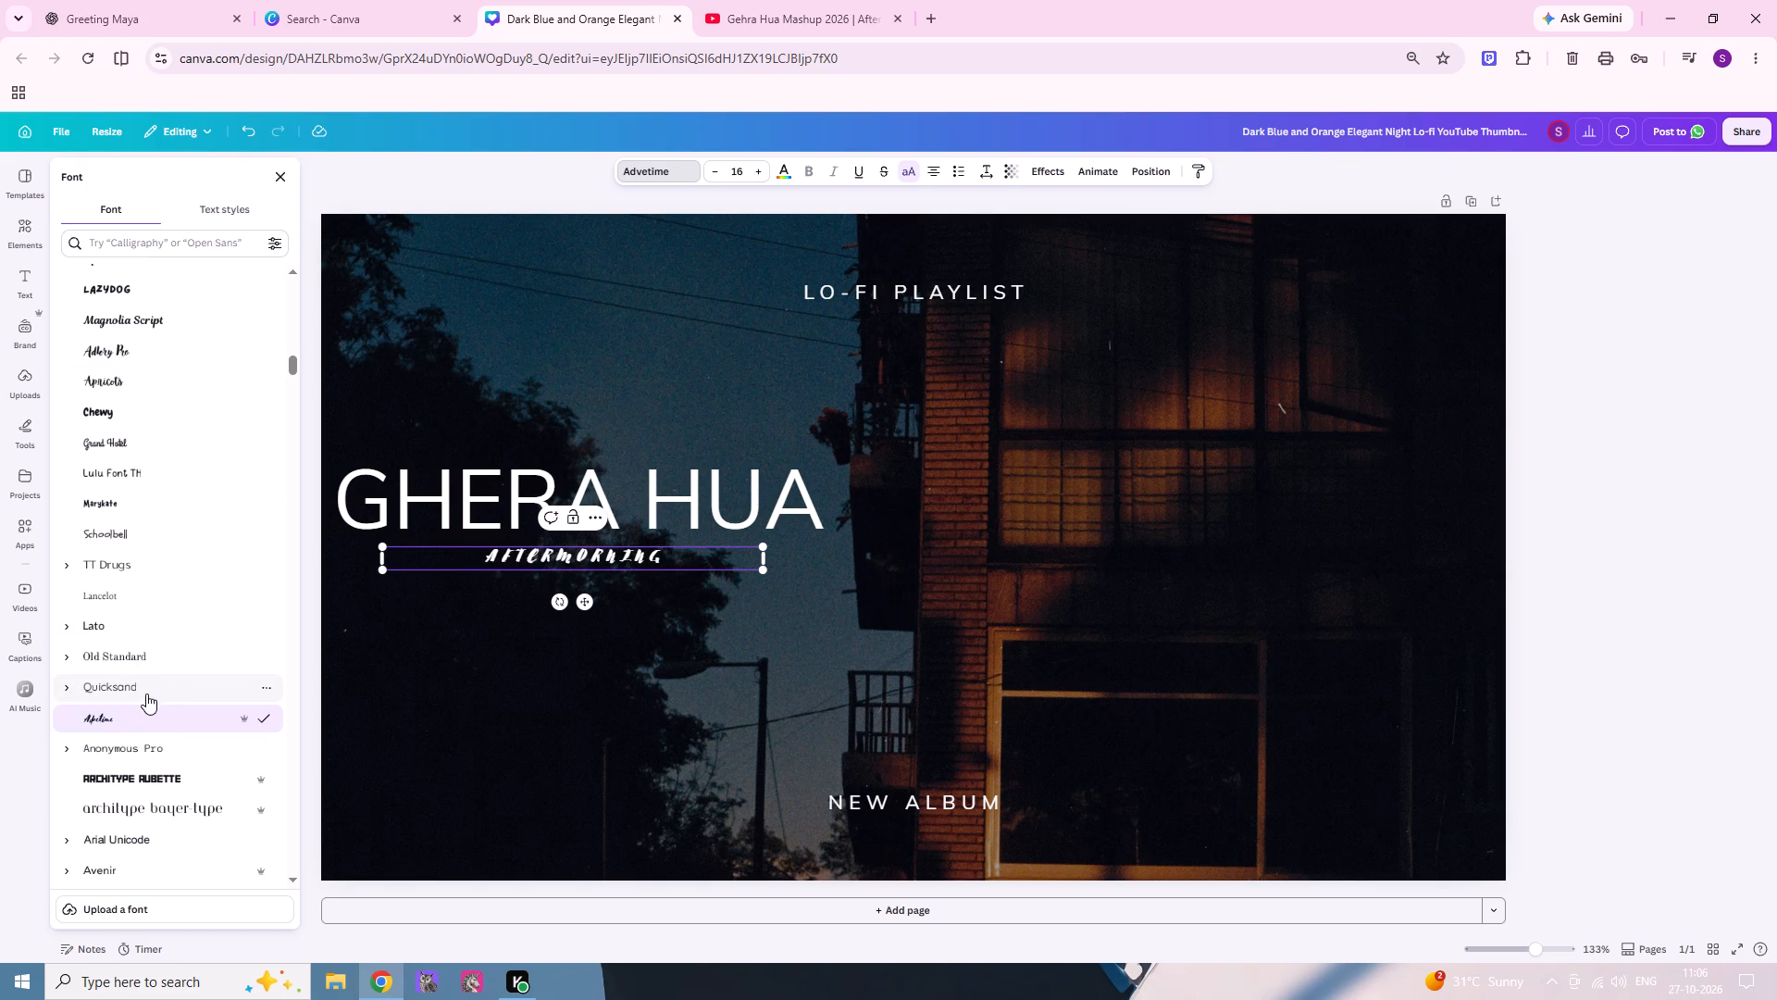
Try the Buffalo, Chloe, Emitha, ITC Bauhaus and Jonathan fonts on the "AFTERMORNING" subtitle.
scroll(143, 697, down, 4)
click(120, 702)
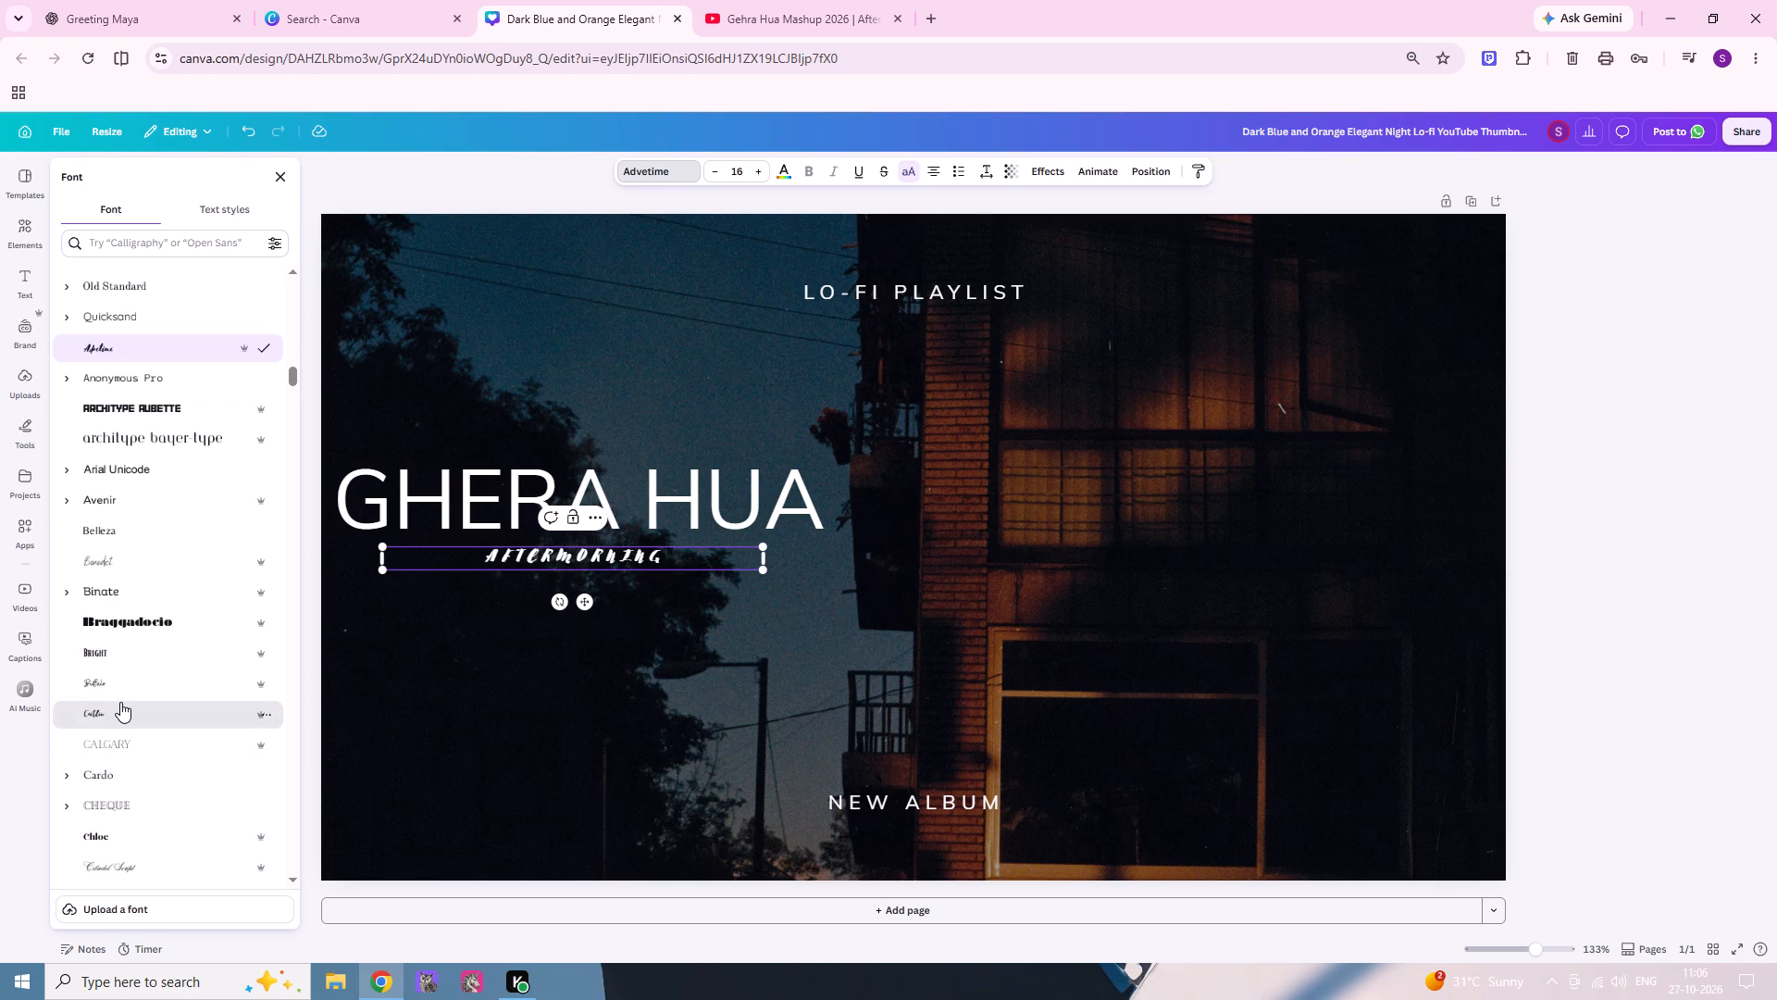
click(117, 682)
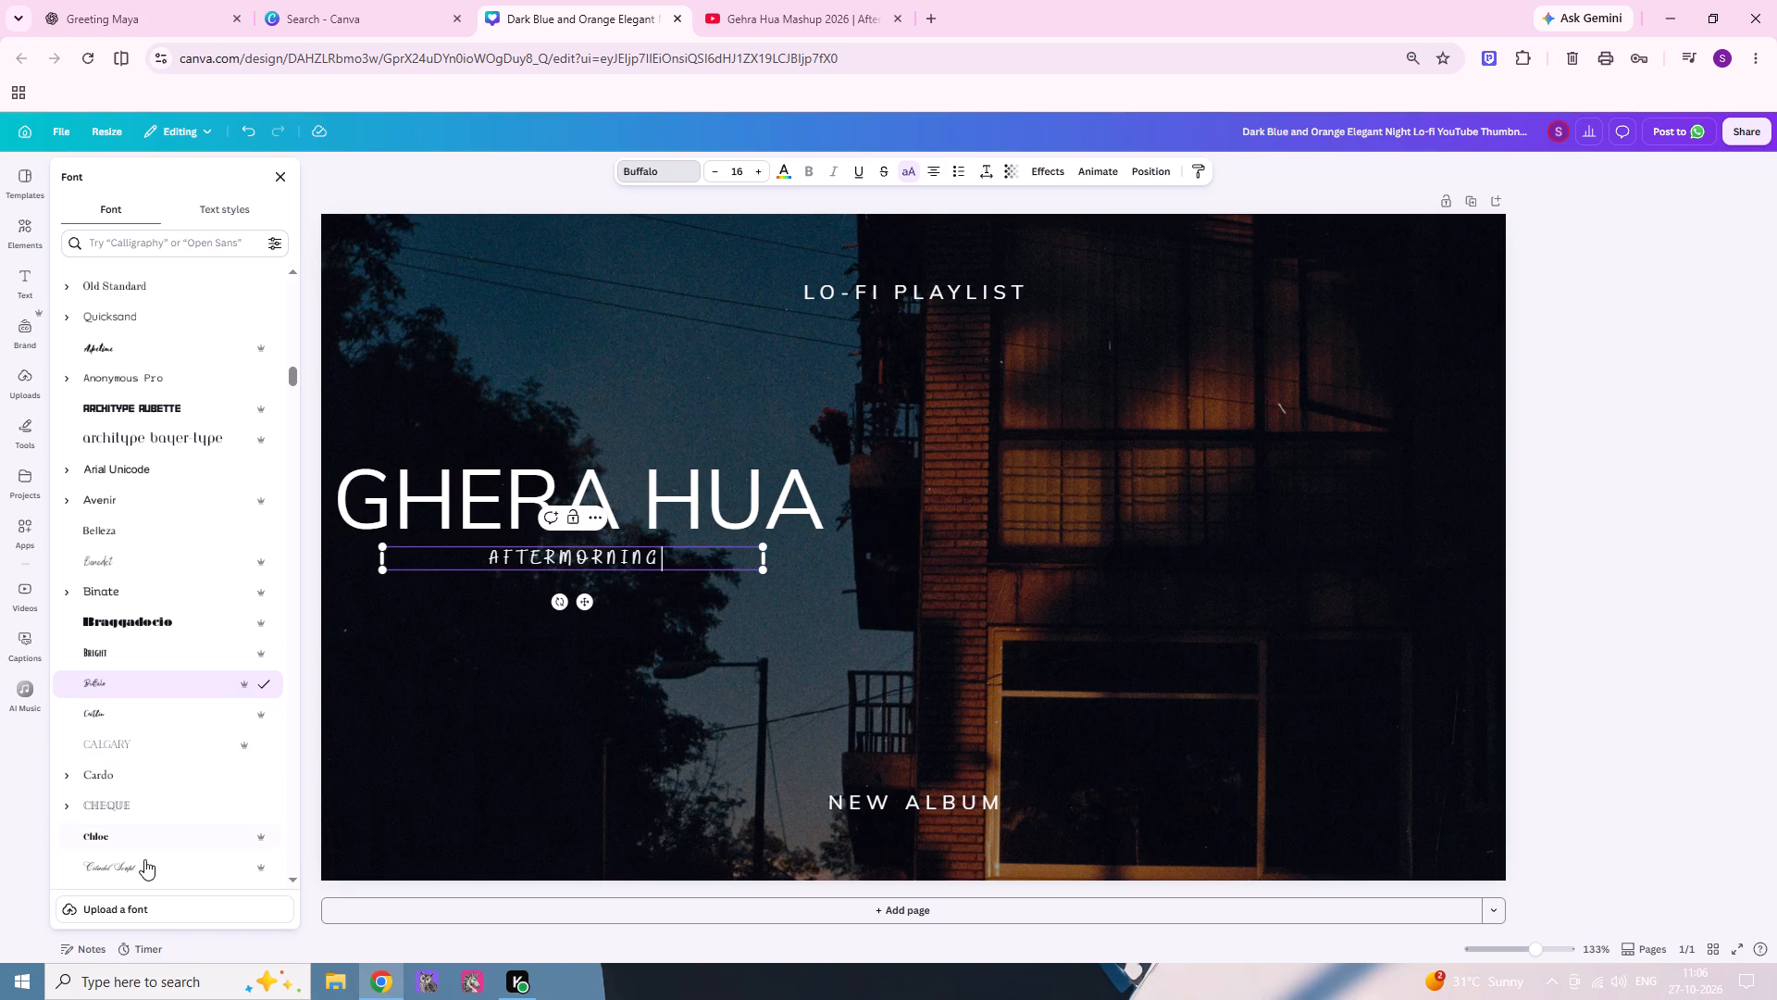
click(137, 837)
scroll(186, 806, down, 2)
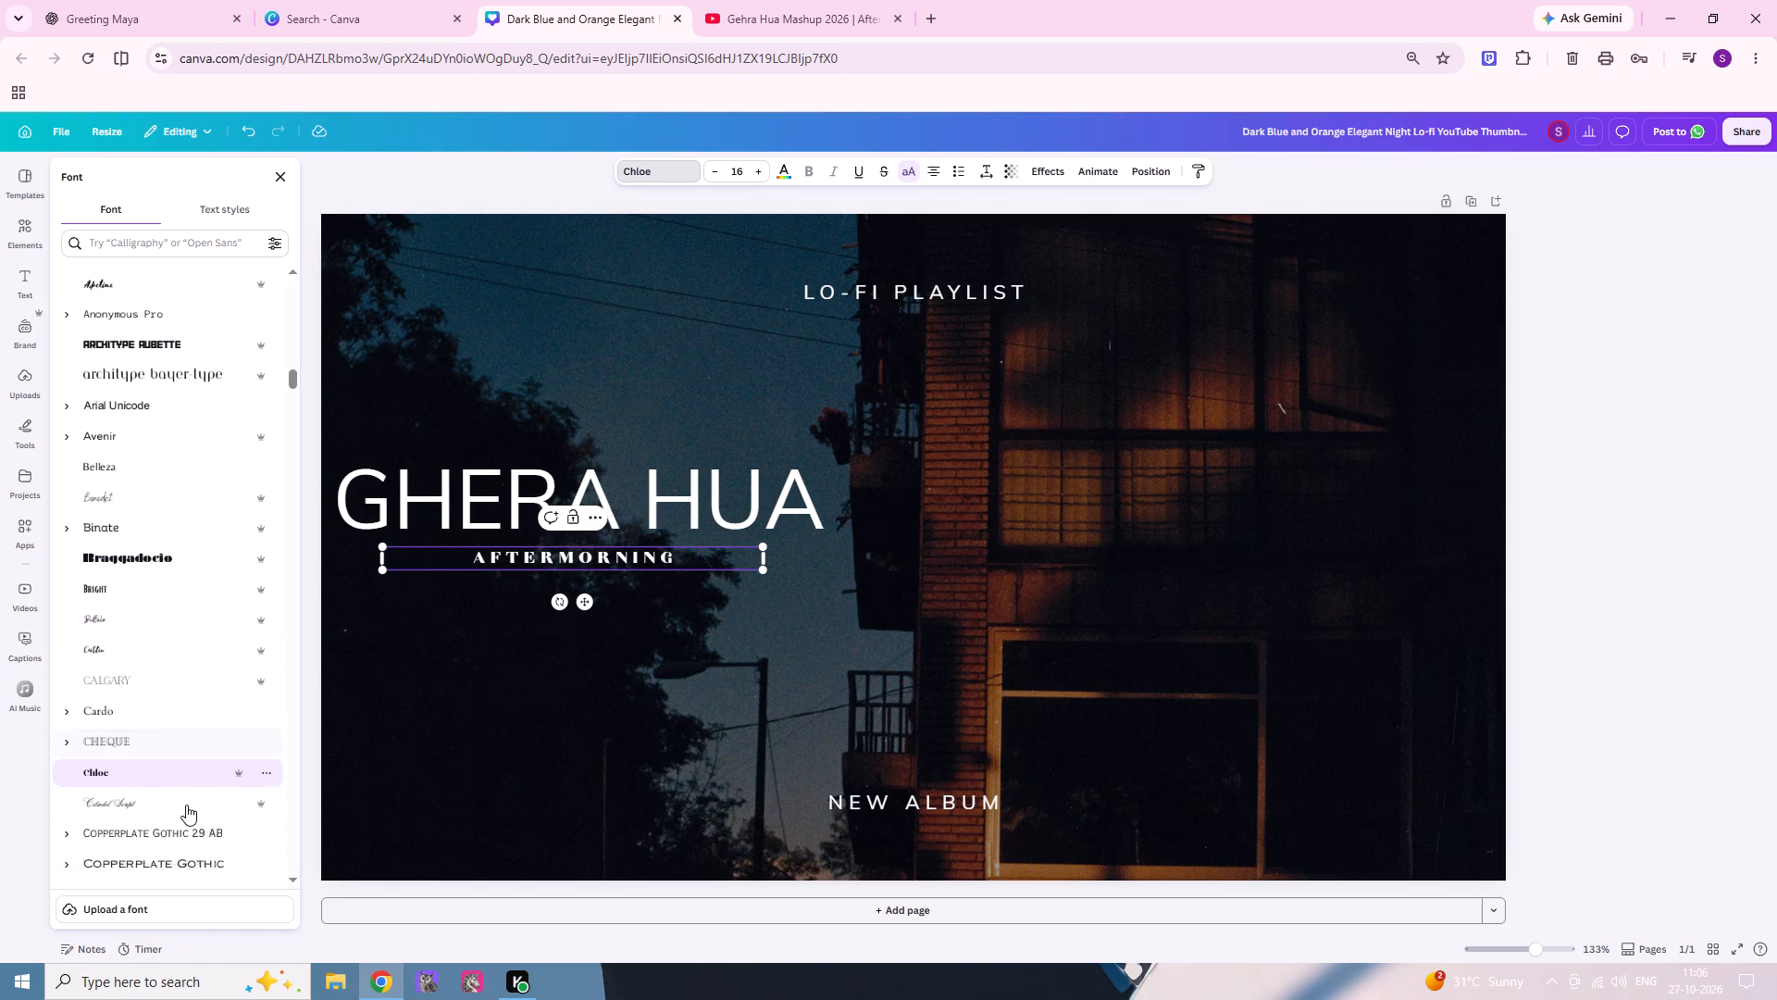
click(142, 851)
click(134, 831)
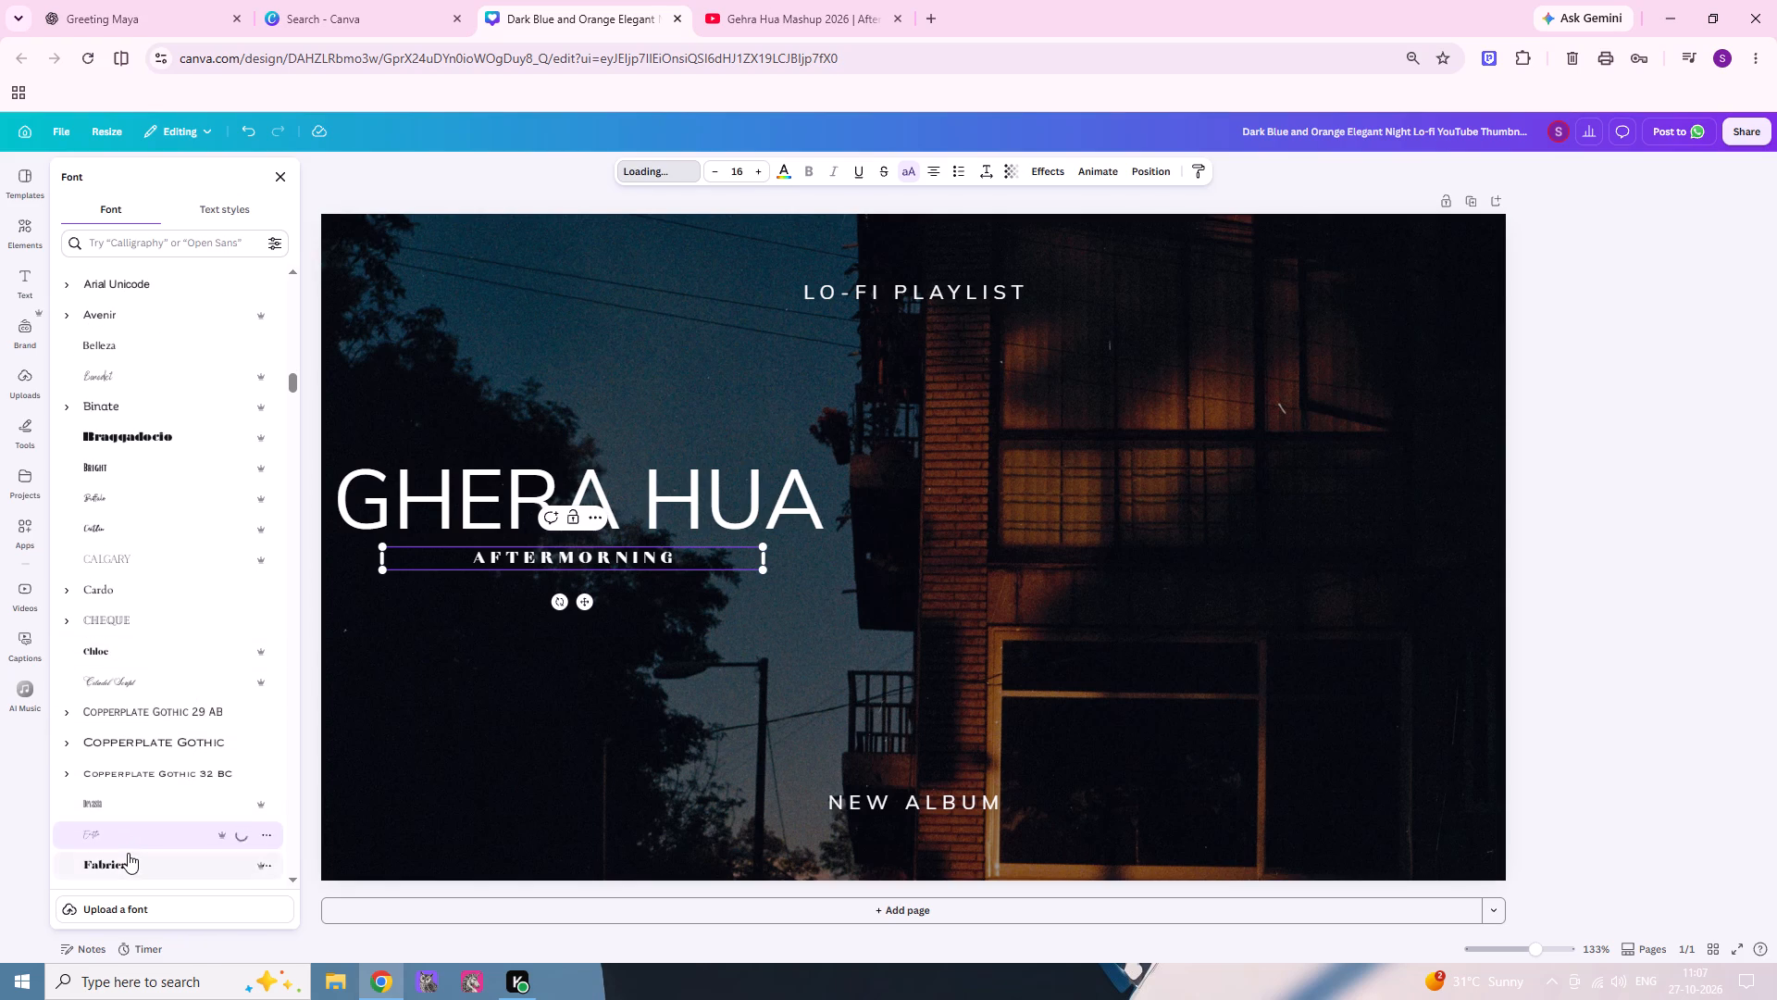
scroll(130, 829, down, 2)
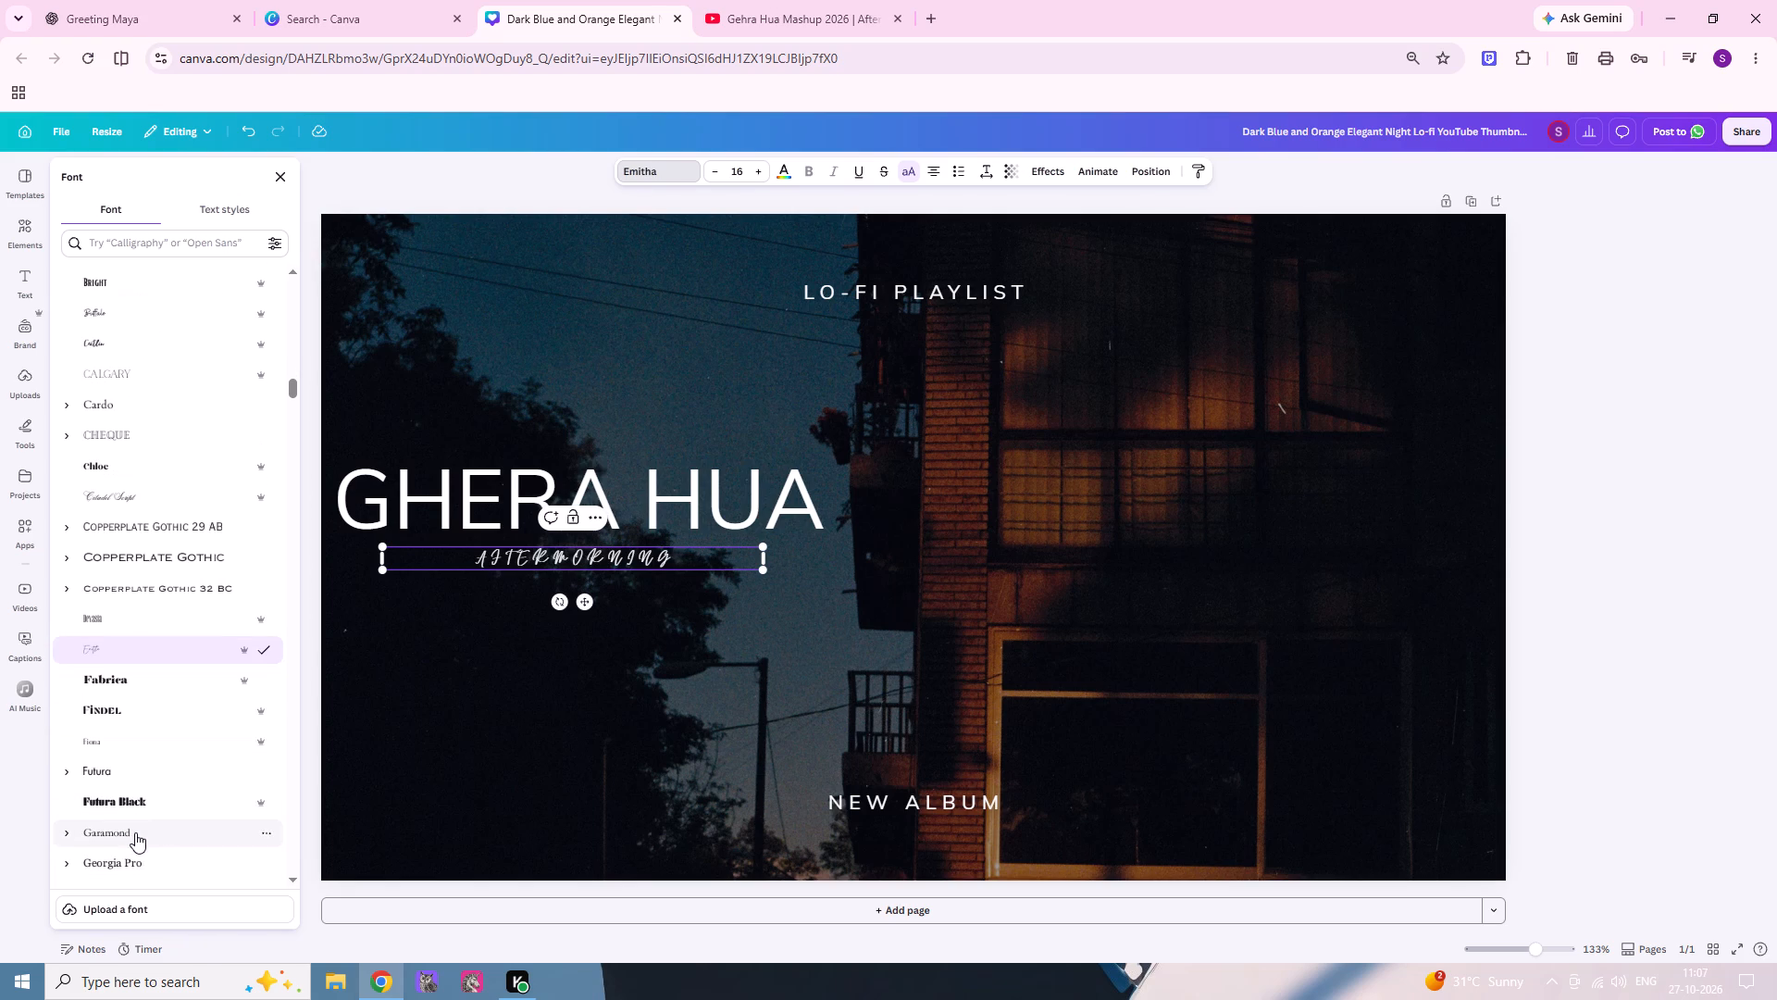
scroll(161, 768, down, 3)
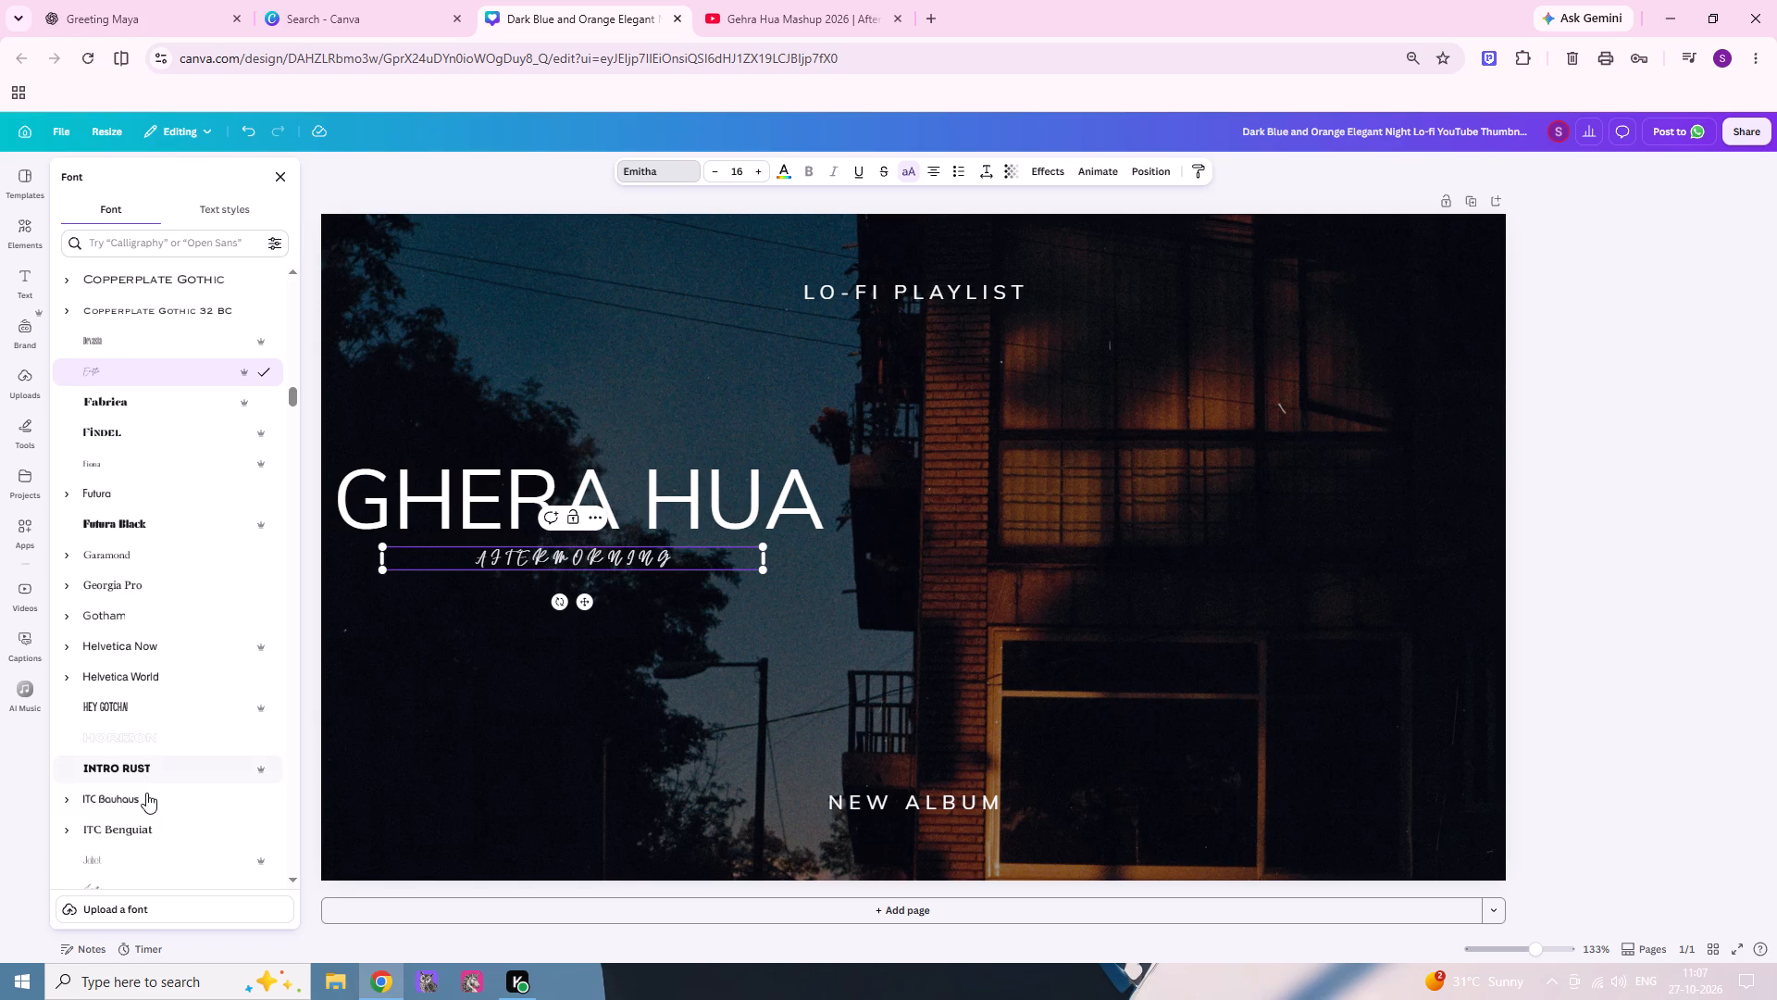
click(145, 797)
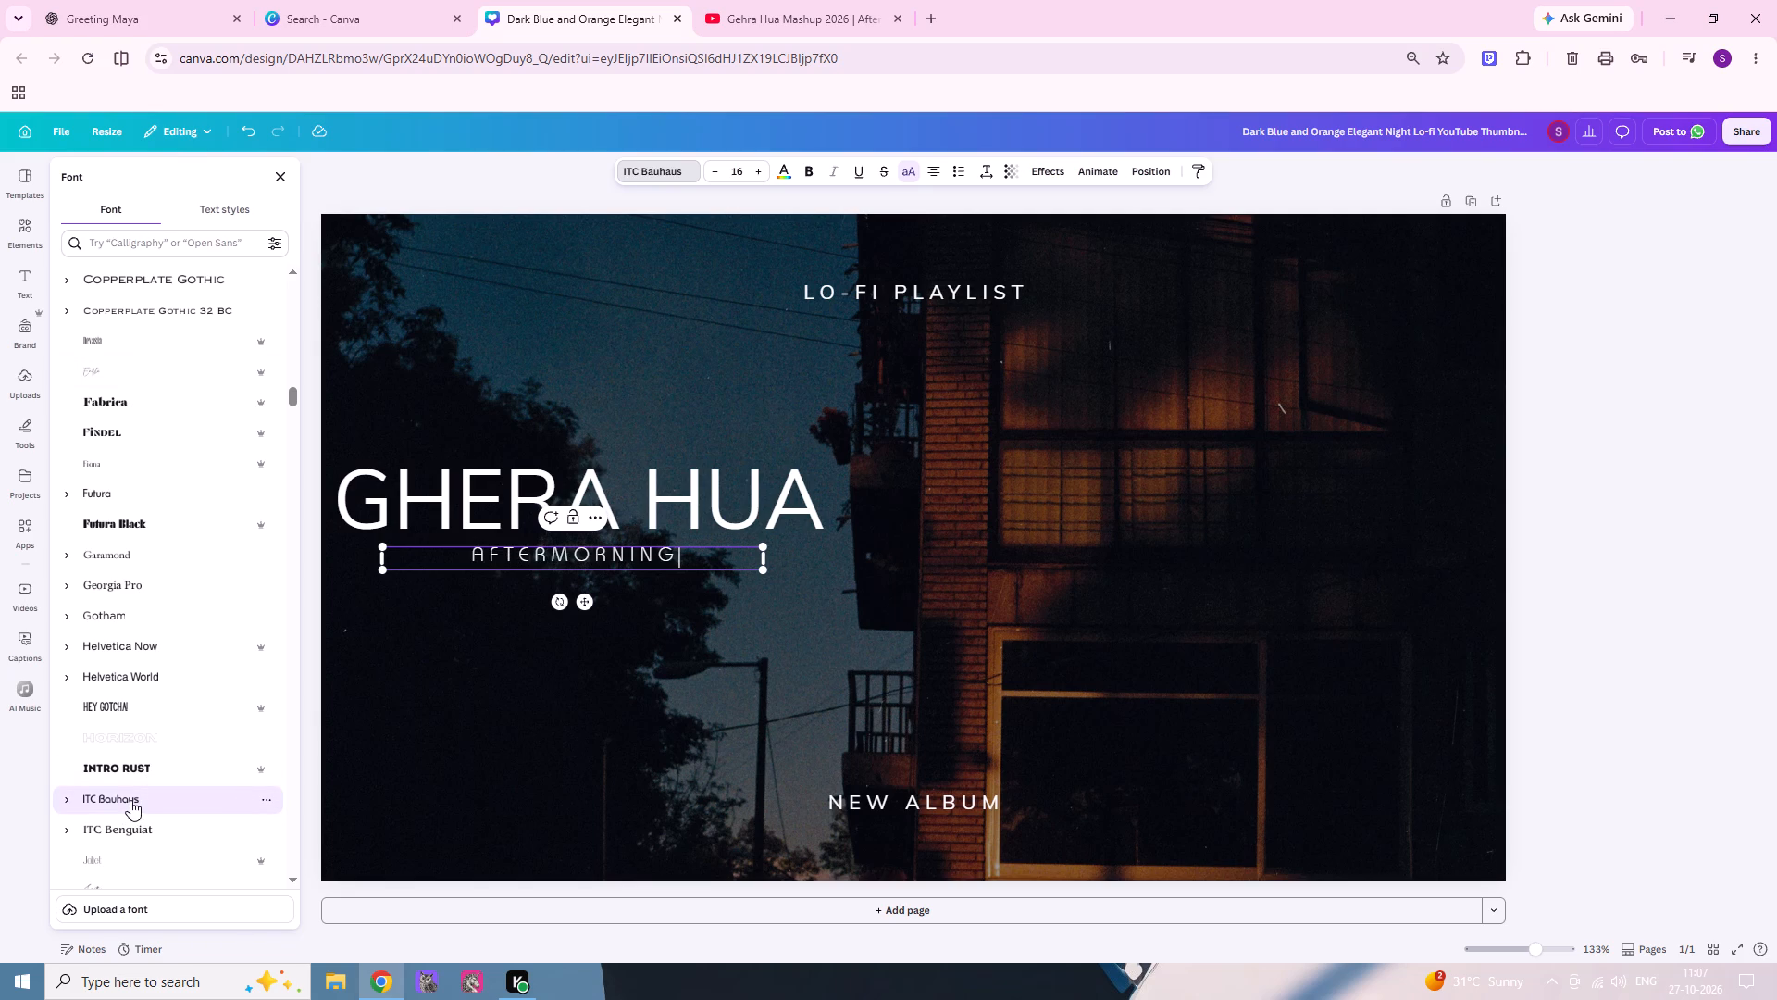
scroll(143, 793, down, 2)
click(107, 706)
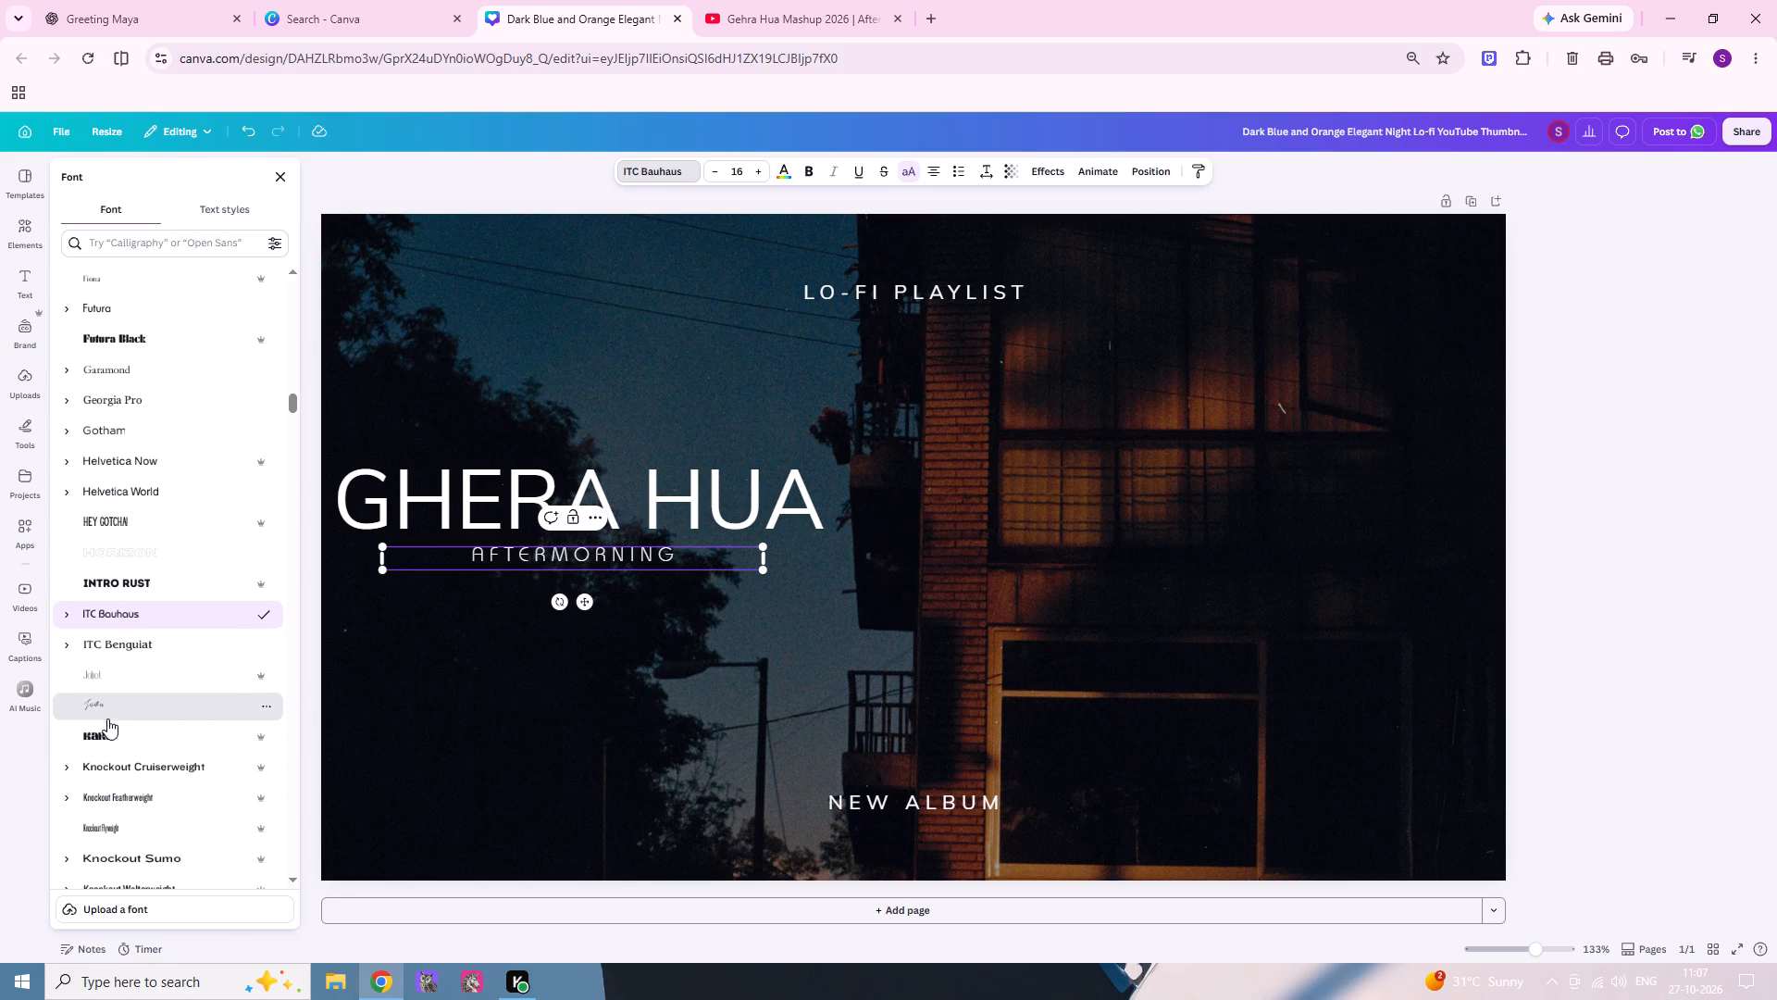
Set the "AFTERMORNING" subtitle in the London font.
scroll(128, 653, down, 2)
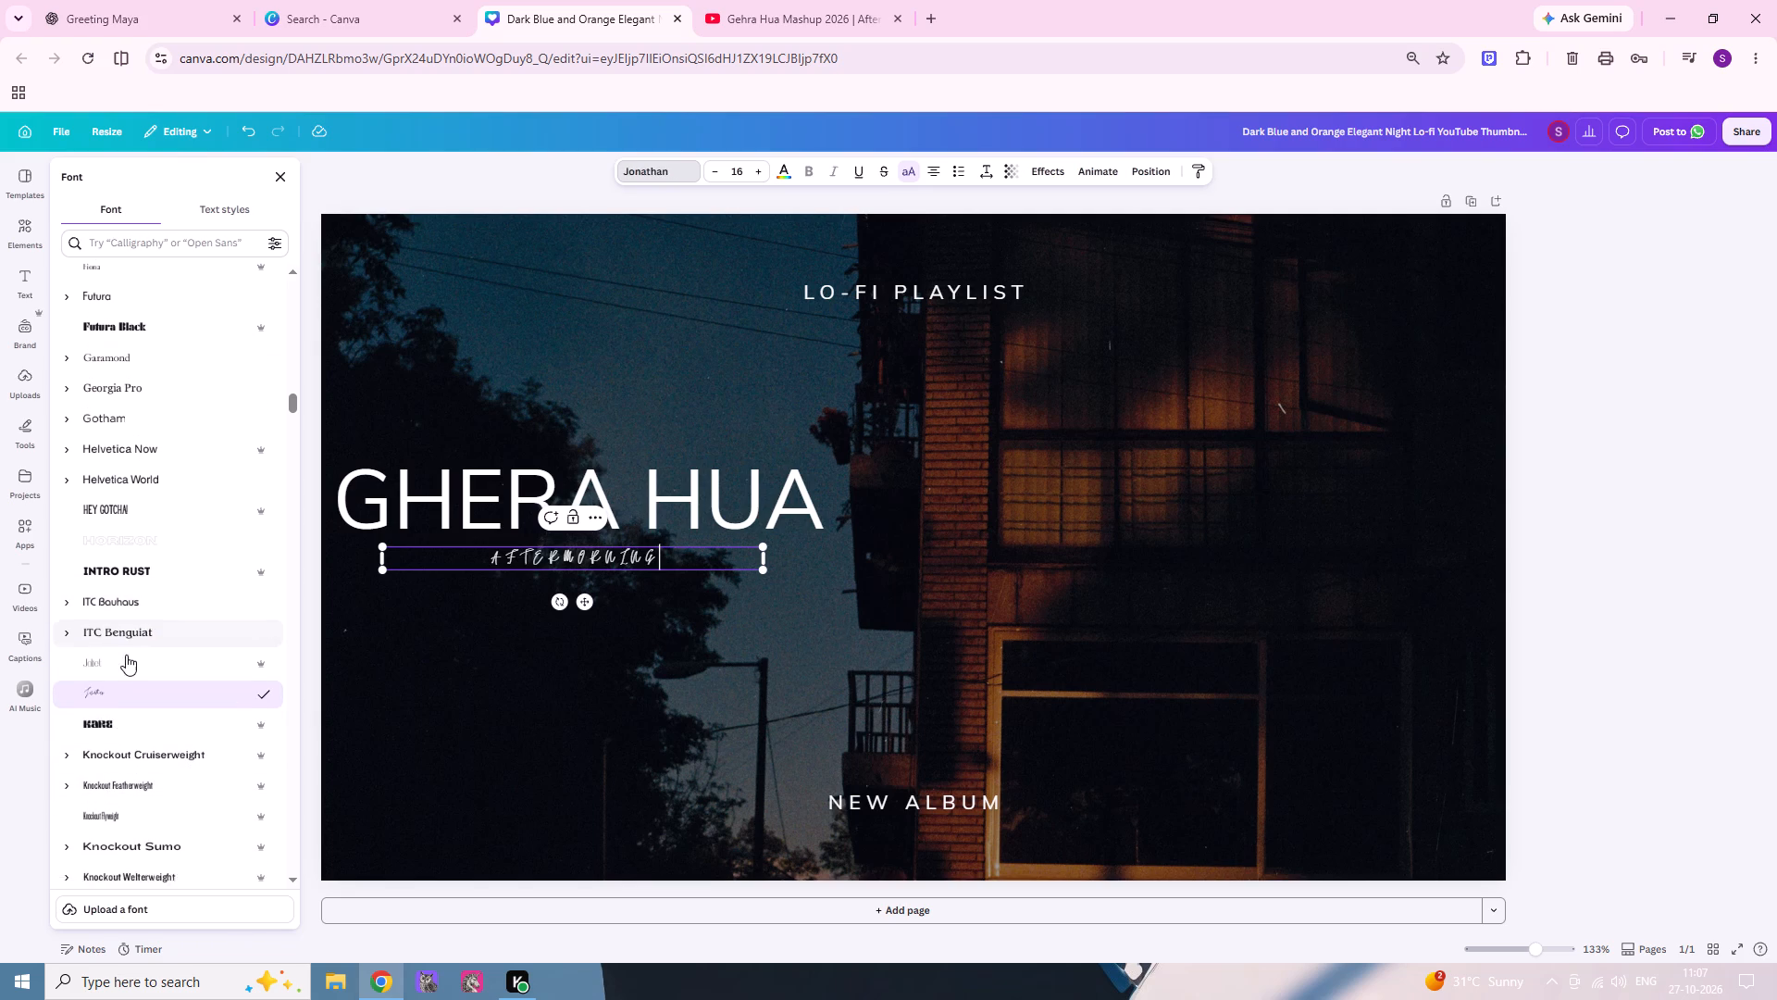
scroll(126, 655, down, 1)
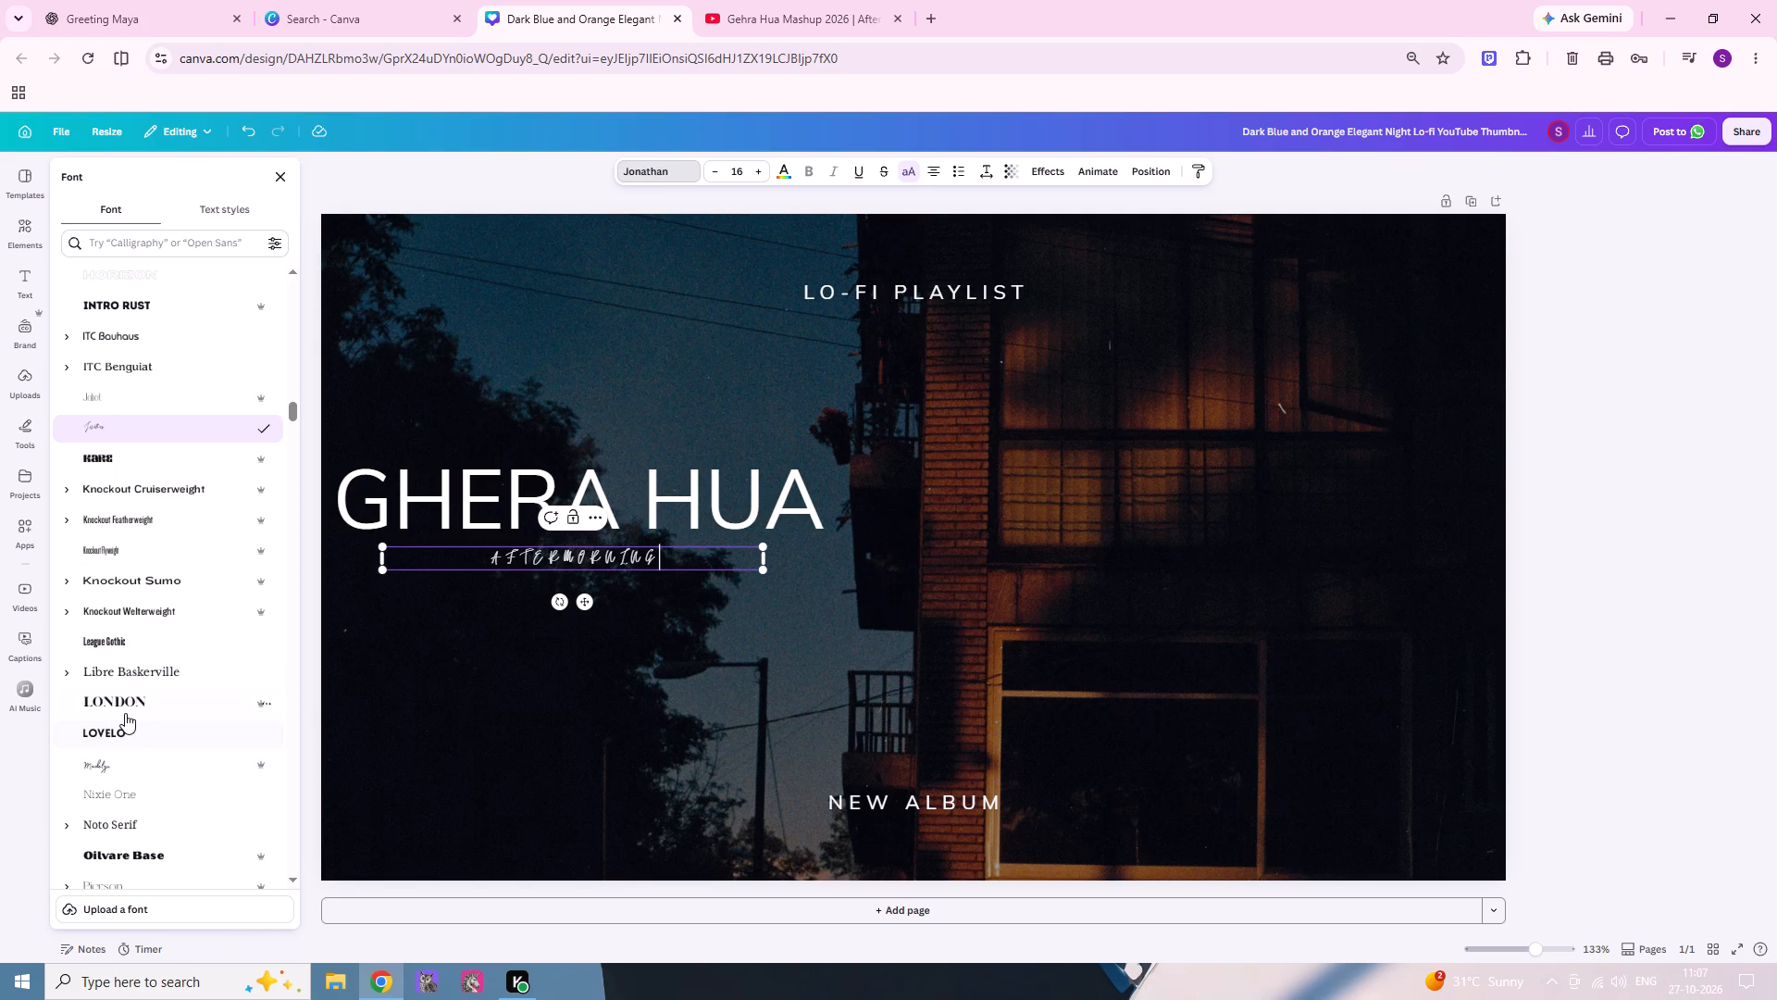
click(125, 713)
scroll(123, 718, down, 1)
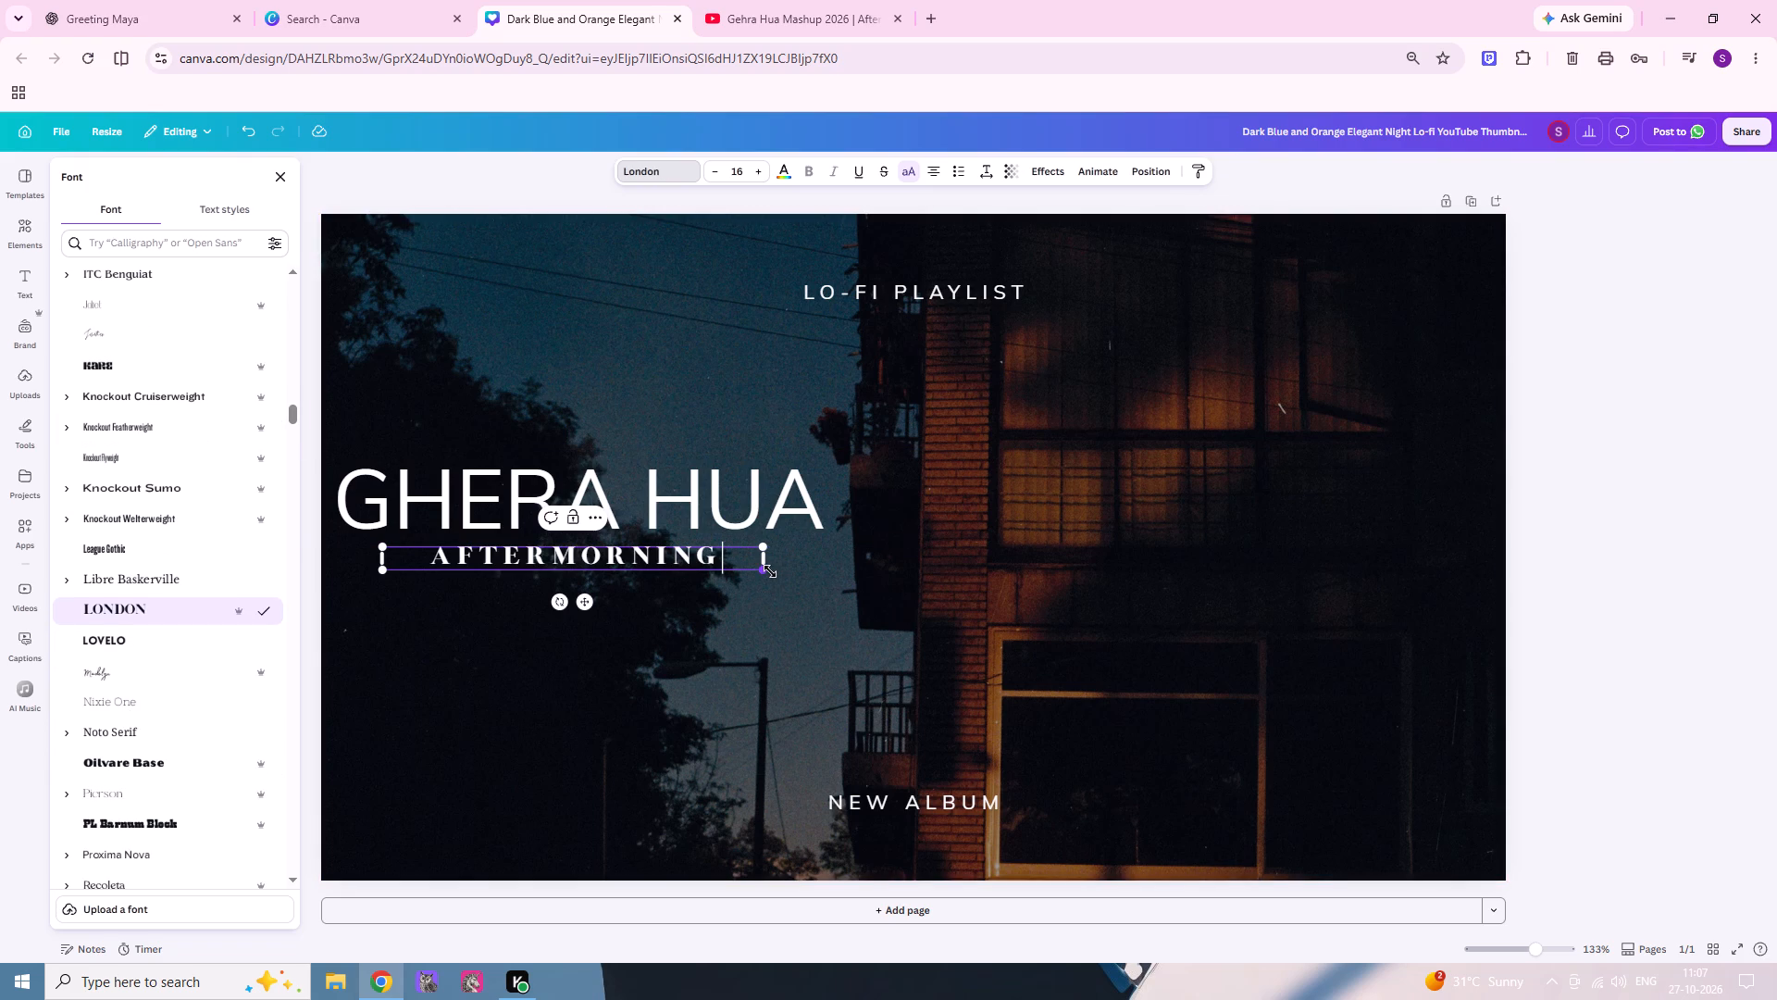
Shrink the "AFTERMORNING" subtitle to a font size of about 11.4 and centre it beneath the "GHERA HUA" title.
drag(770, 571, 661, 555)
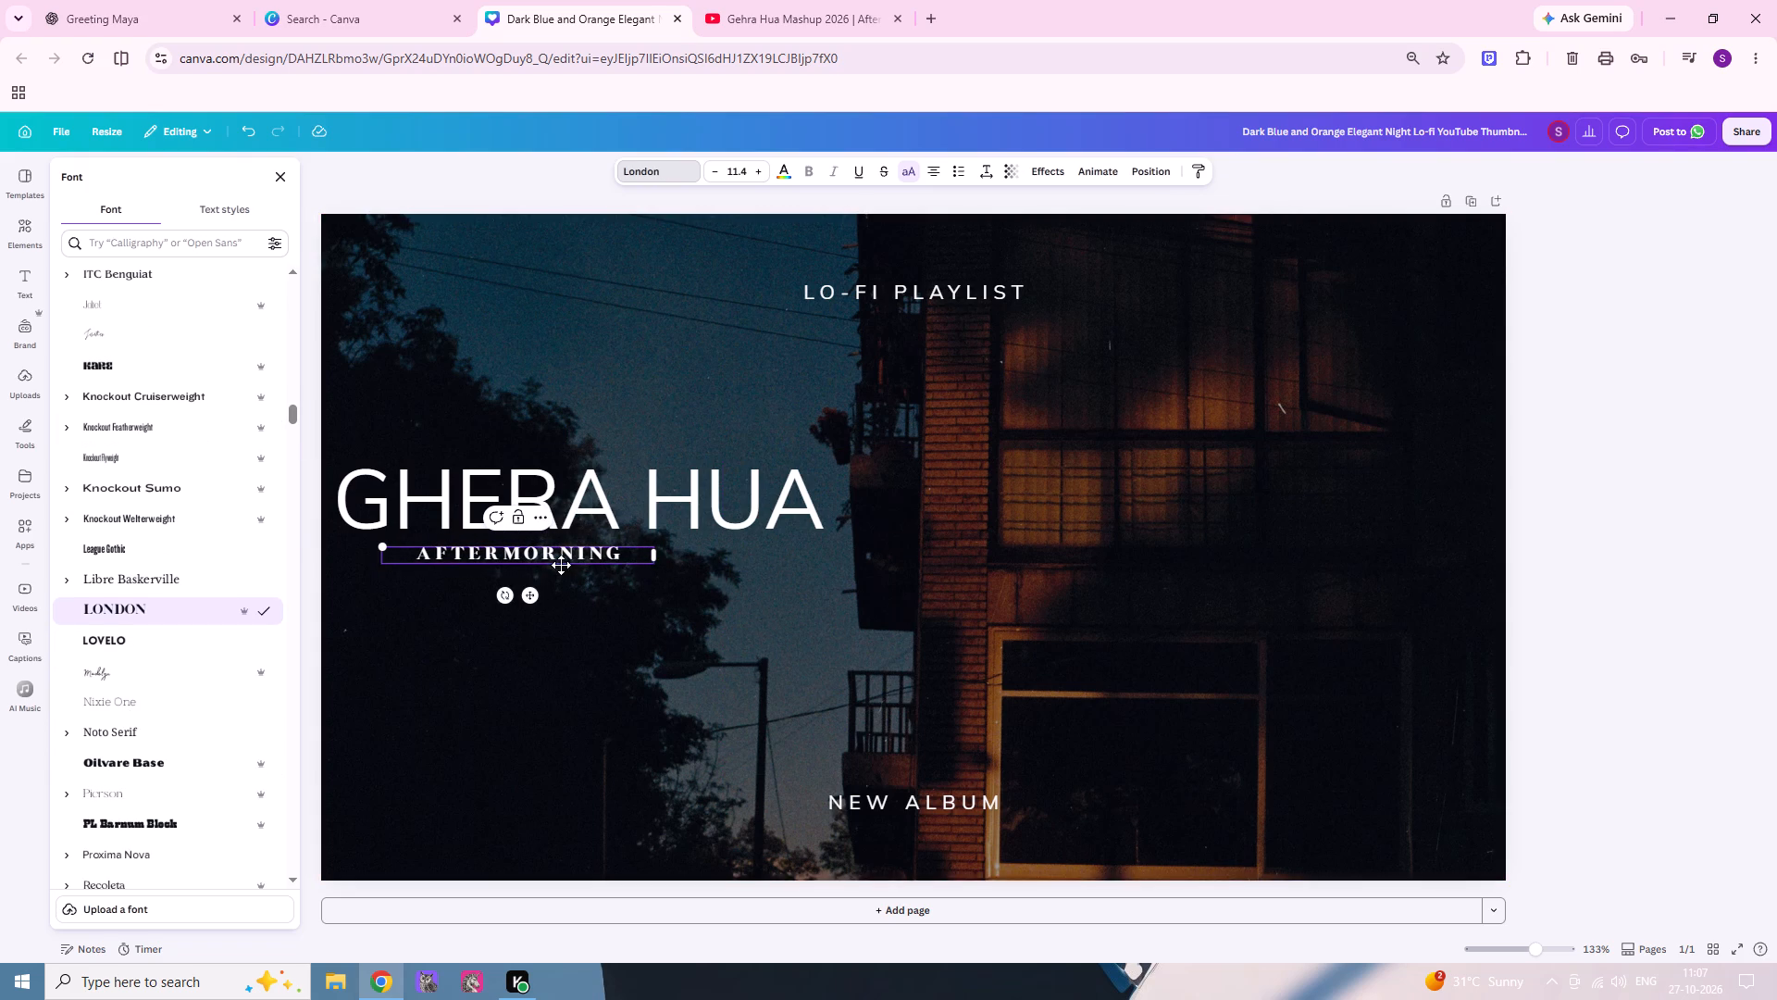
click(587, 579)
drag(570, 564, 640, 569)
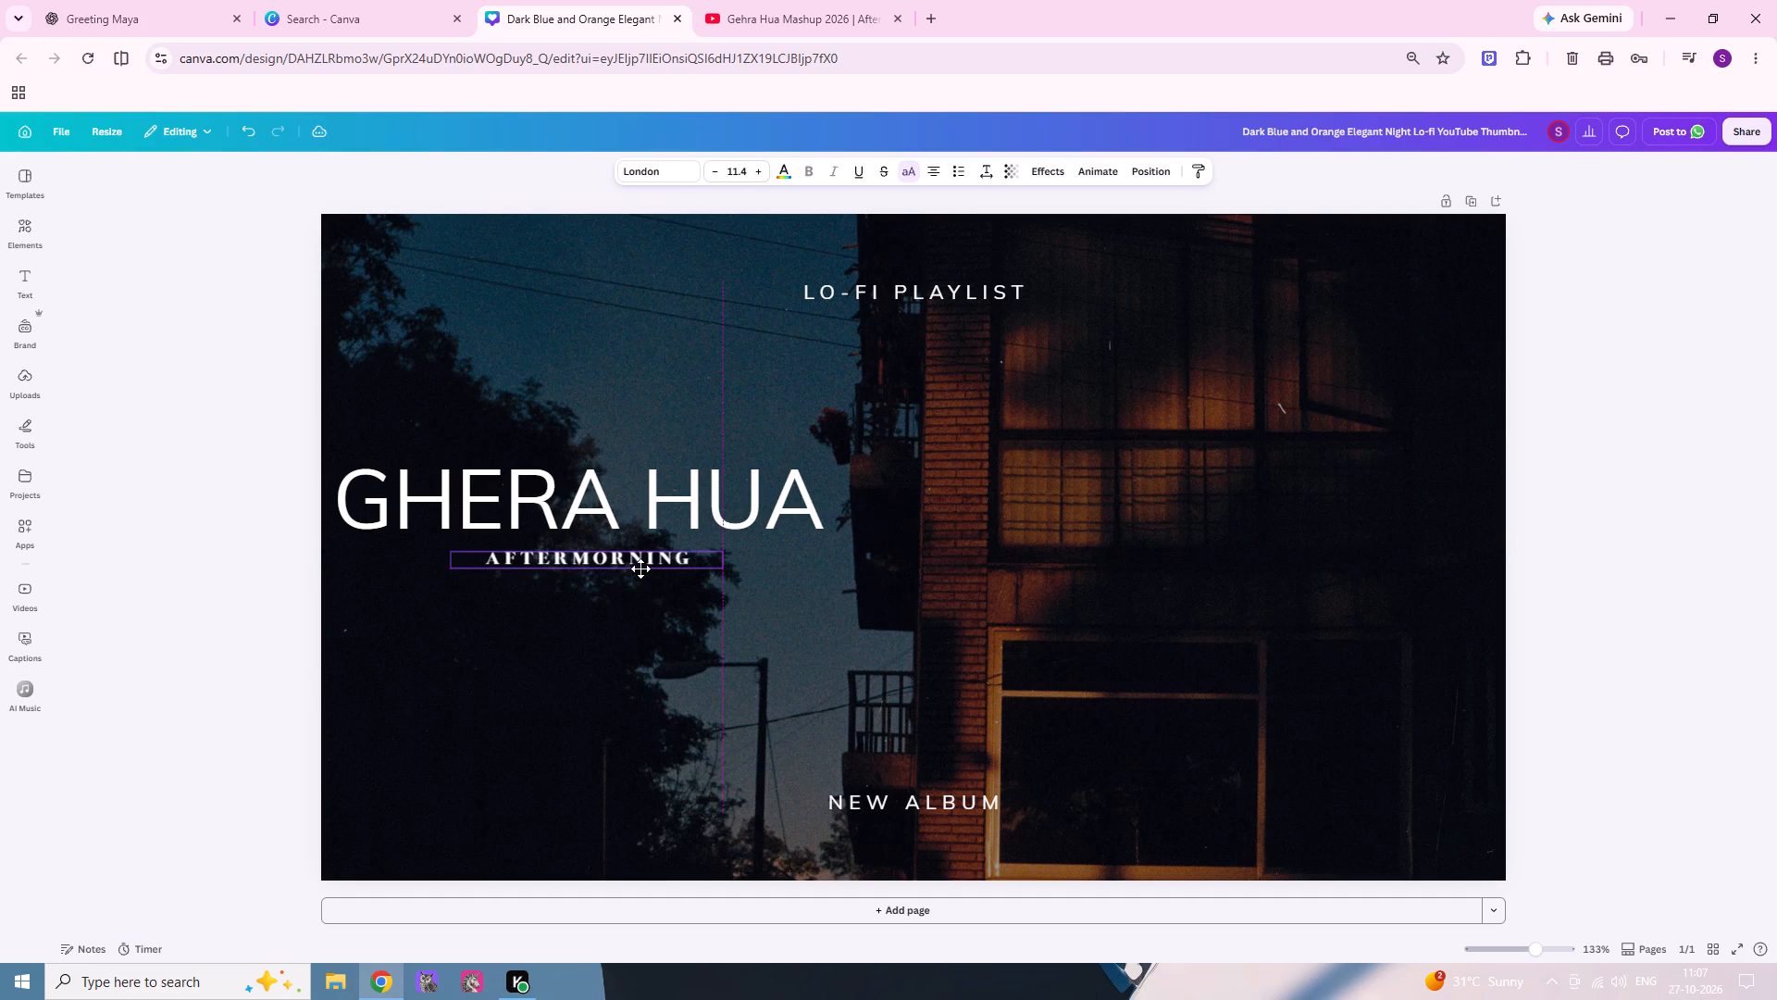
drag(640, 569, 630, 564)
click(727, 621)
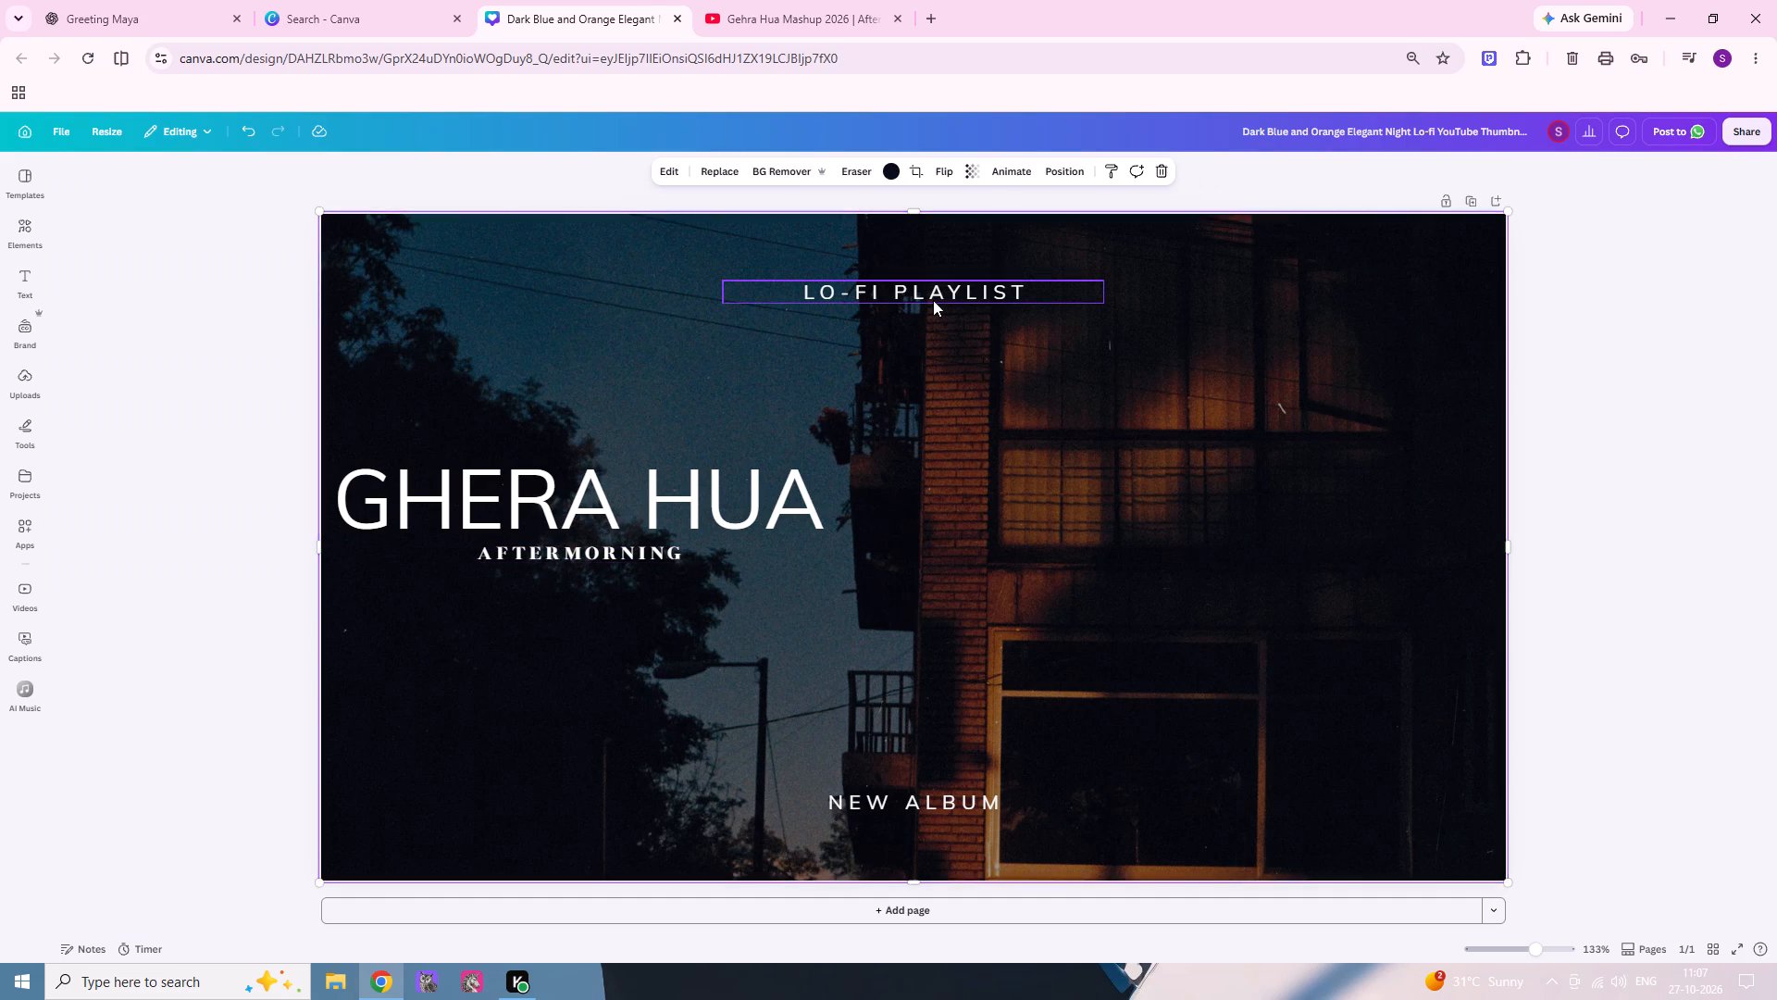
Delete the "LO-FI PLAYLIST" and "NEW ALBUM" text from the thumbnail.
double_click(933, 288)
key(BackSpace)
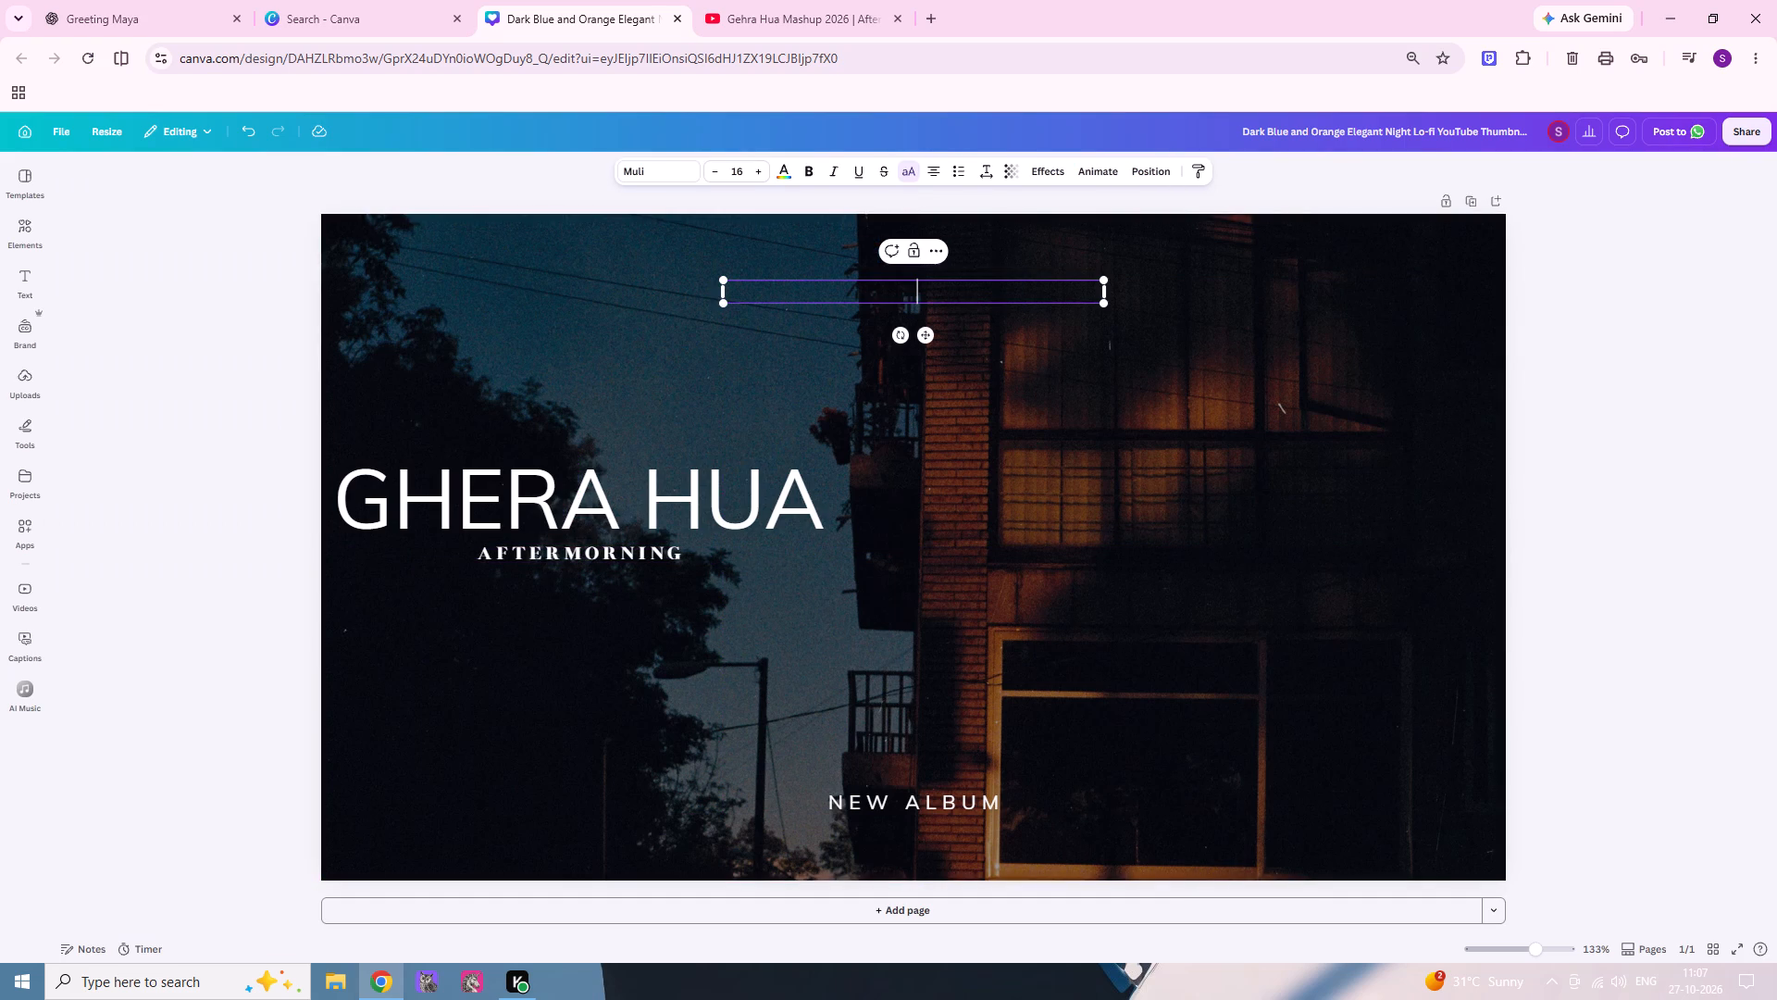
key(Delete)
click(1004, 590)
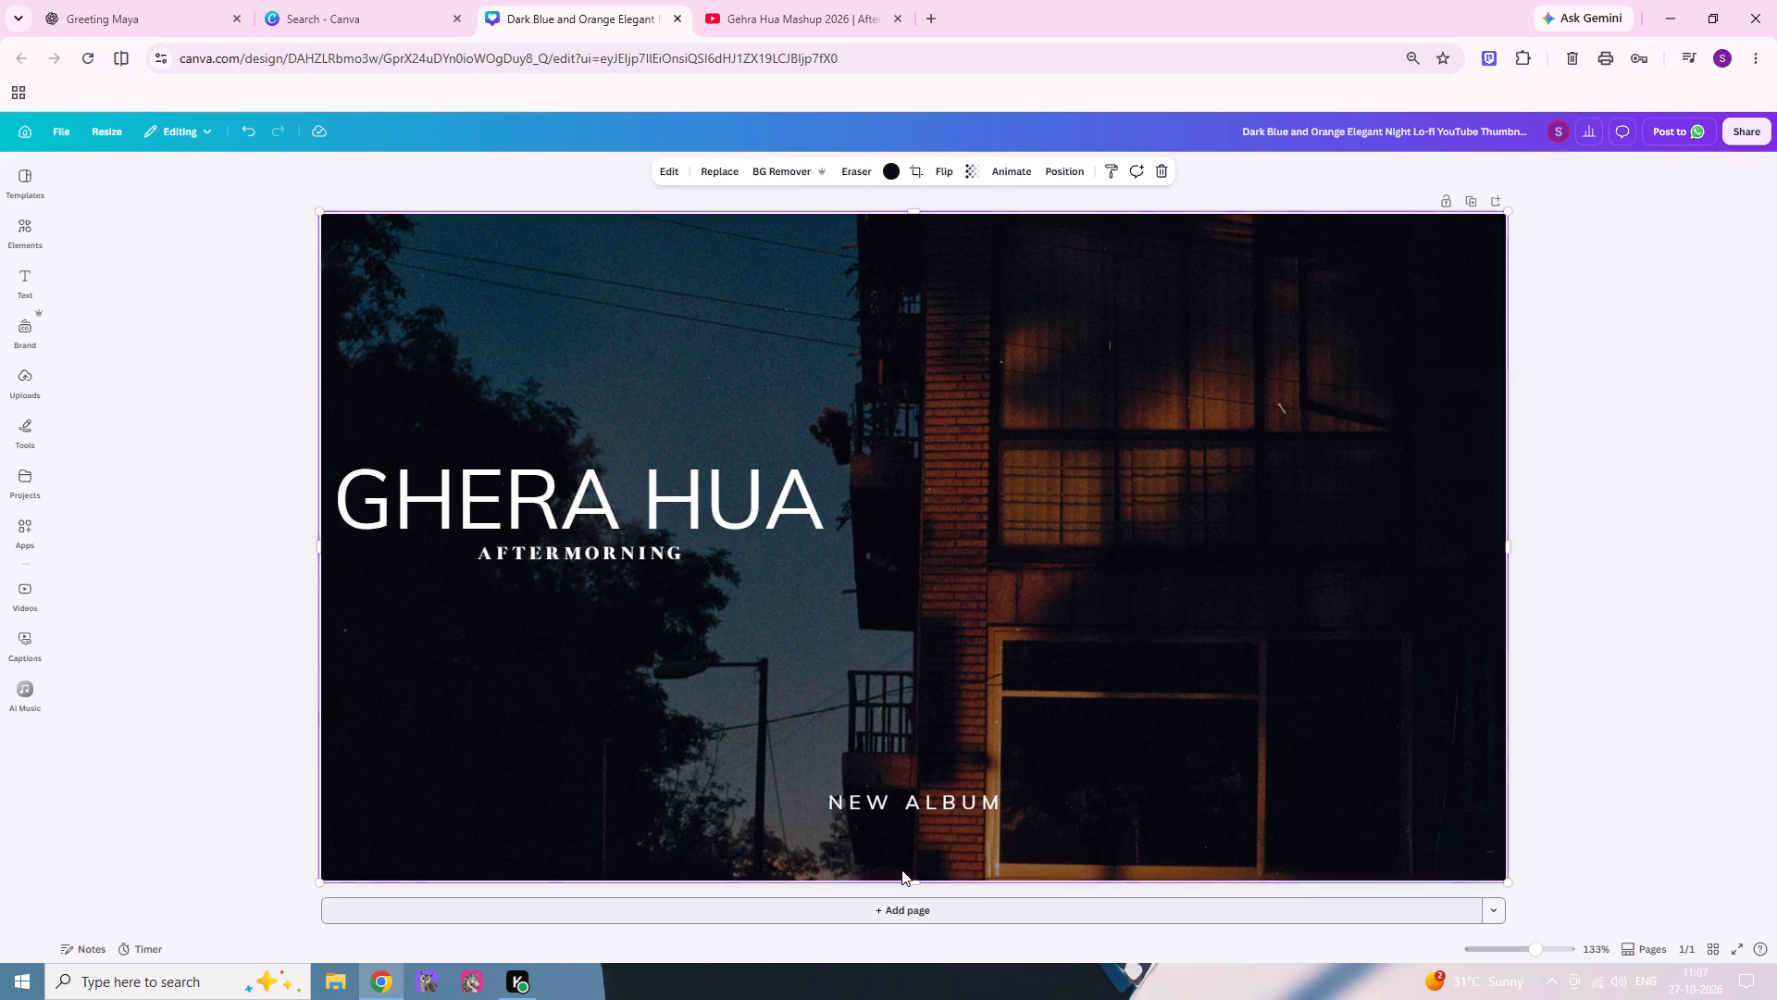
click(923, 796)
key(Delete)
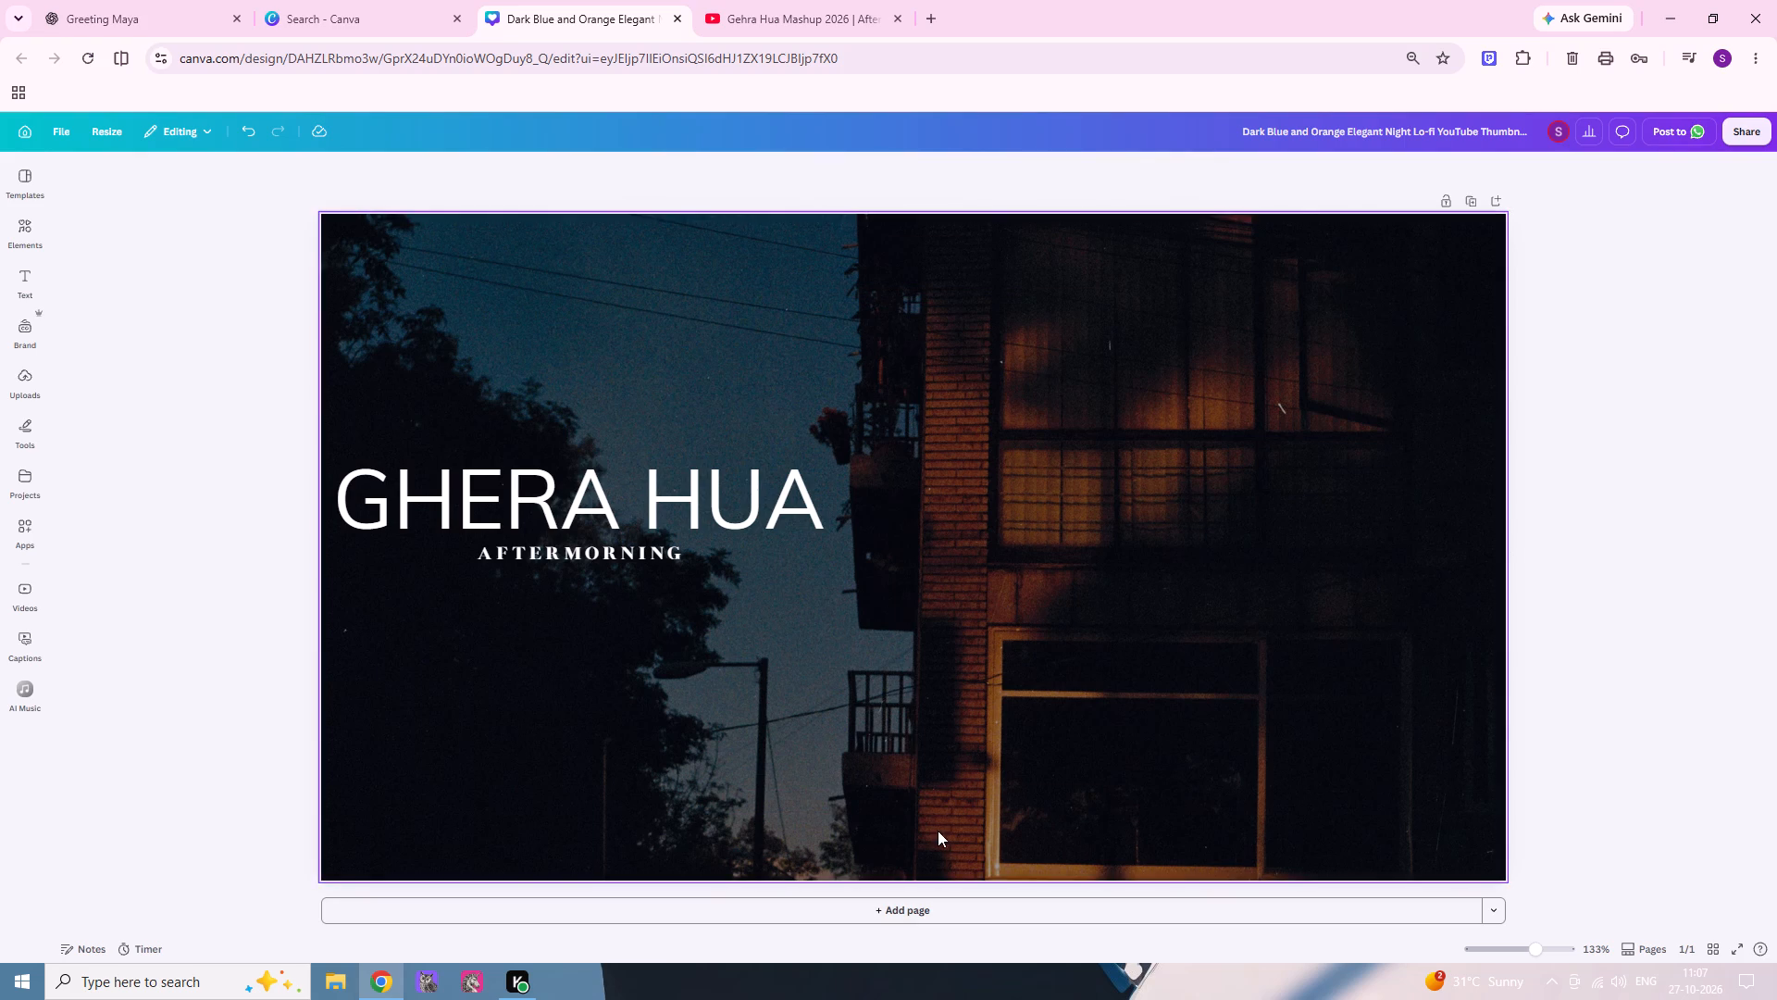
Switch to the Aftermorning "Gehra Hua Mashup 2026" video on YouTube.
click(752, 0)
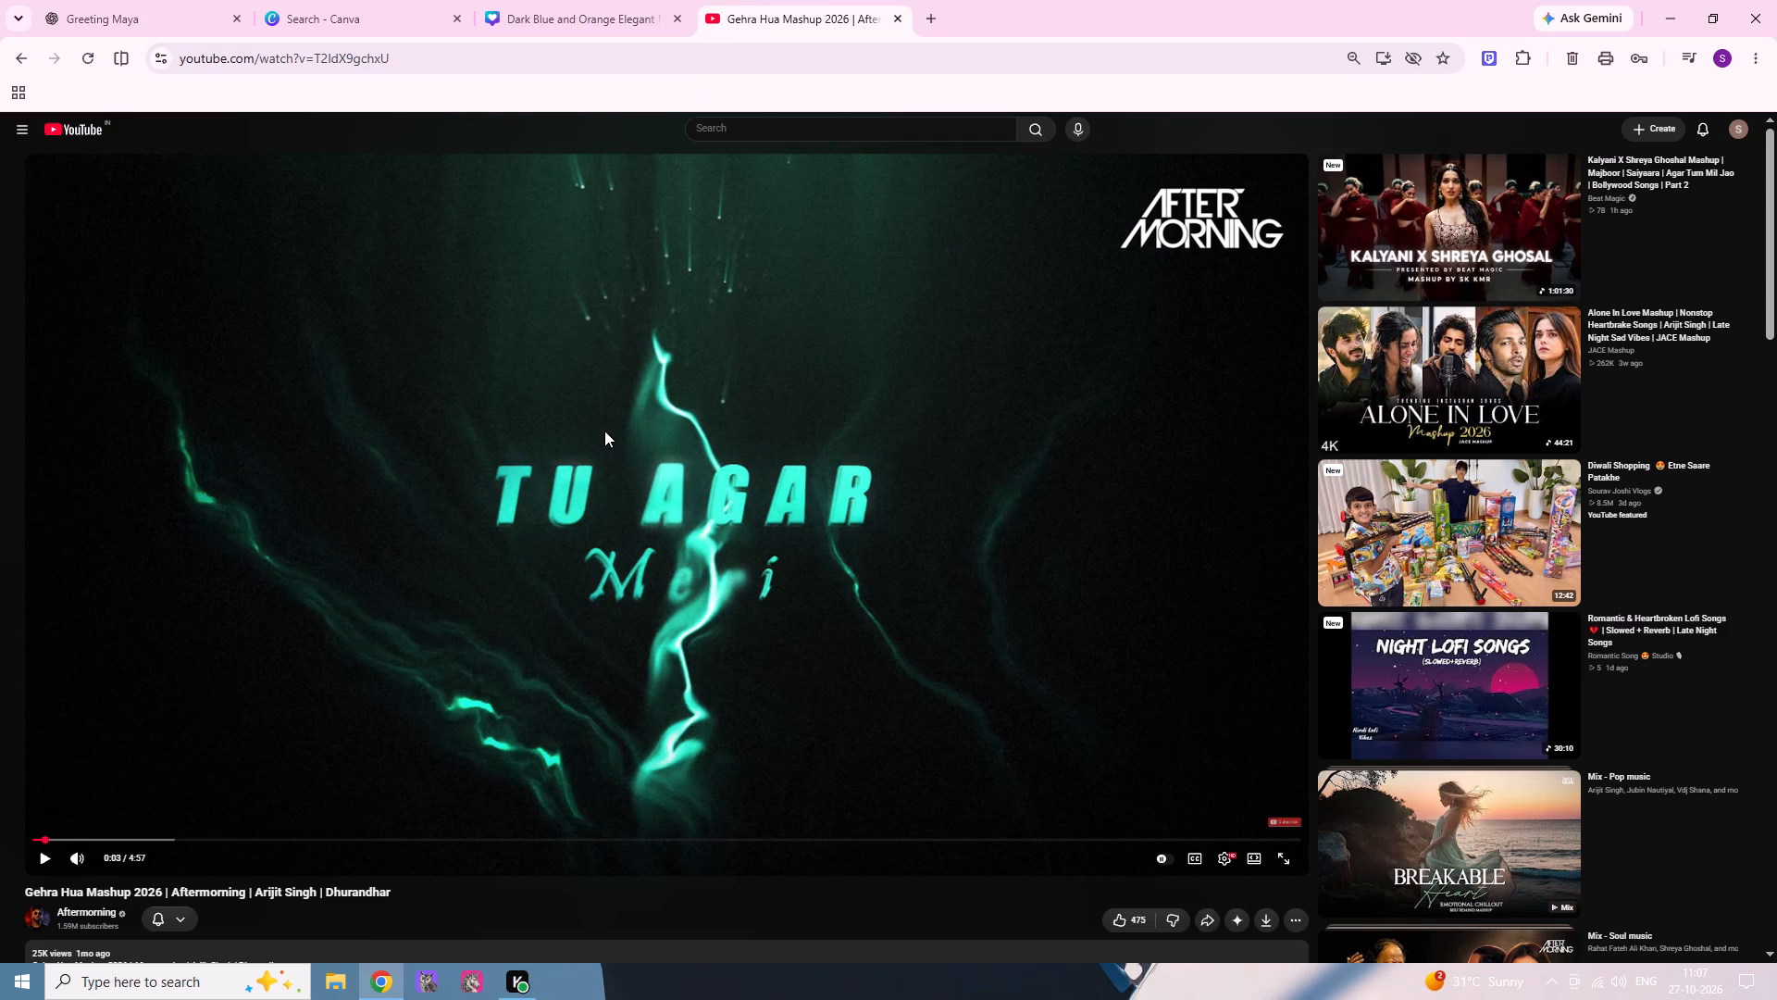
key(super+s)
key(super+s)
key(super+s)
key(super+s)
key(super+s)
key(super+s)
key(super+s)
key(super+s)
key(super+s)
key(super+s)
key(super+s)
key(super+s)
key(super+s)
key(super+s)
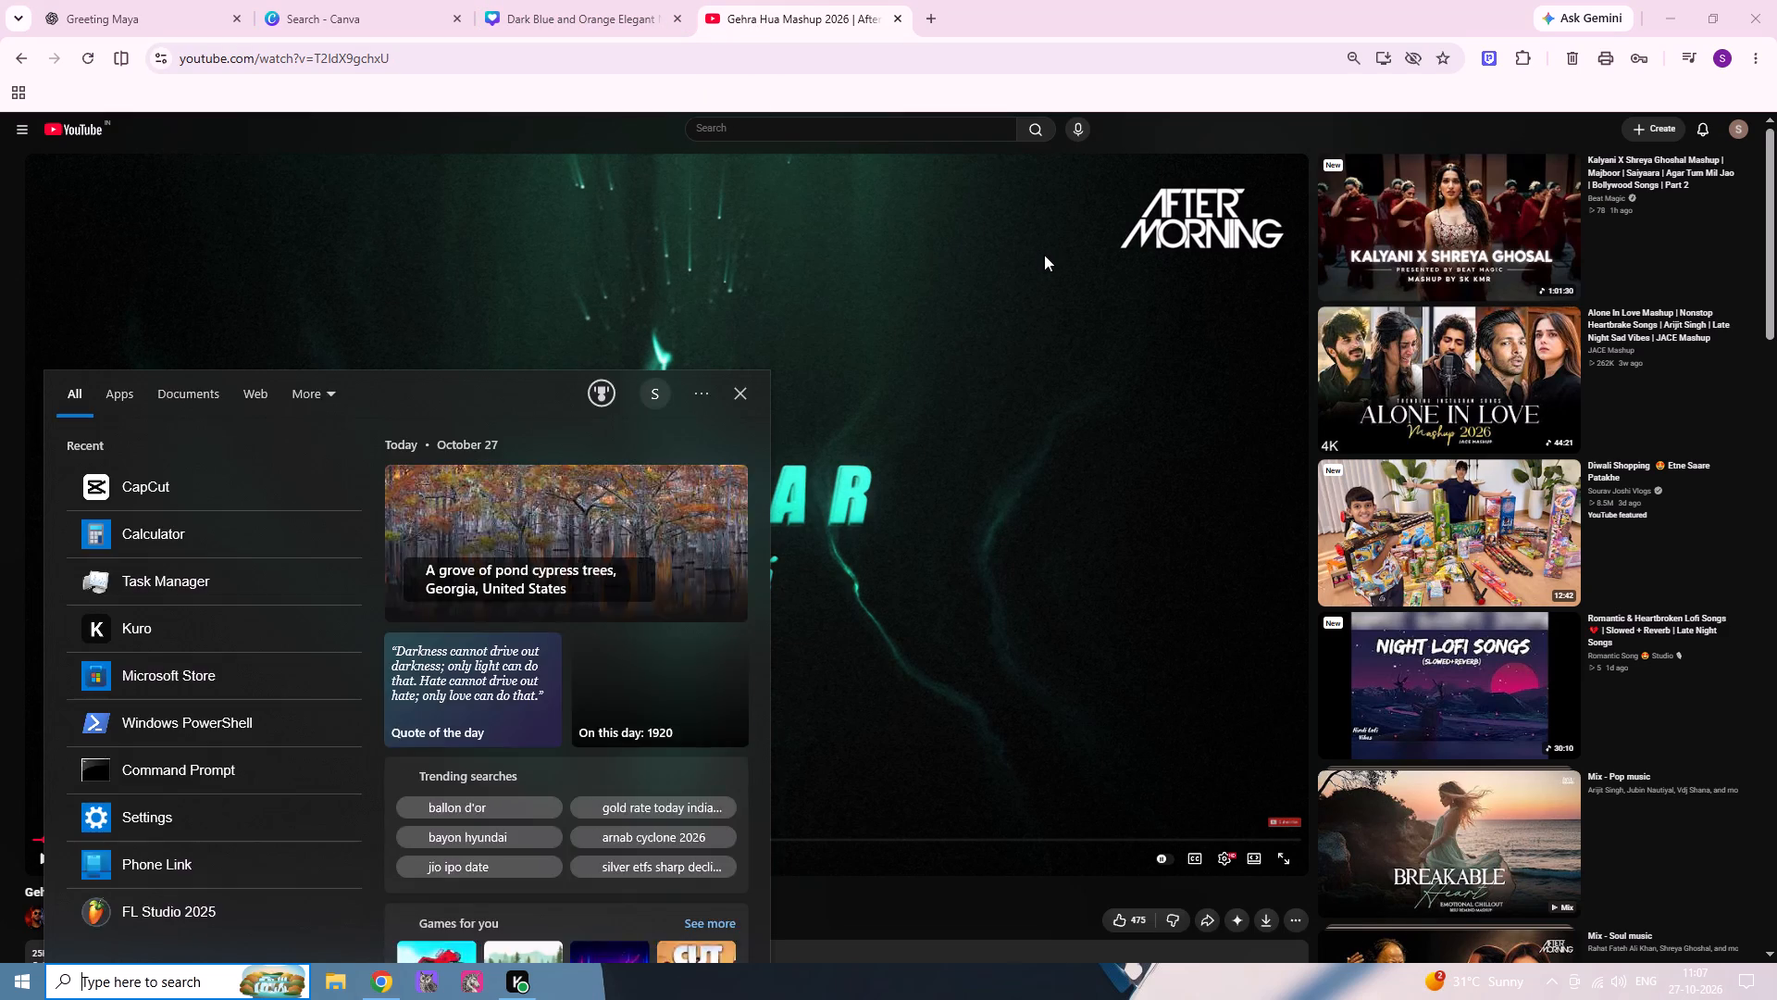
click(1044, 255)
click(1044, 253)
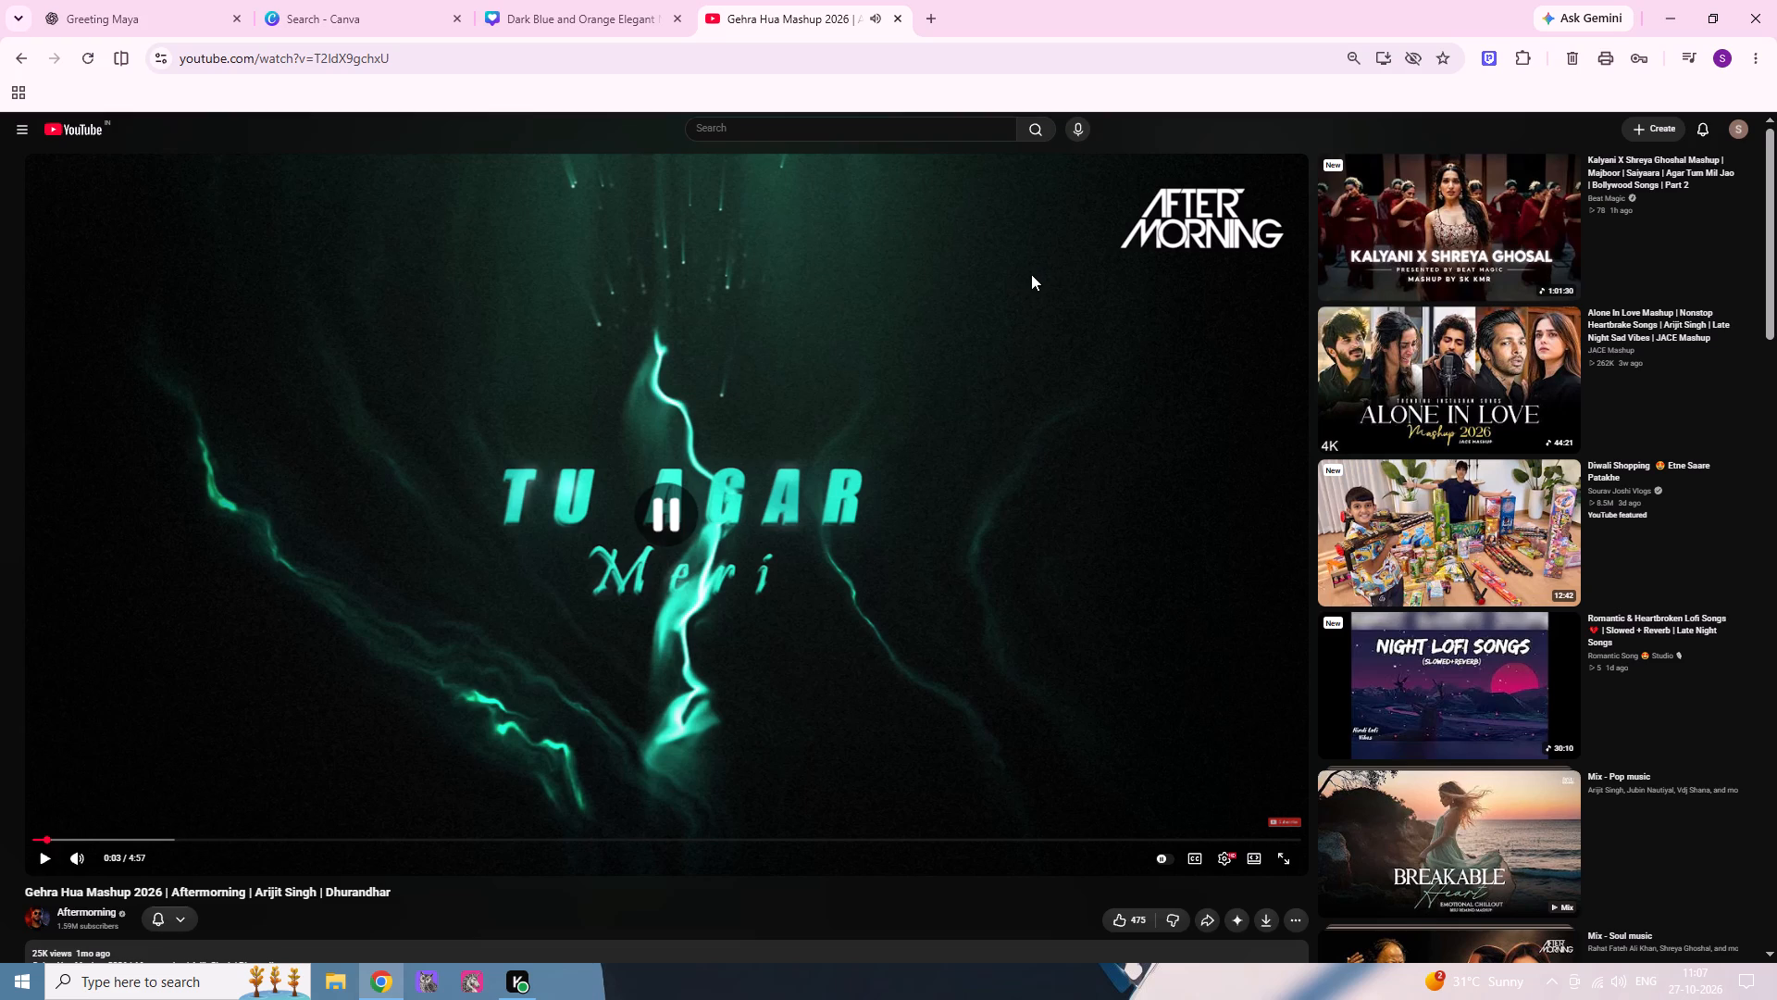
key(shift+super+s)
drag(1073, 154, 1275, 286)
drag(1061, 151, 1310, 279)
click(1623, 811)
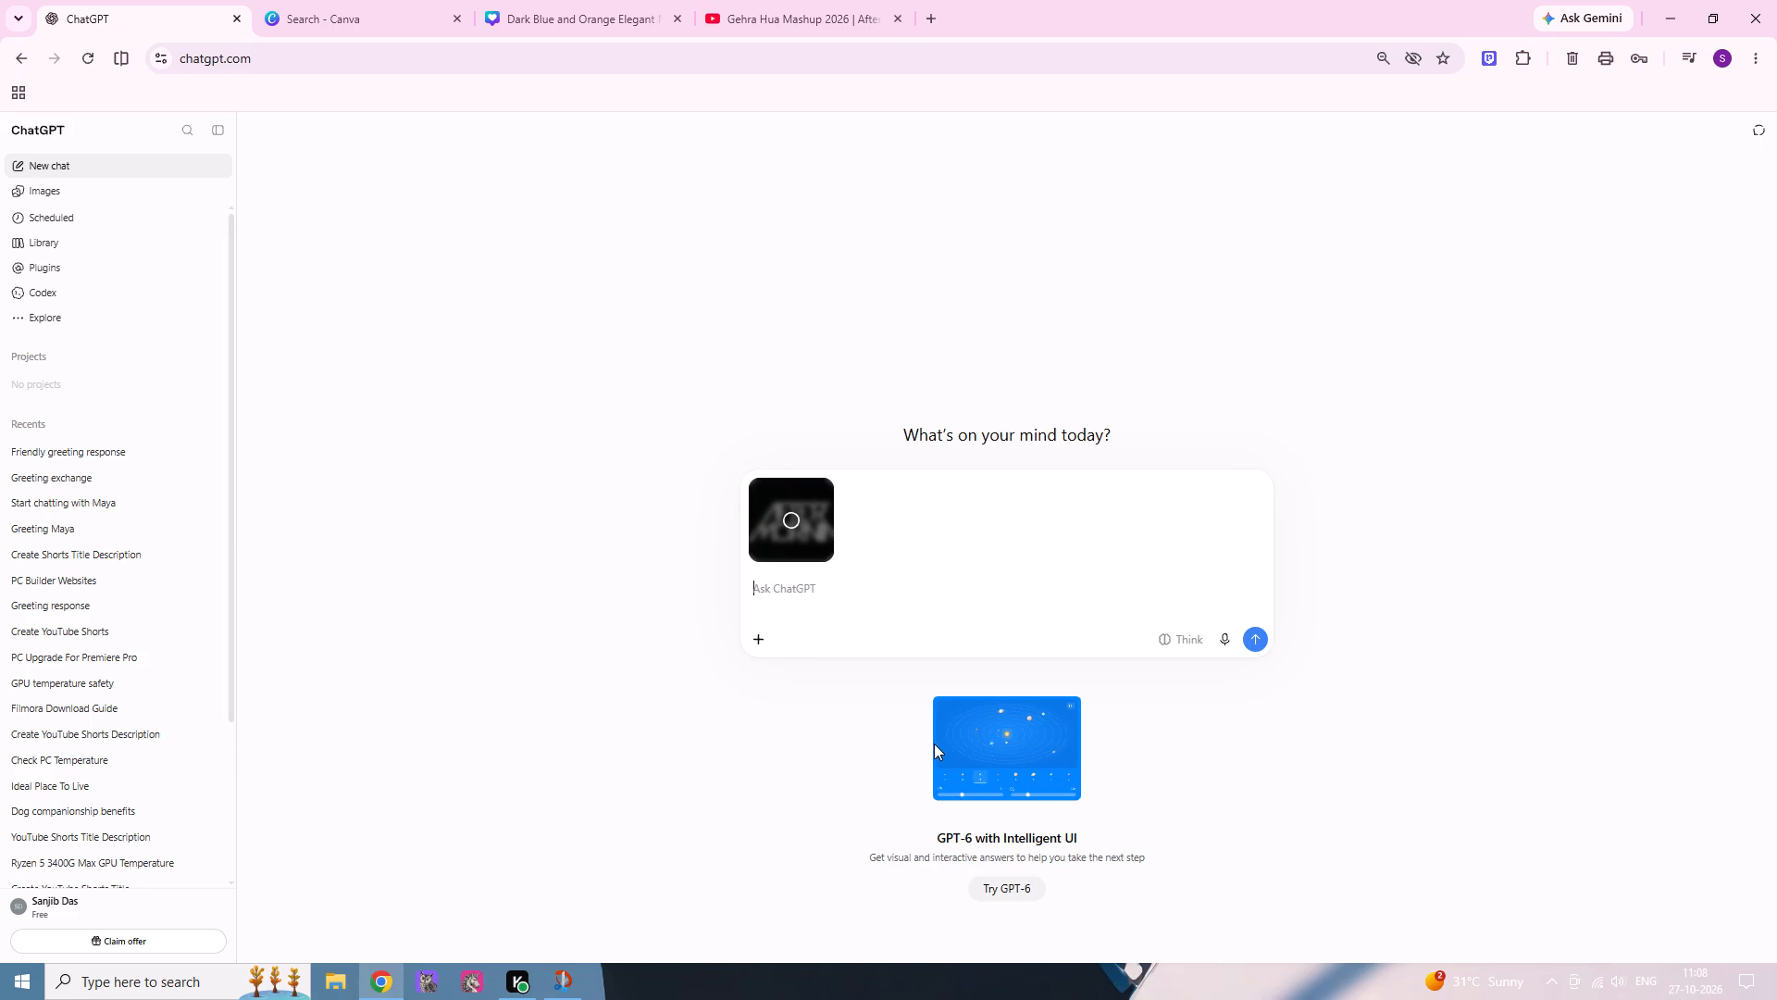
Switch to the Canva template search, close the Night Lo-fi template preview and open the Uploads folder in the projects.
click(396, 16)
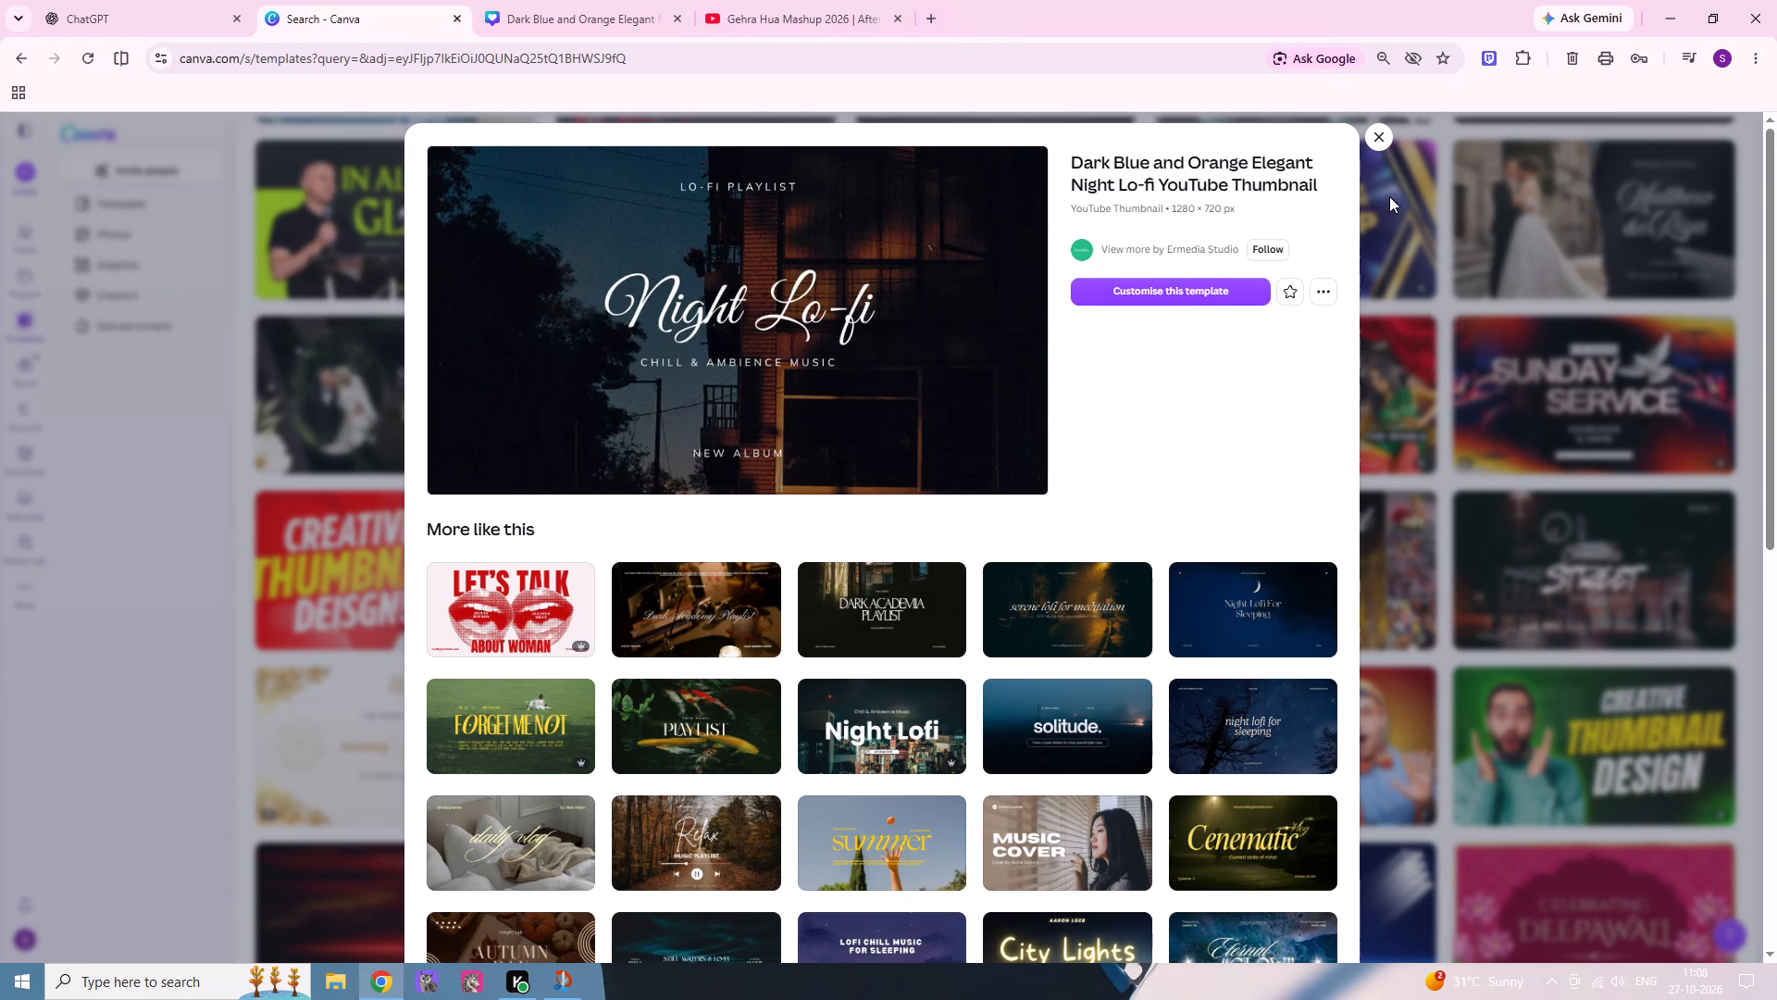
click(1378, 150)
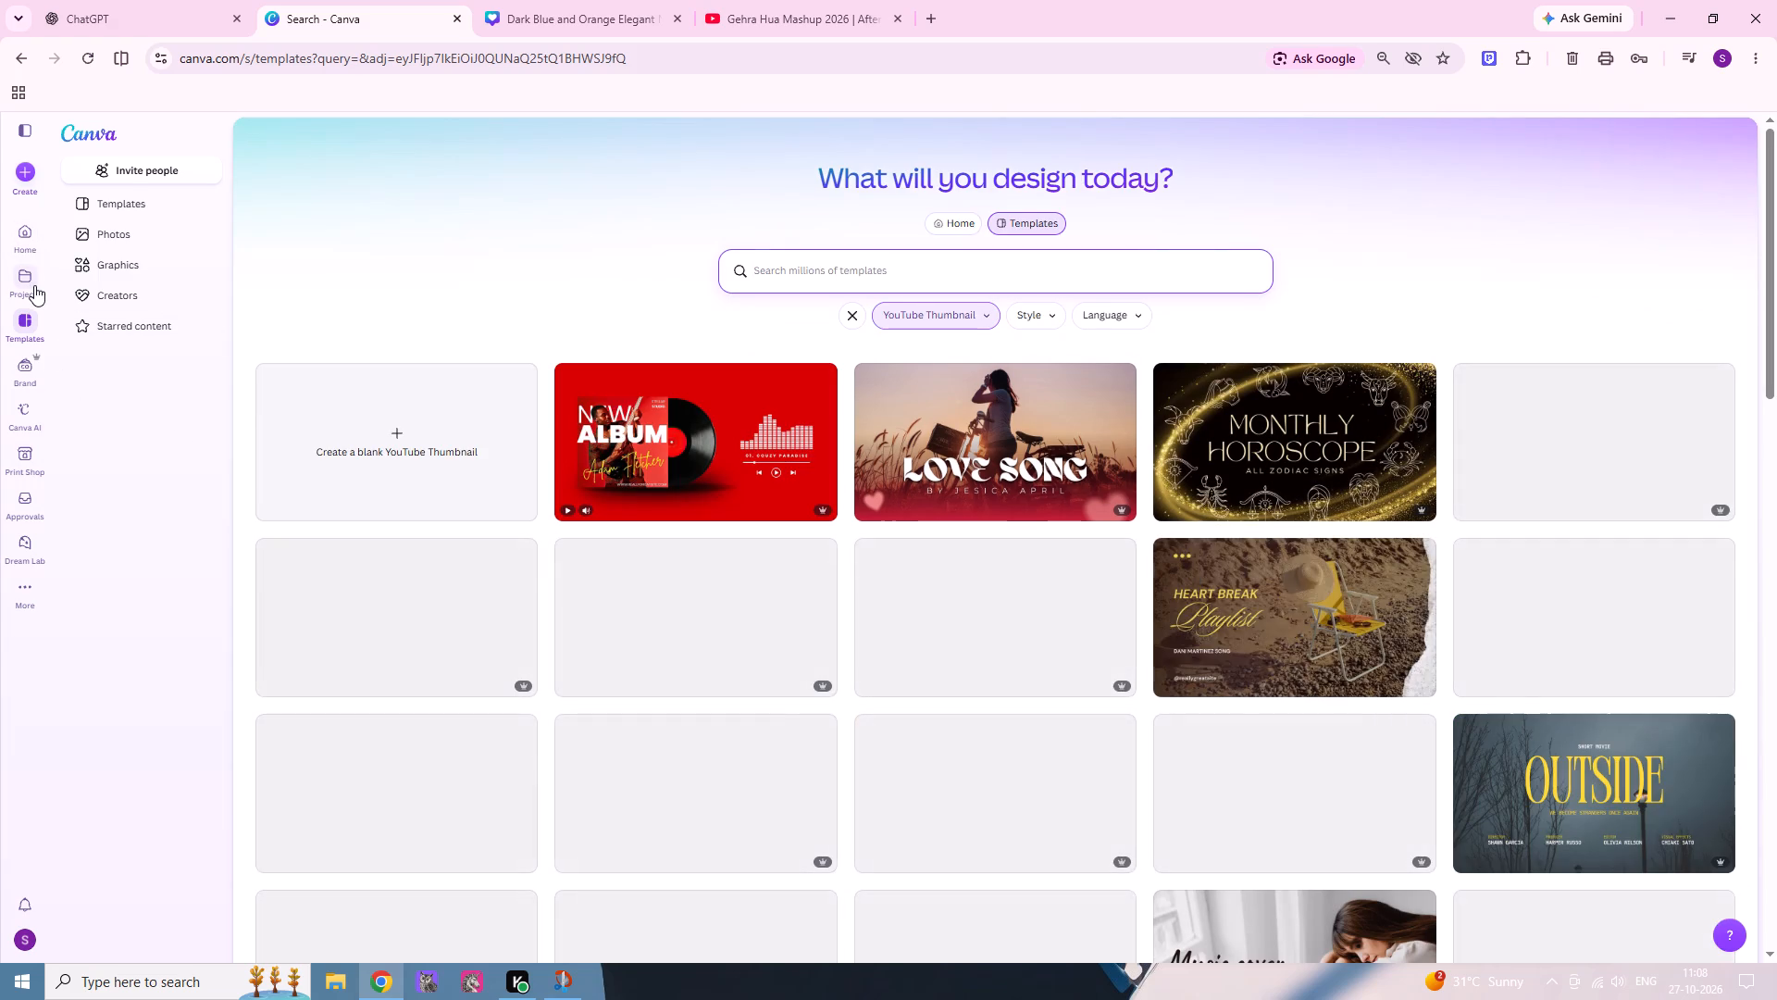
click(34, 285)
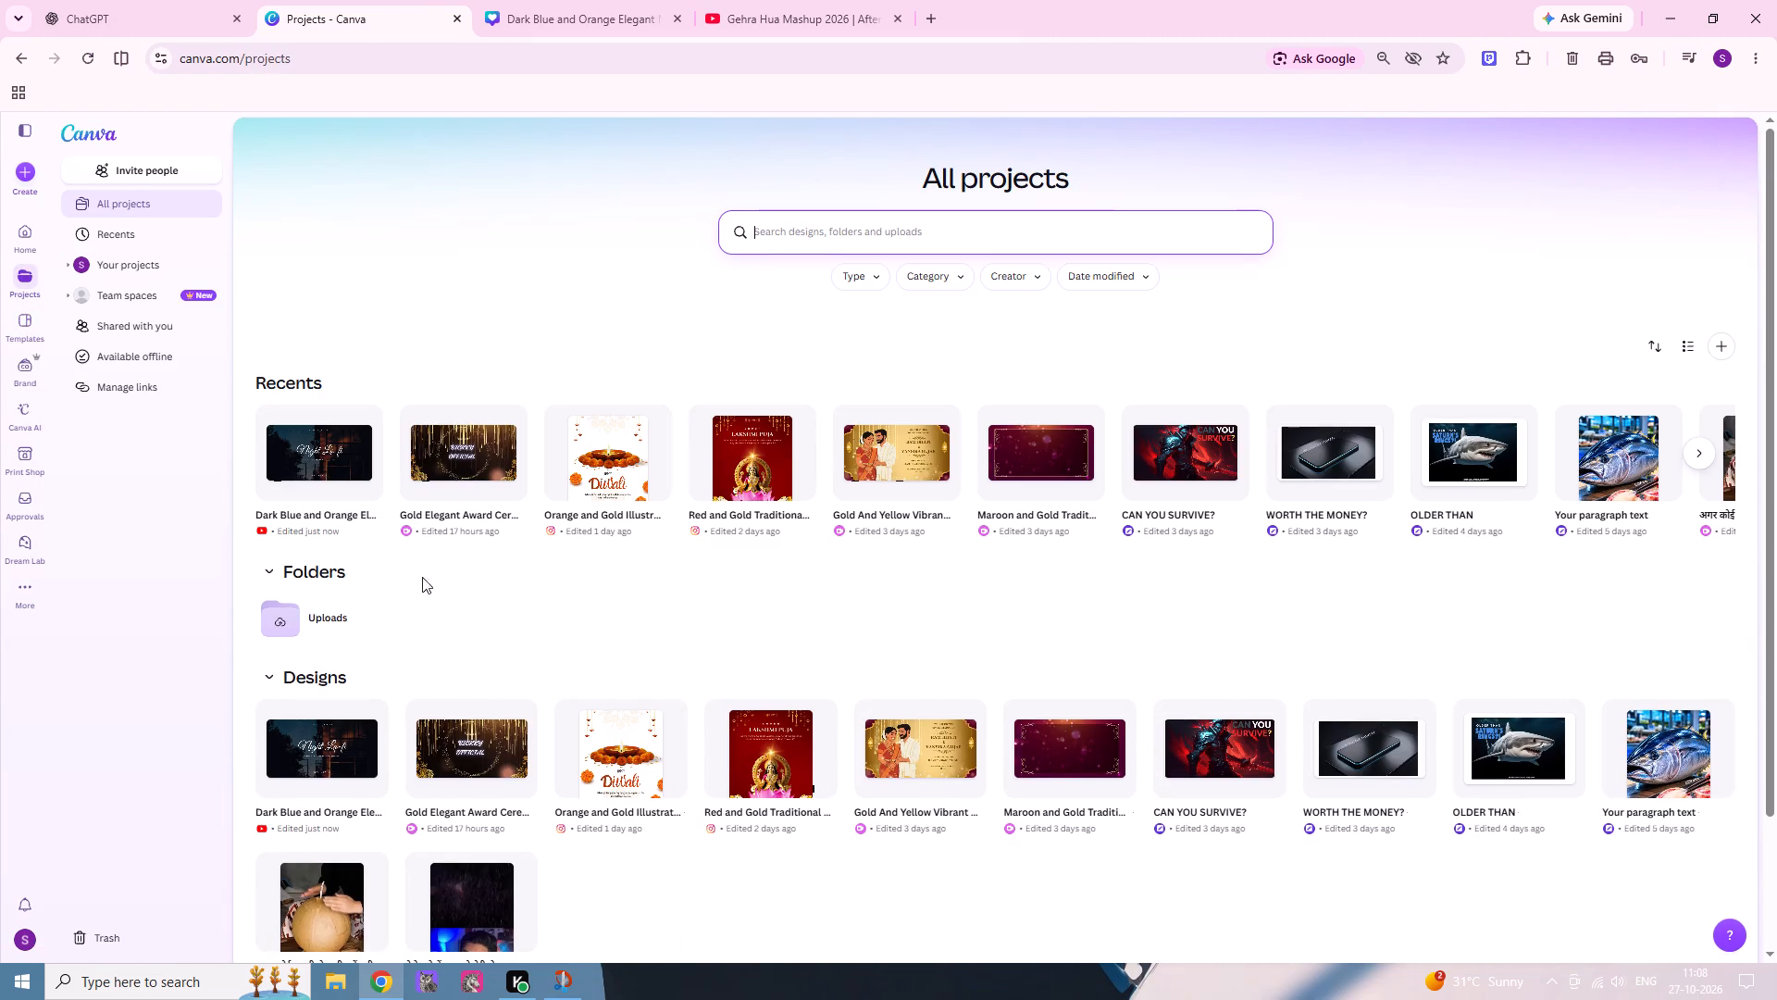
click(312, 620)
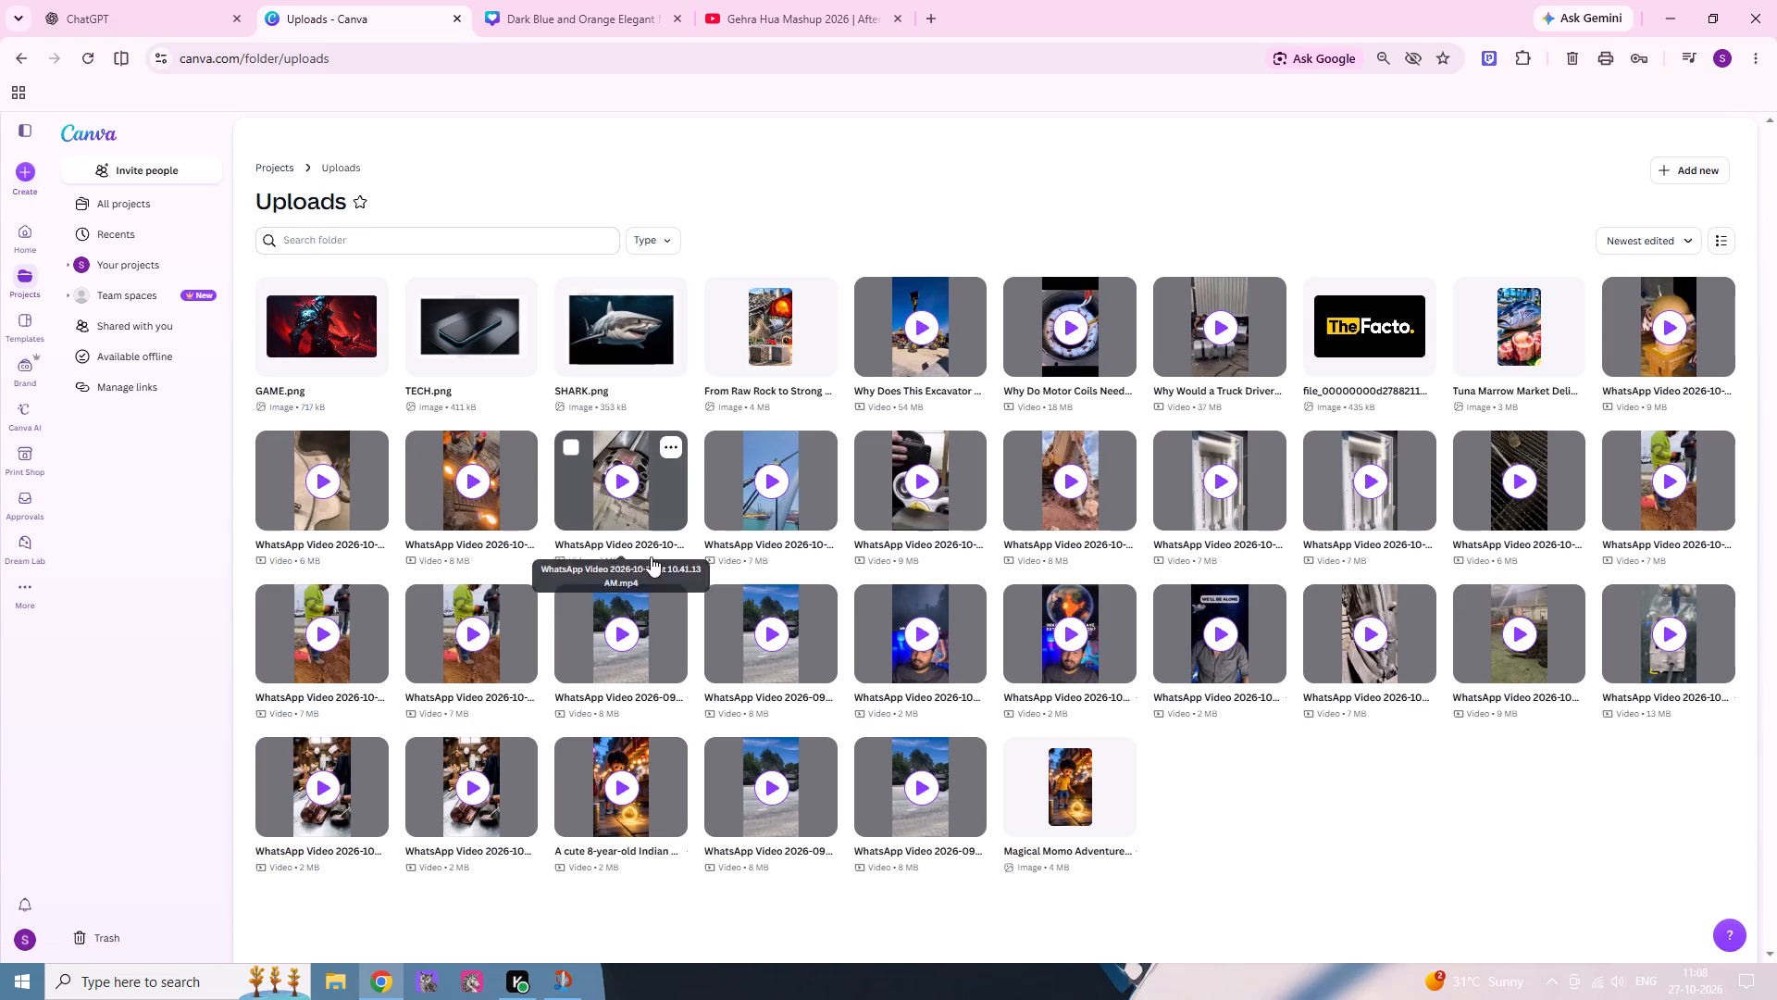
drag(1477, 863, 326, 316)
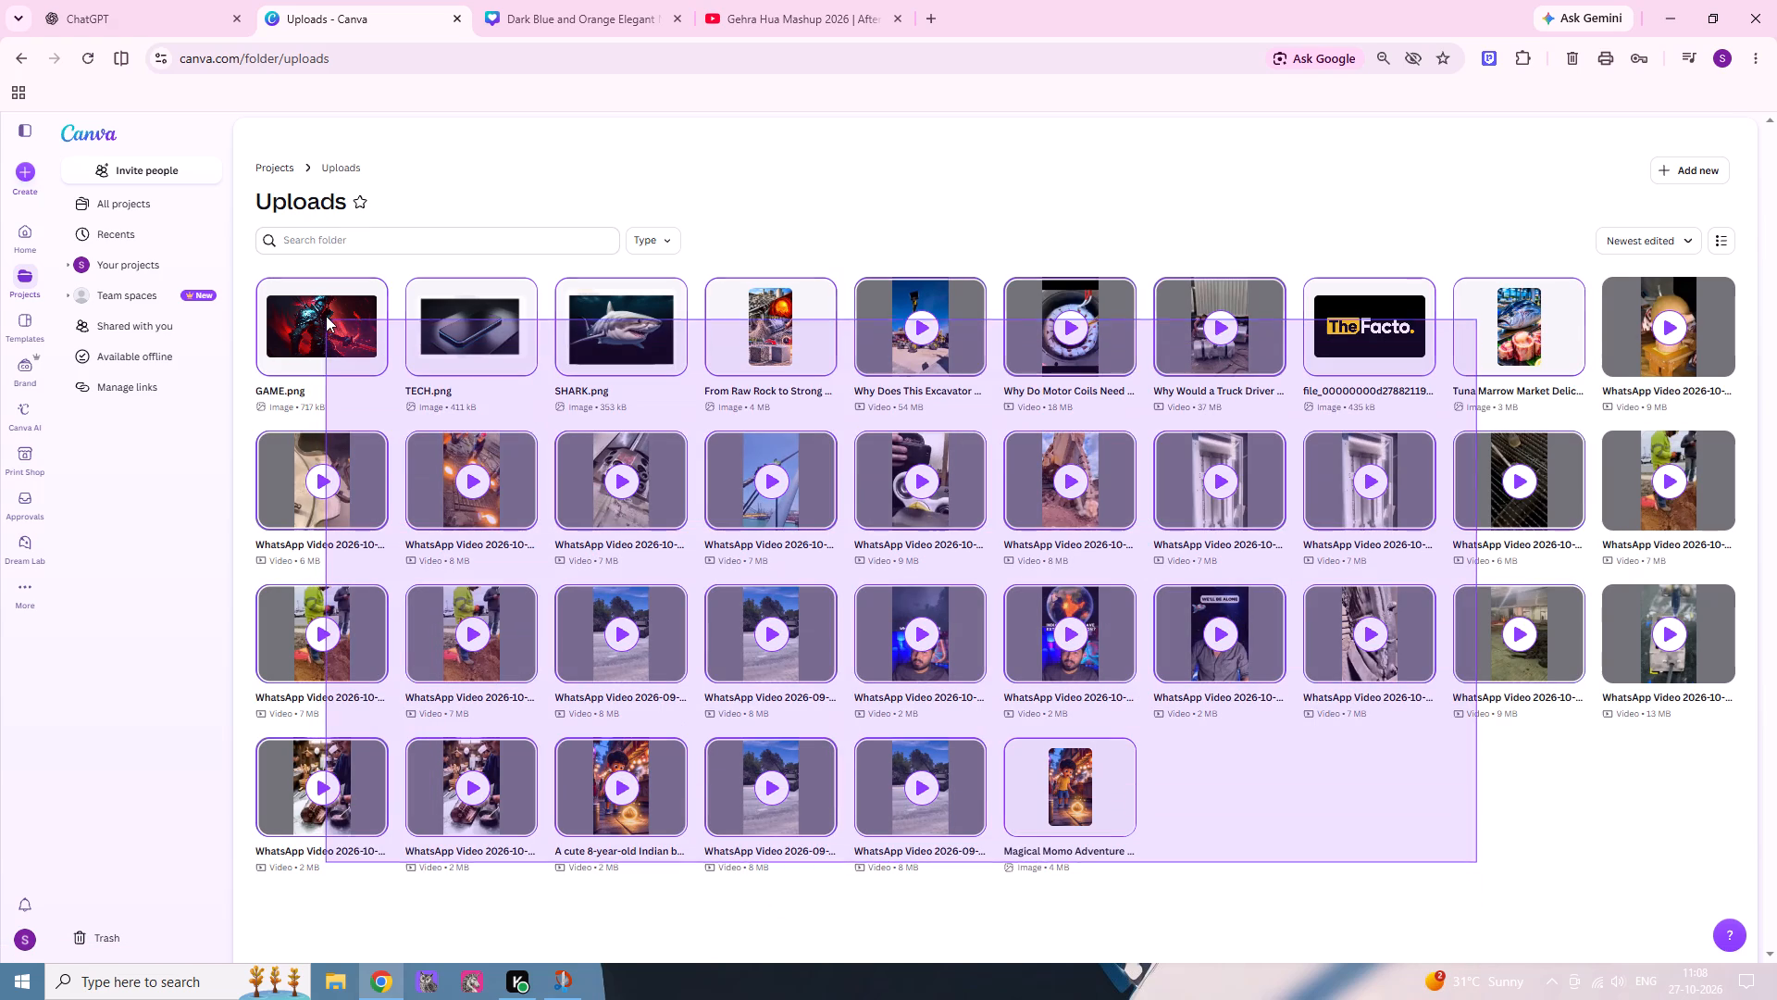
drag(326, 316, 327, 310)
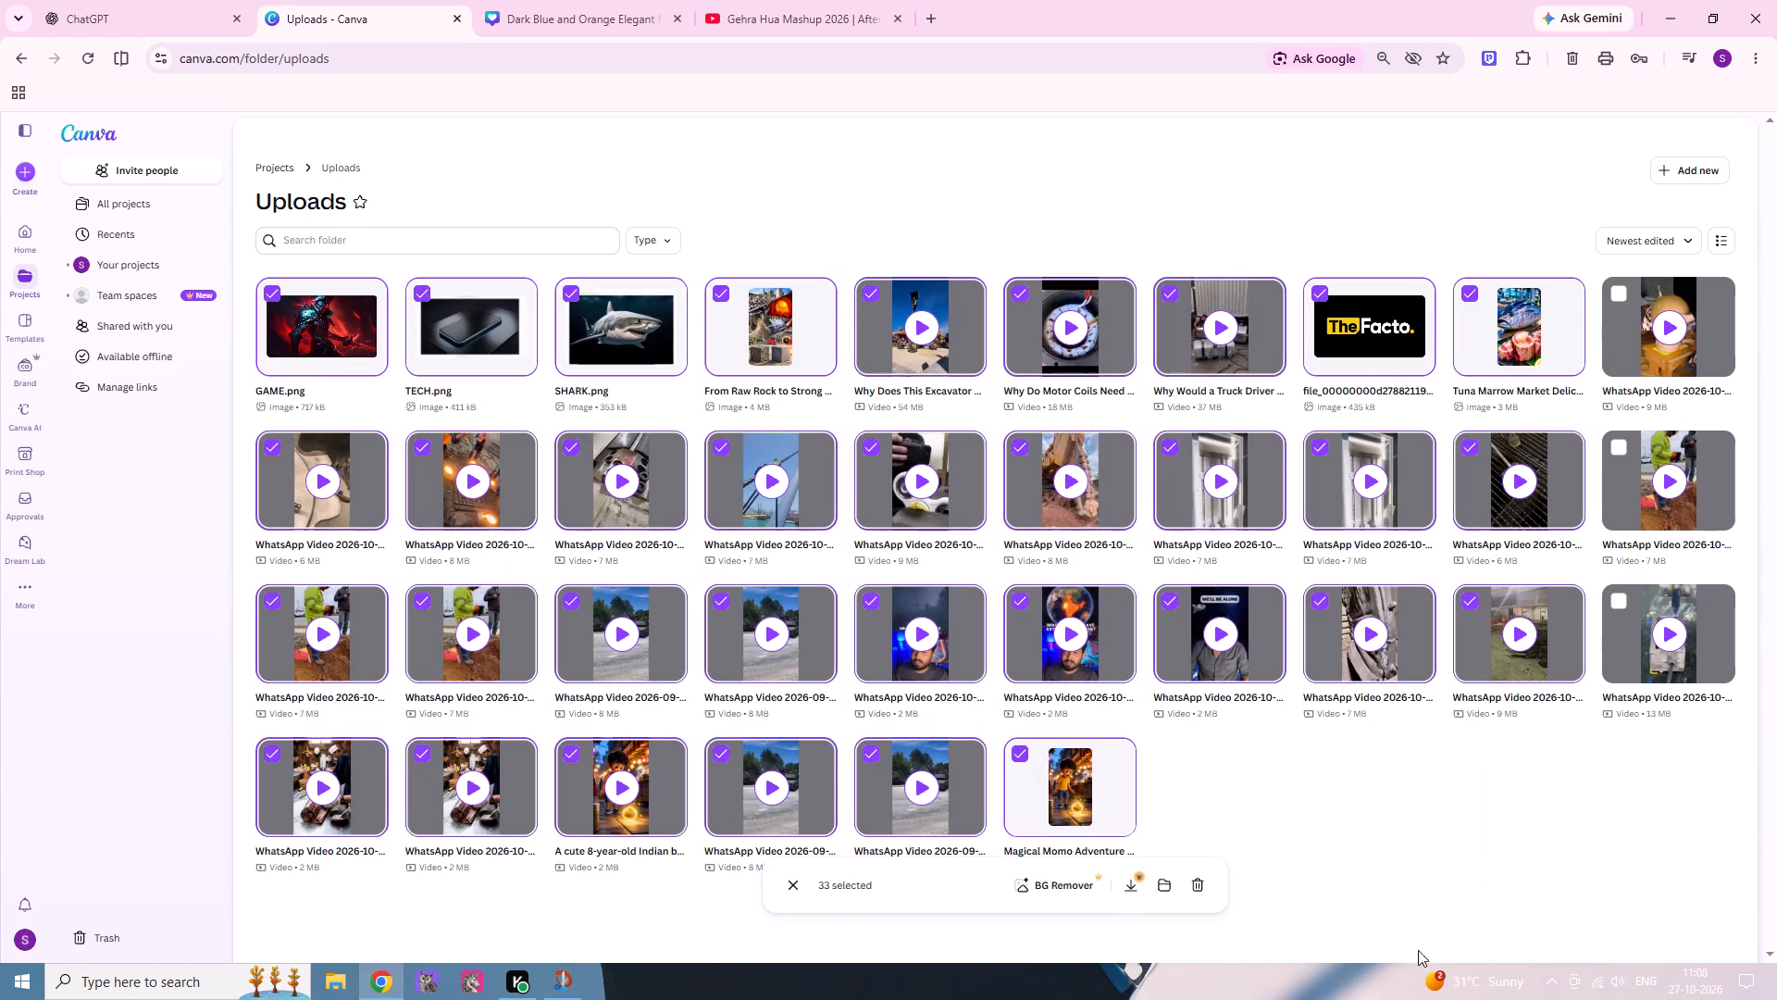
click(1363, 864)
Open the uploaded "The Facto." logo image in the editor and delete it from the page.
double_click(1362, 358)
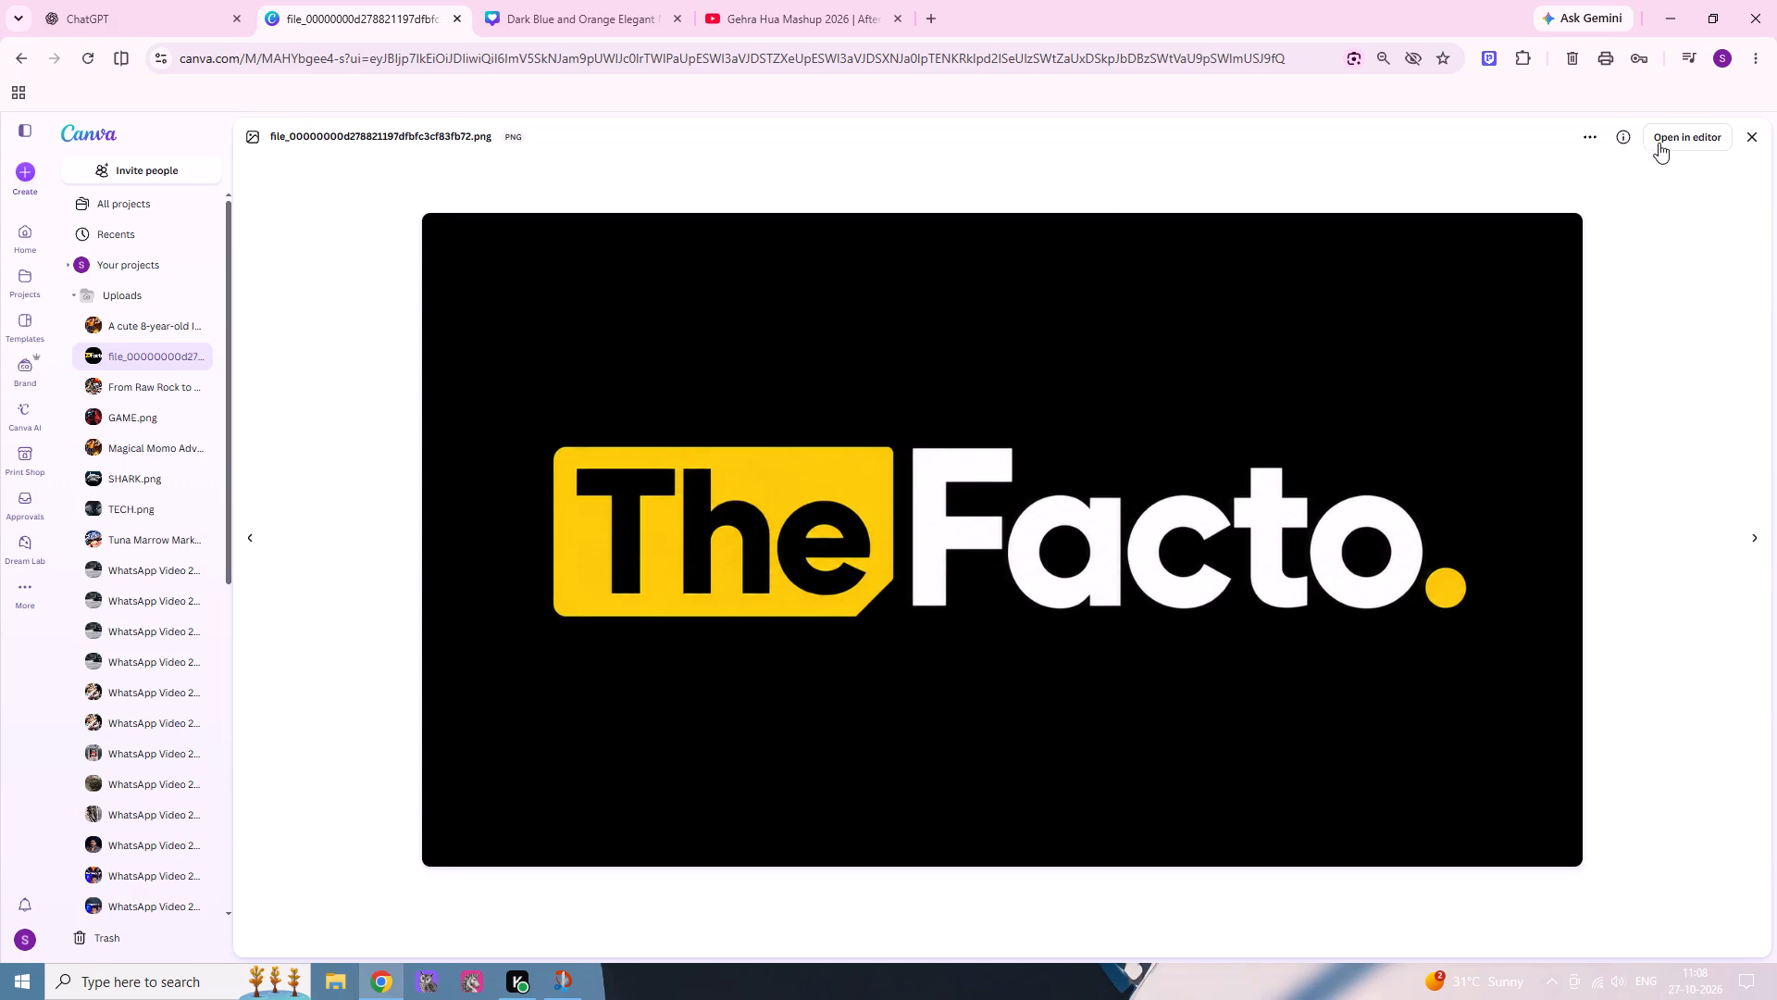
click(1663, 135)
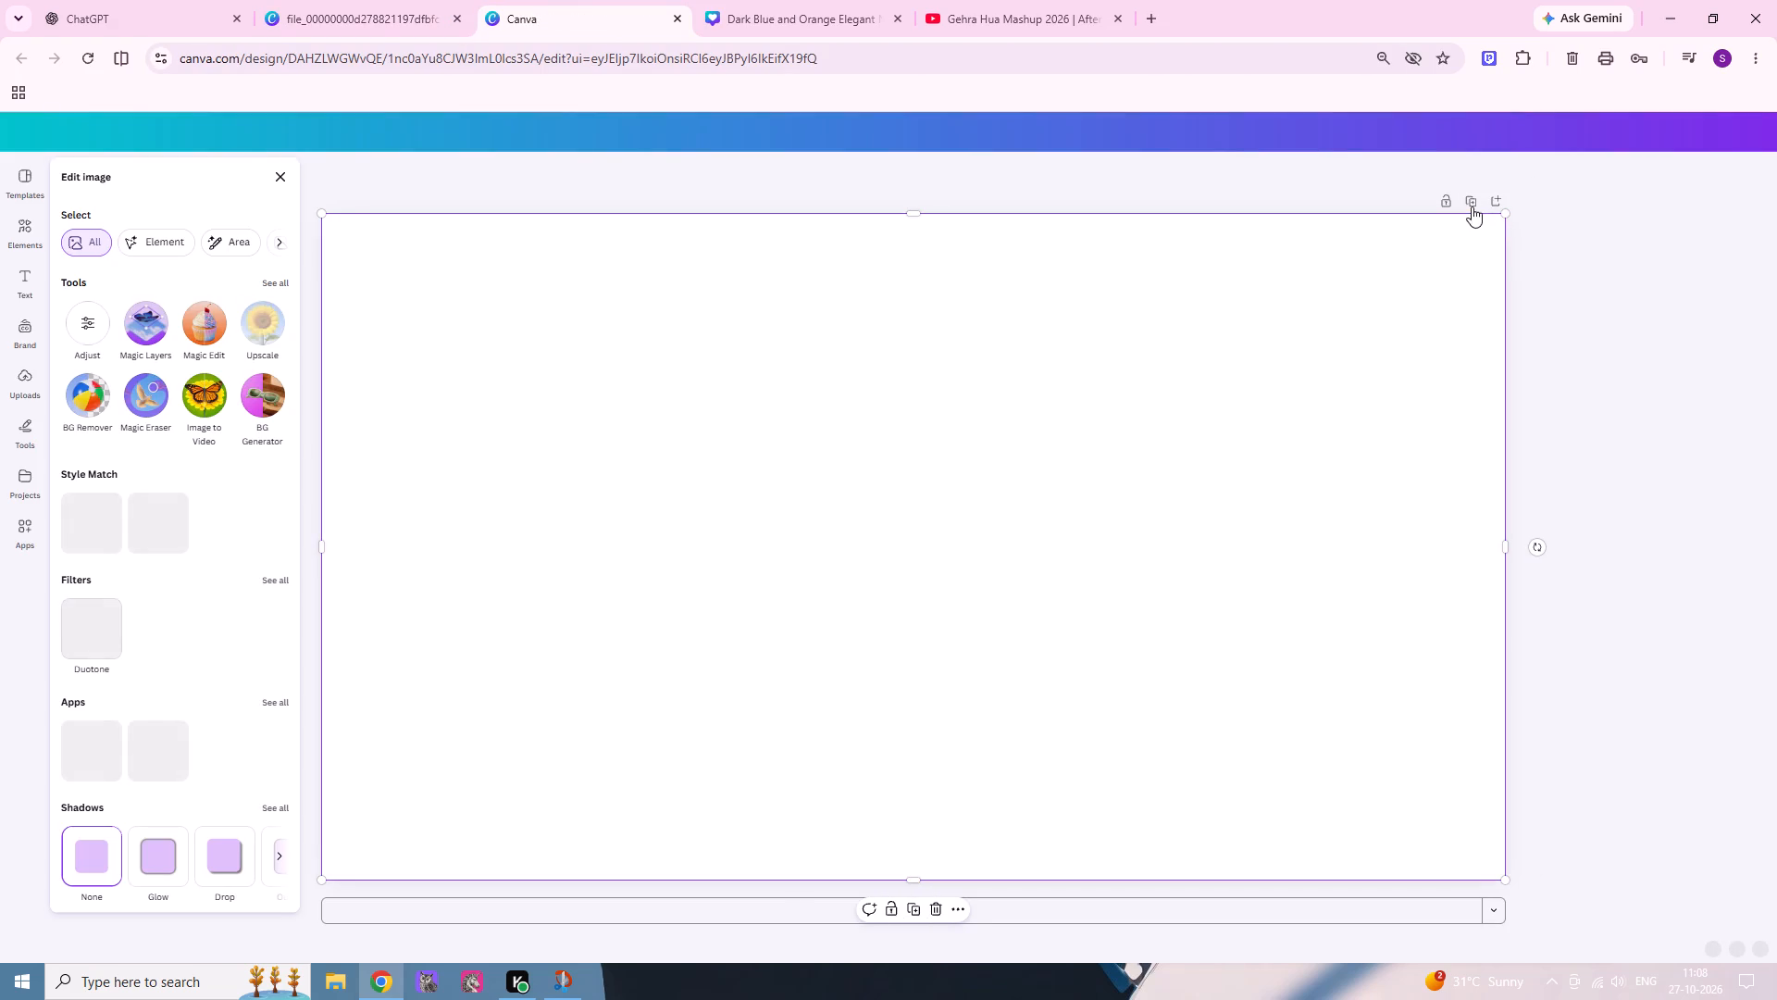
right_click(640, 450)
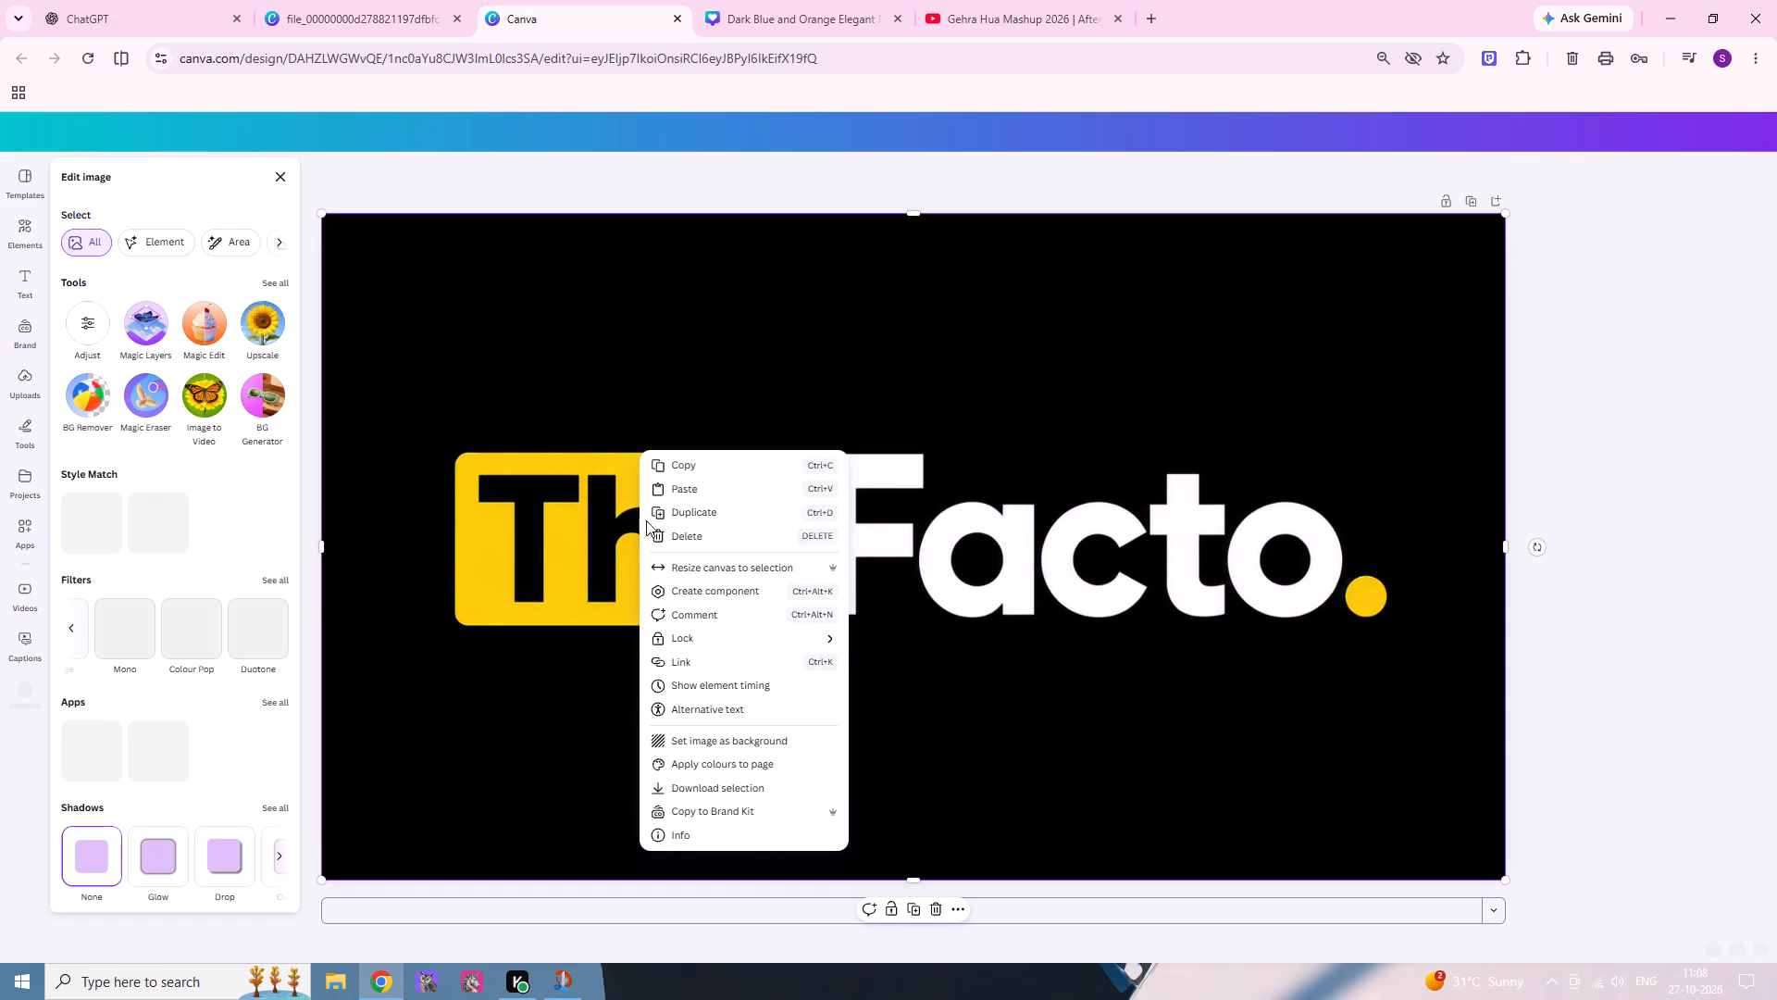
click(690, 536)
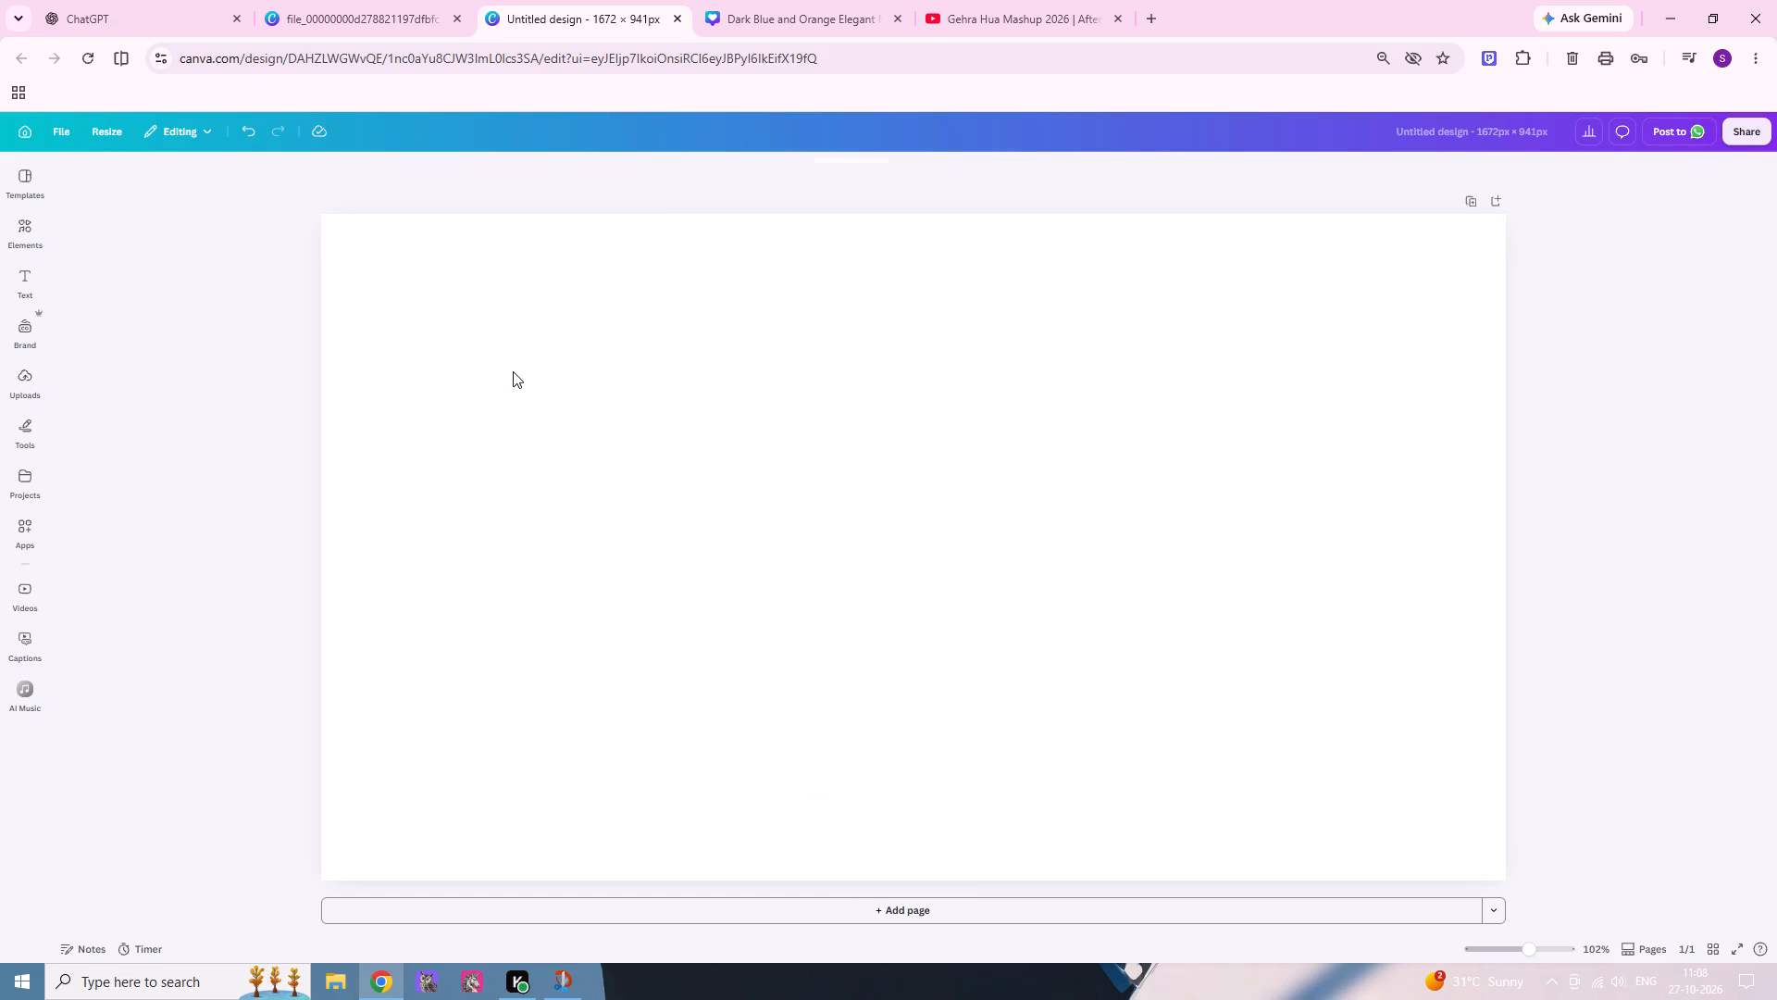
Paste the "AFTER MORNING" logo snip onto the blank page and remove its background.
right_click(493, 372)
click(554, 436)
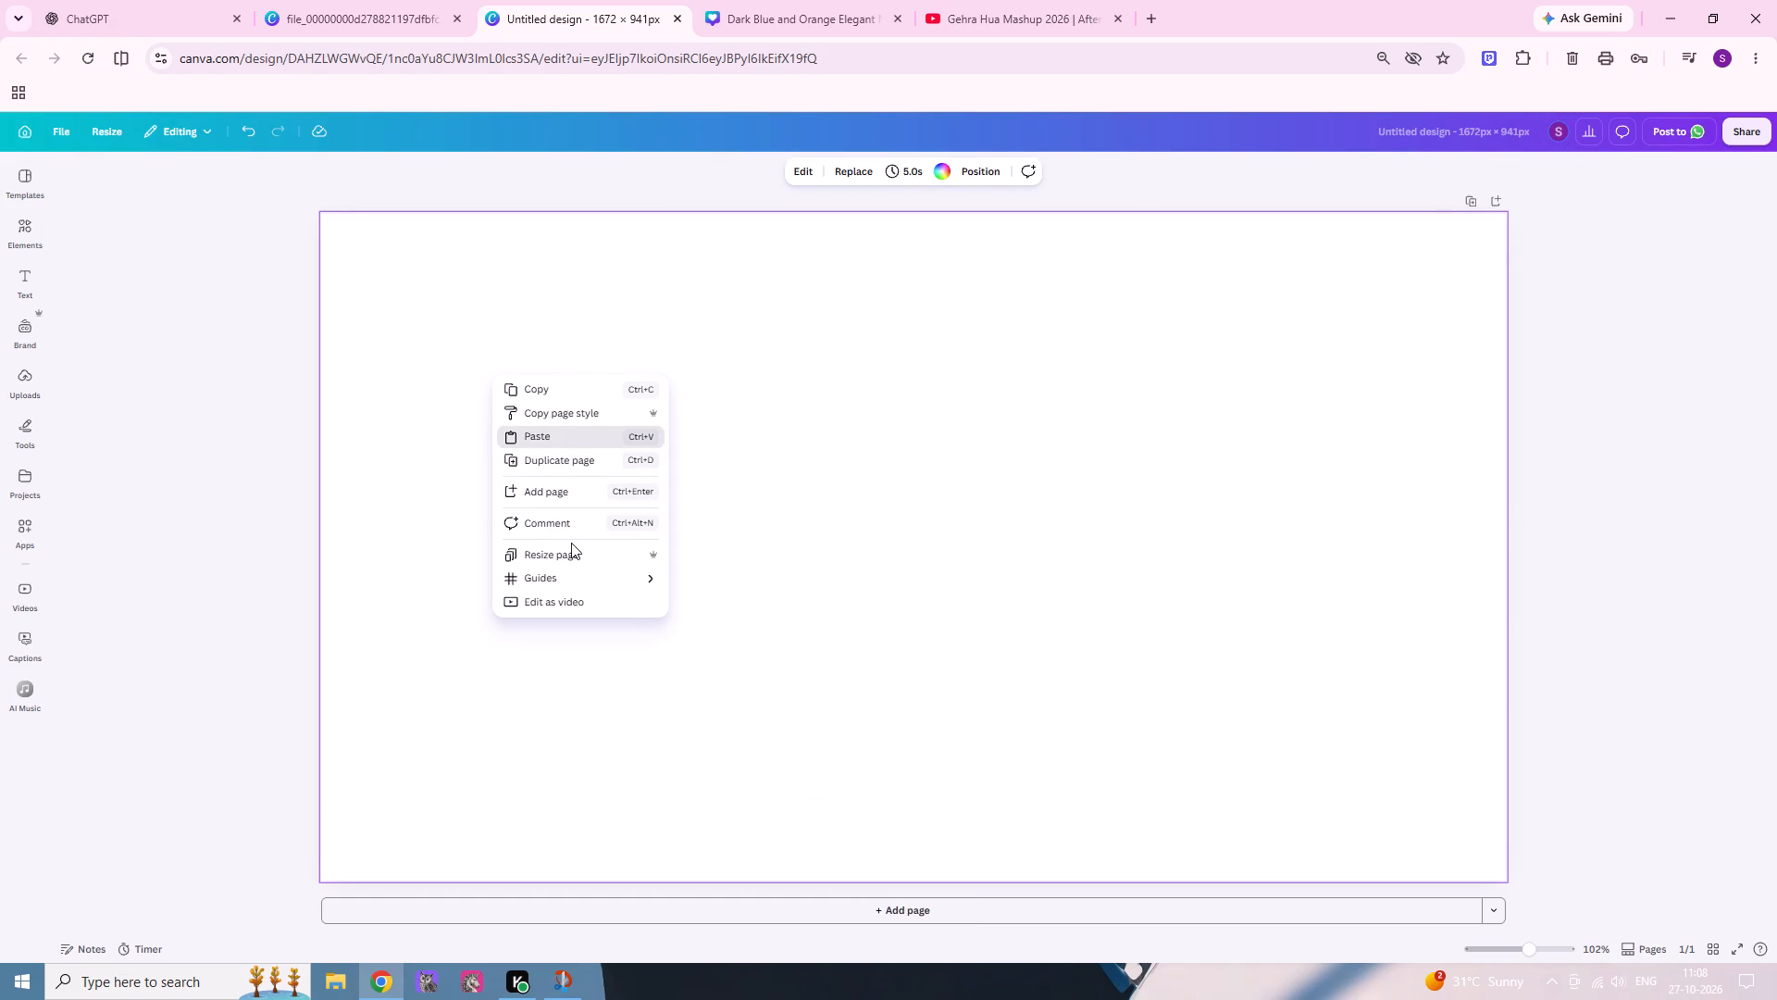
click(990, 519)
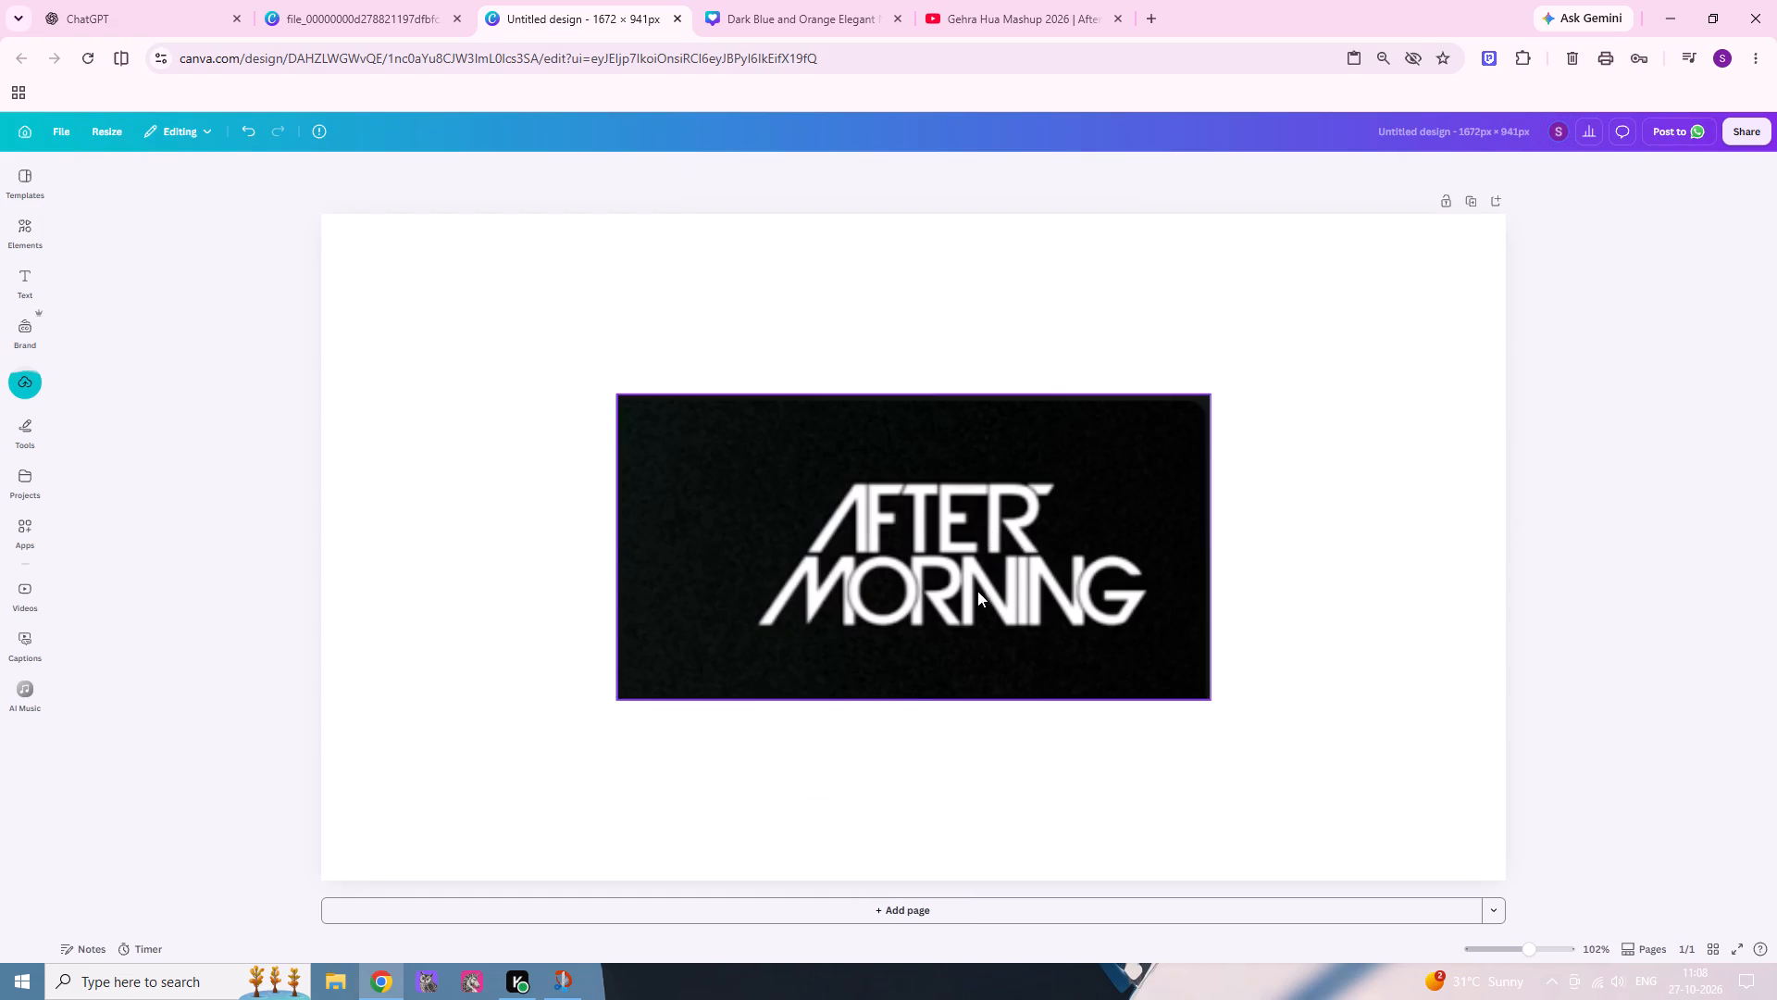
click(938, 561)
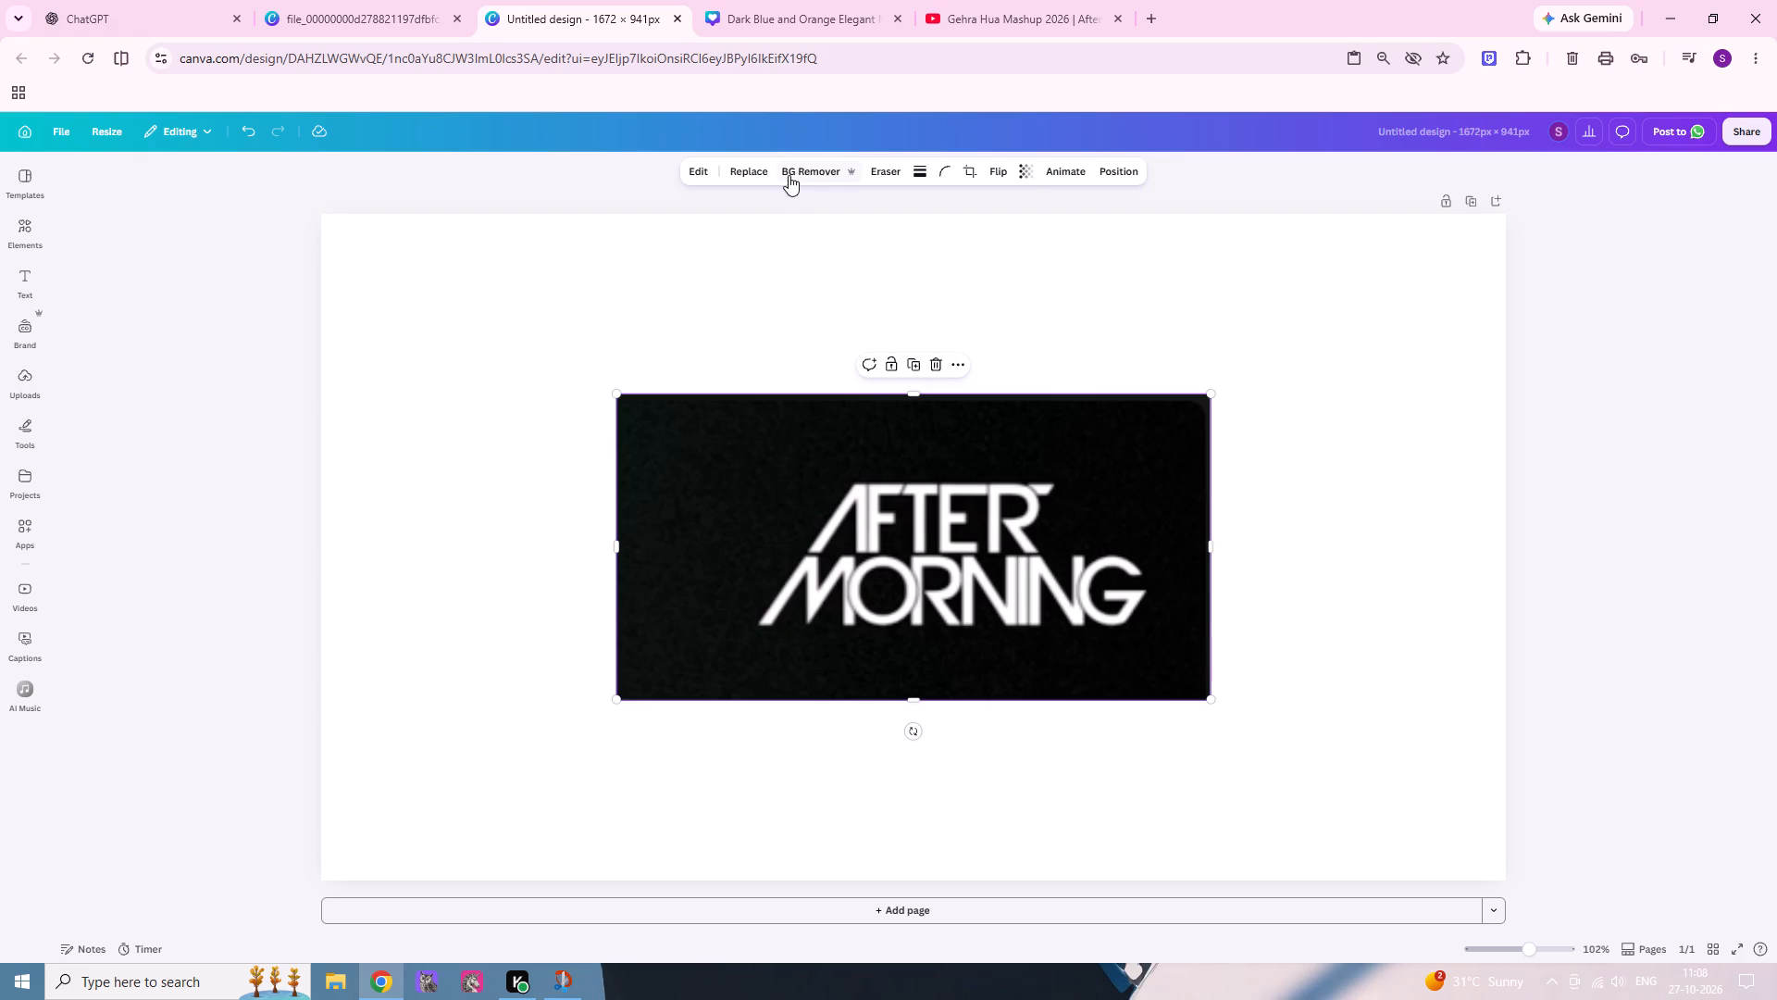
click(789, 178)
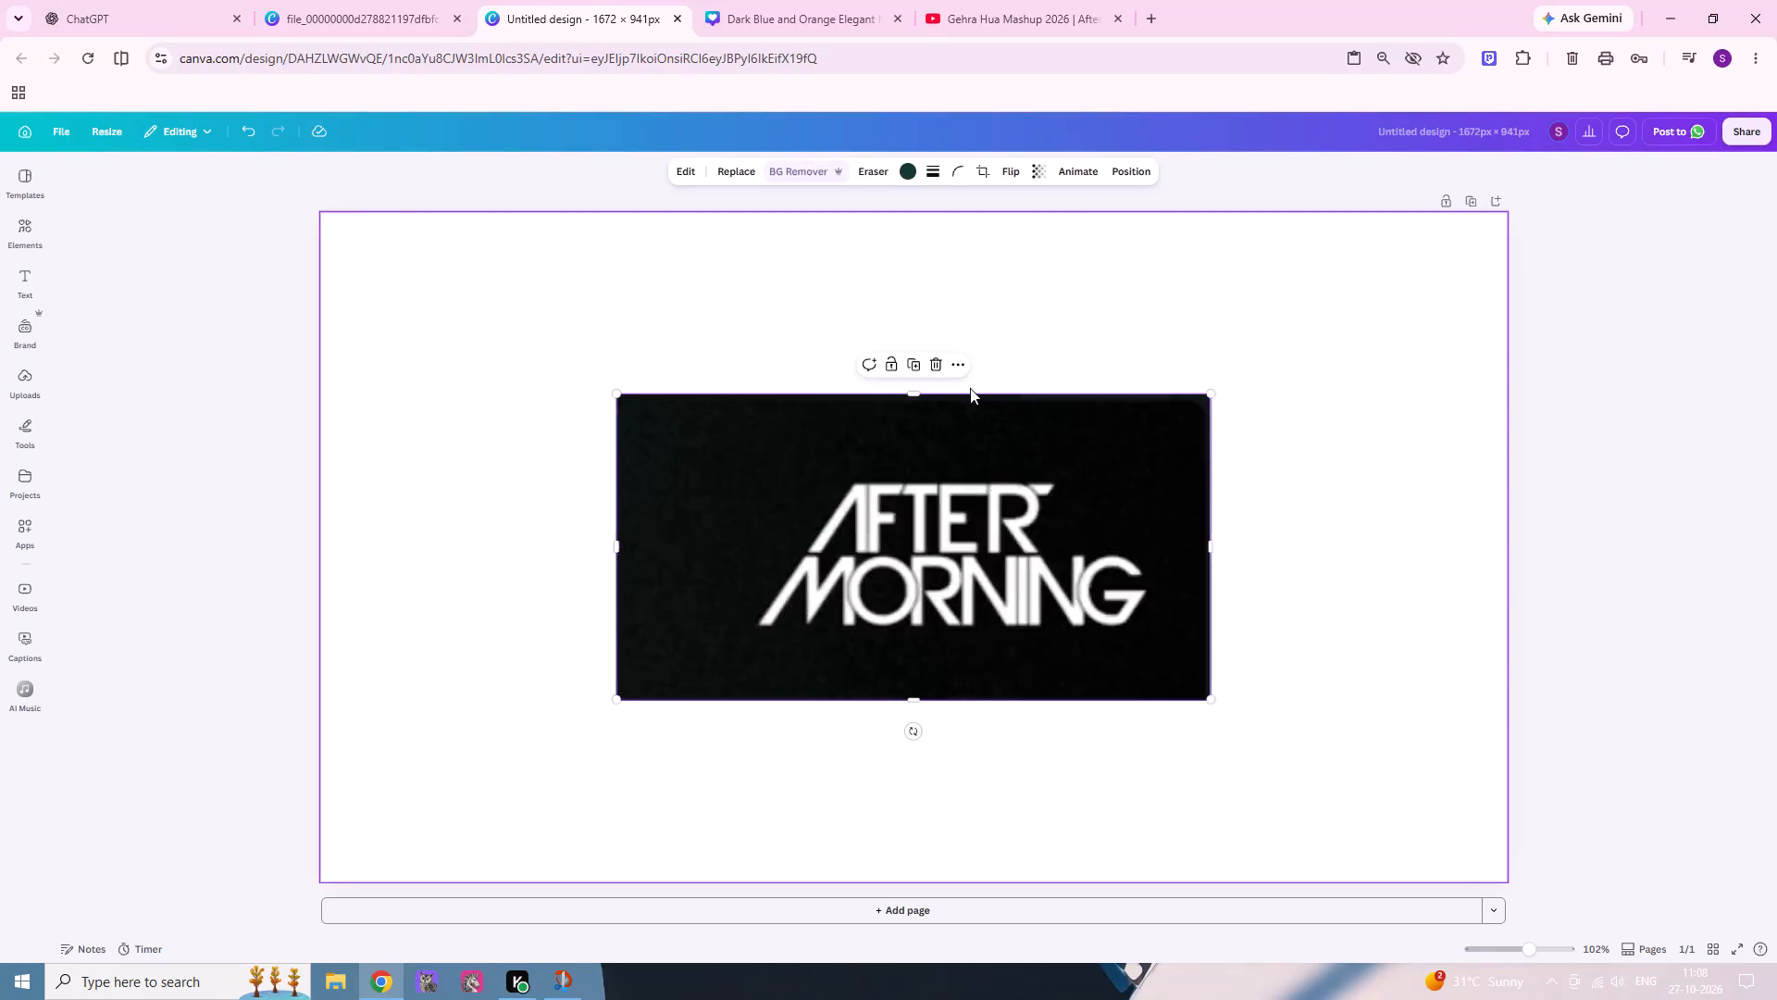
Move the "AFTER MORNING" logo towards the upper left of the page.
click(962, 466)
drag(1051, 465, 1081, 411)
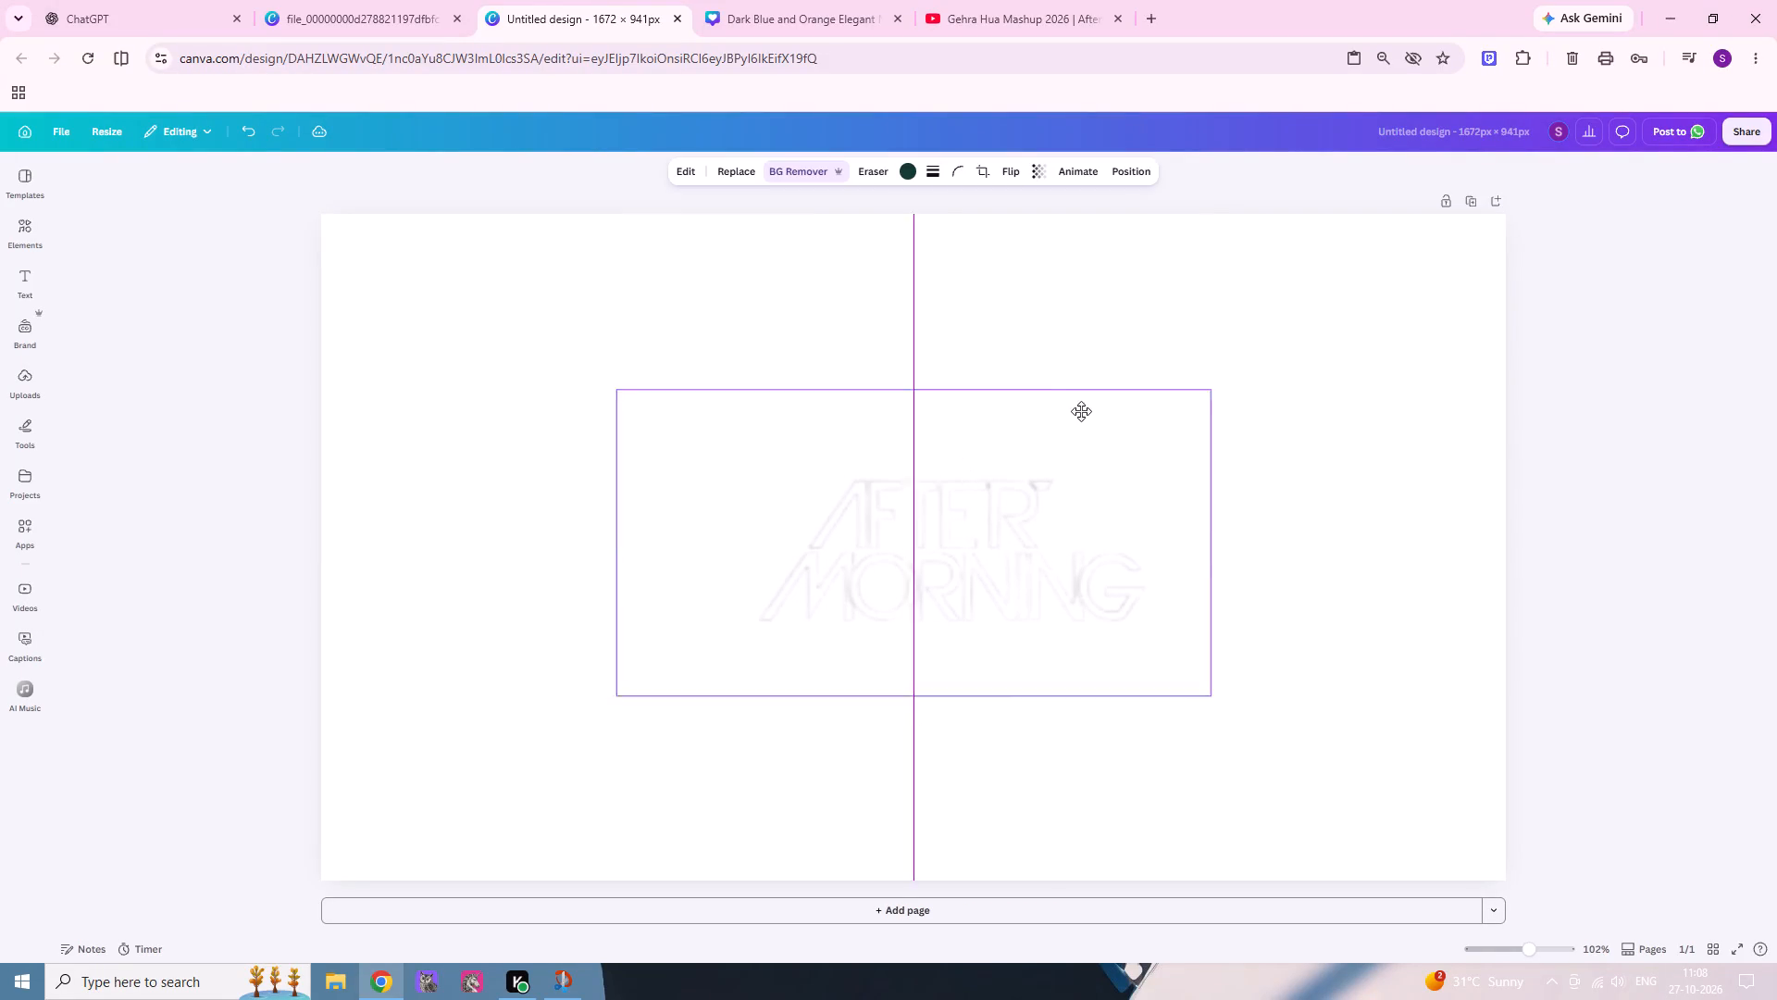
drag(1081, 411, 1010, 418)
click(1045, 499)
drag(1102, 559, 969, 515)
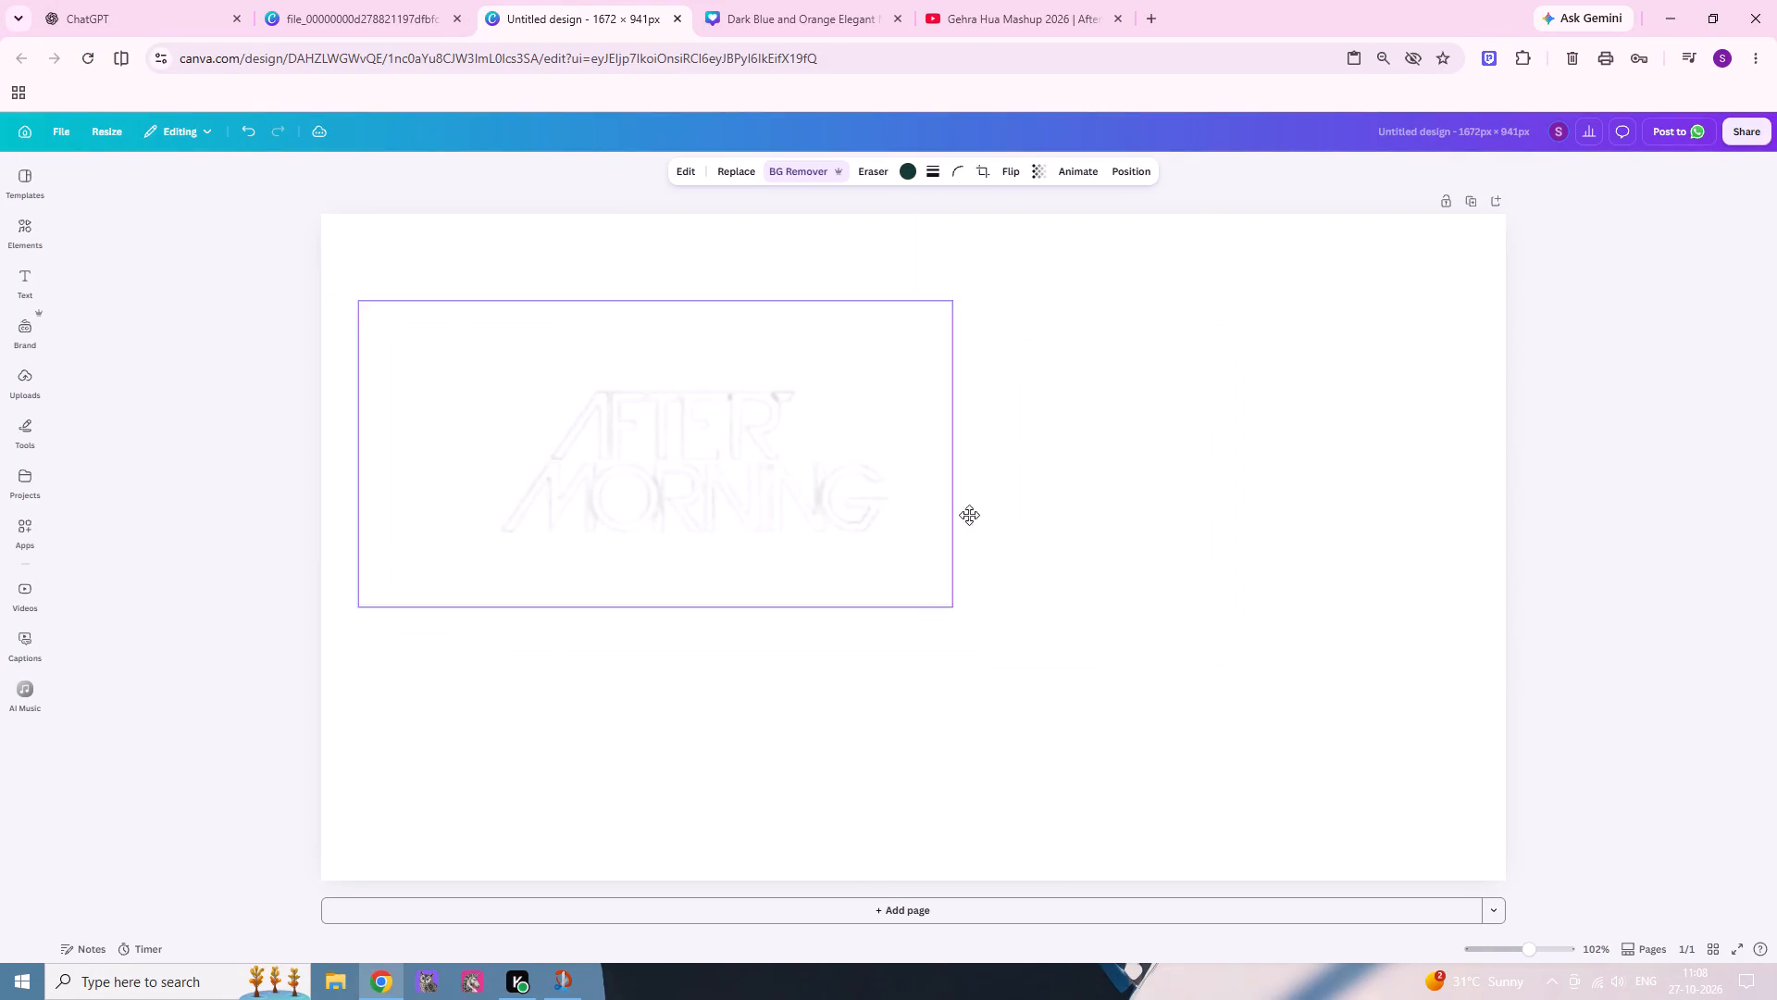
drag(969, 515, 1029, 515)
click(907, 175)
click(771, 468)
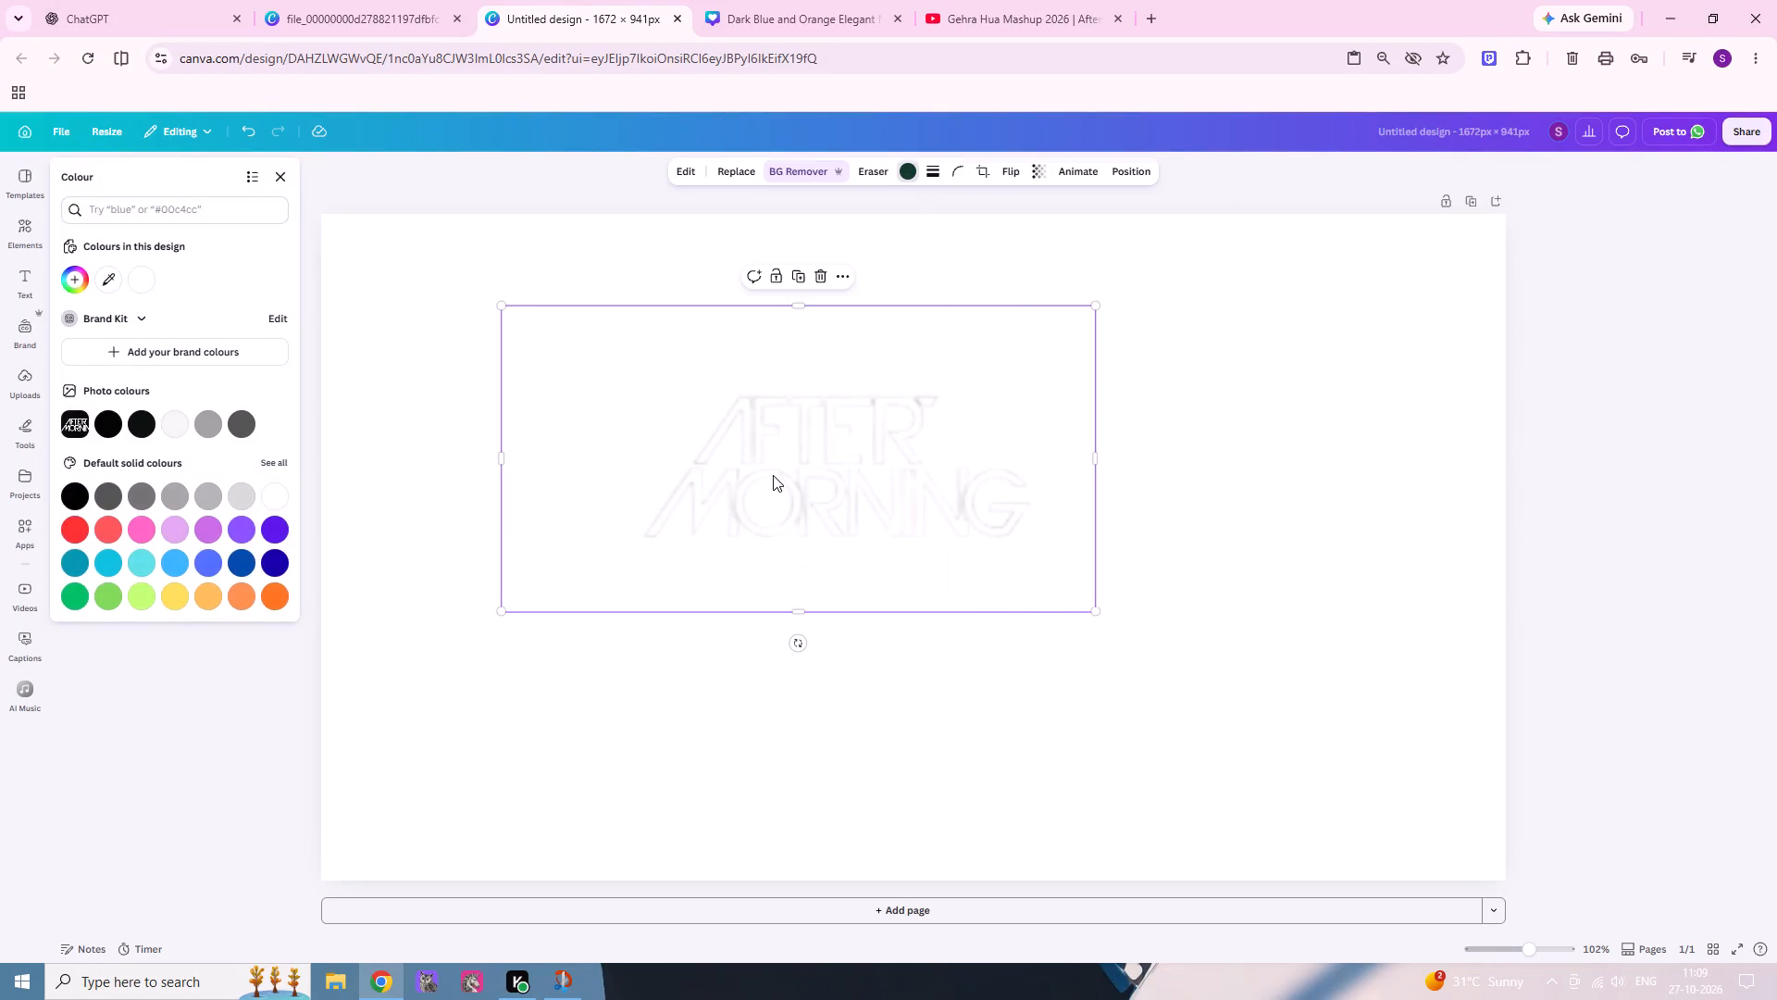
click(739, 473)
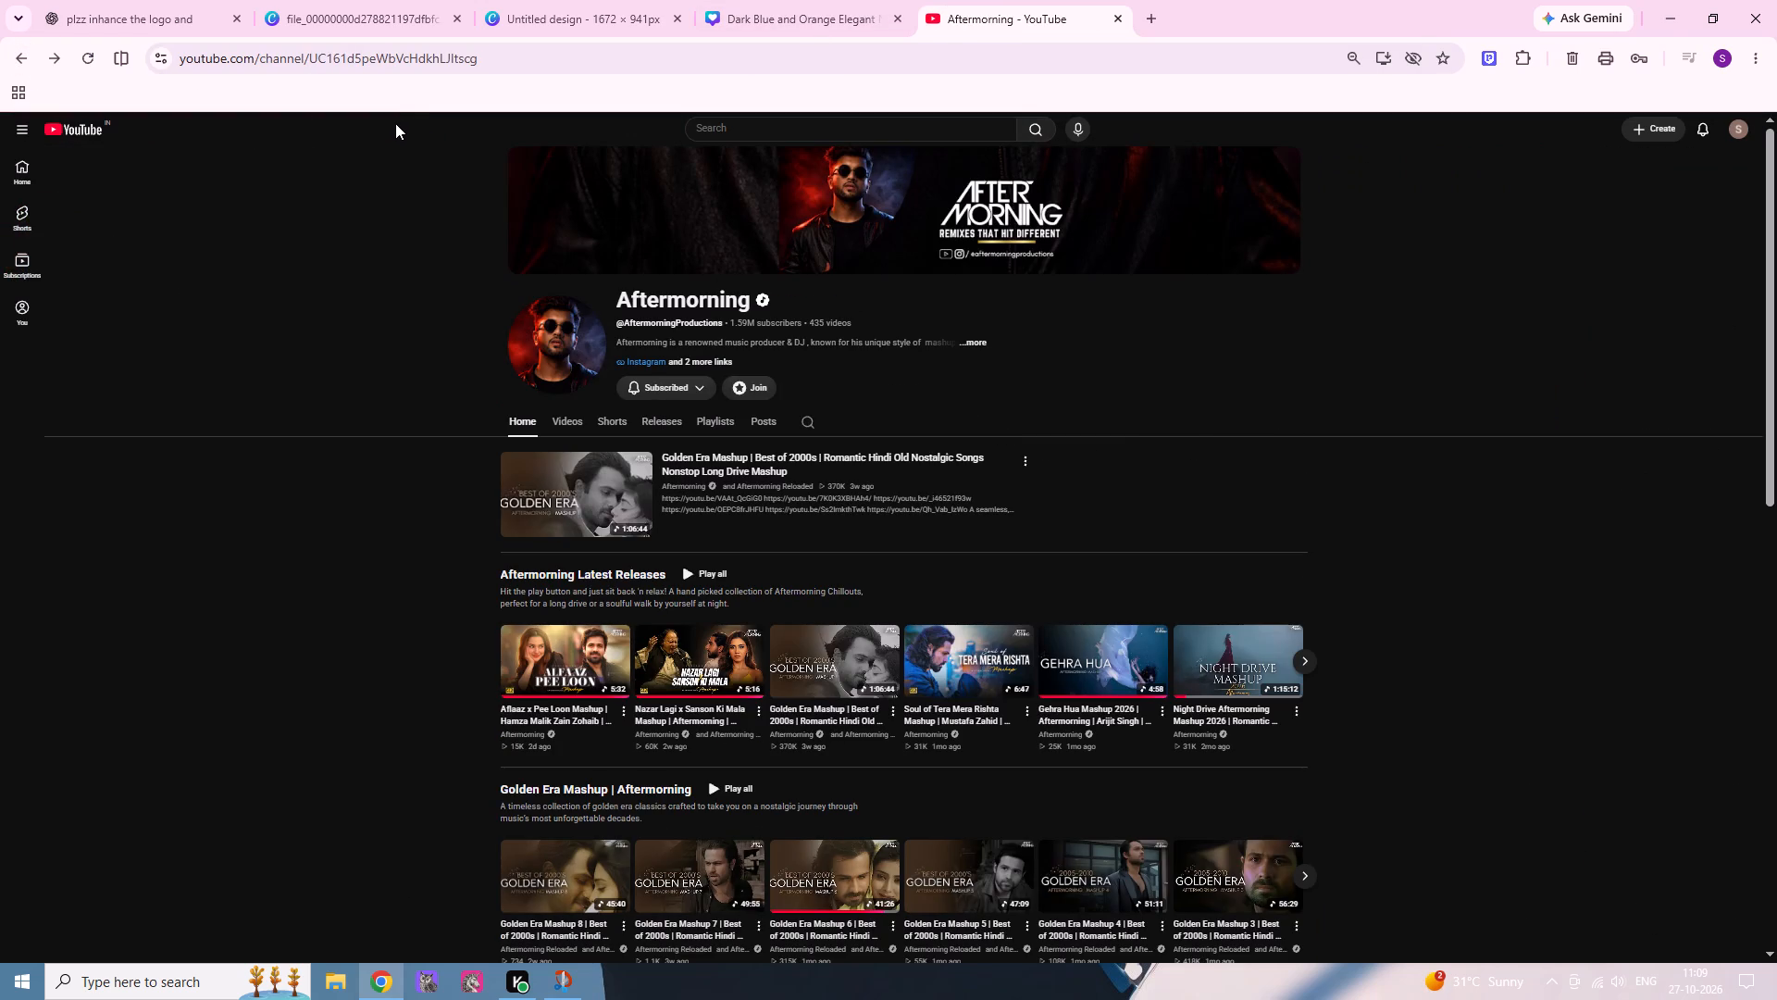
Return to the Canva thumbnail and apply the Neon effect at intensity 100 to the "GHERA HUA" title.
scroll(388, 196, down, 1)
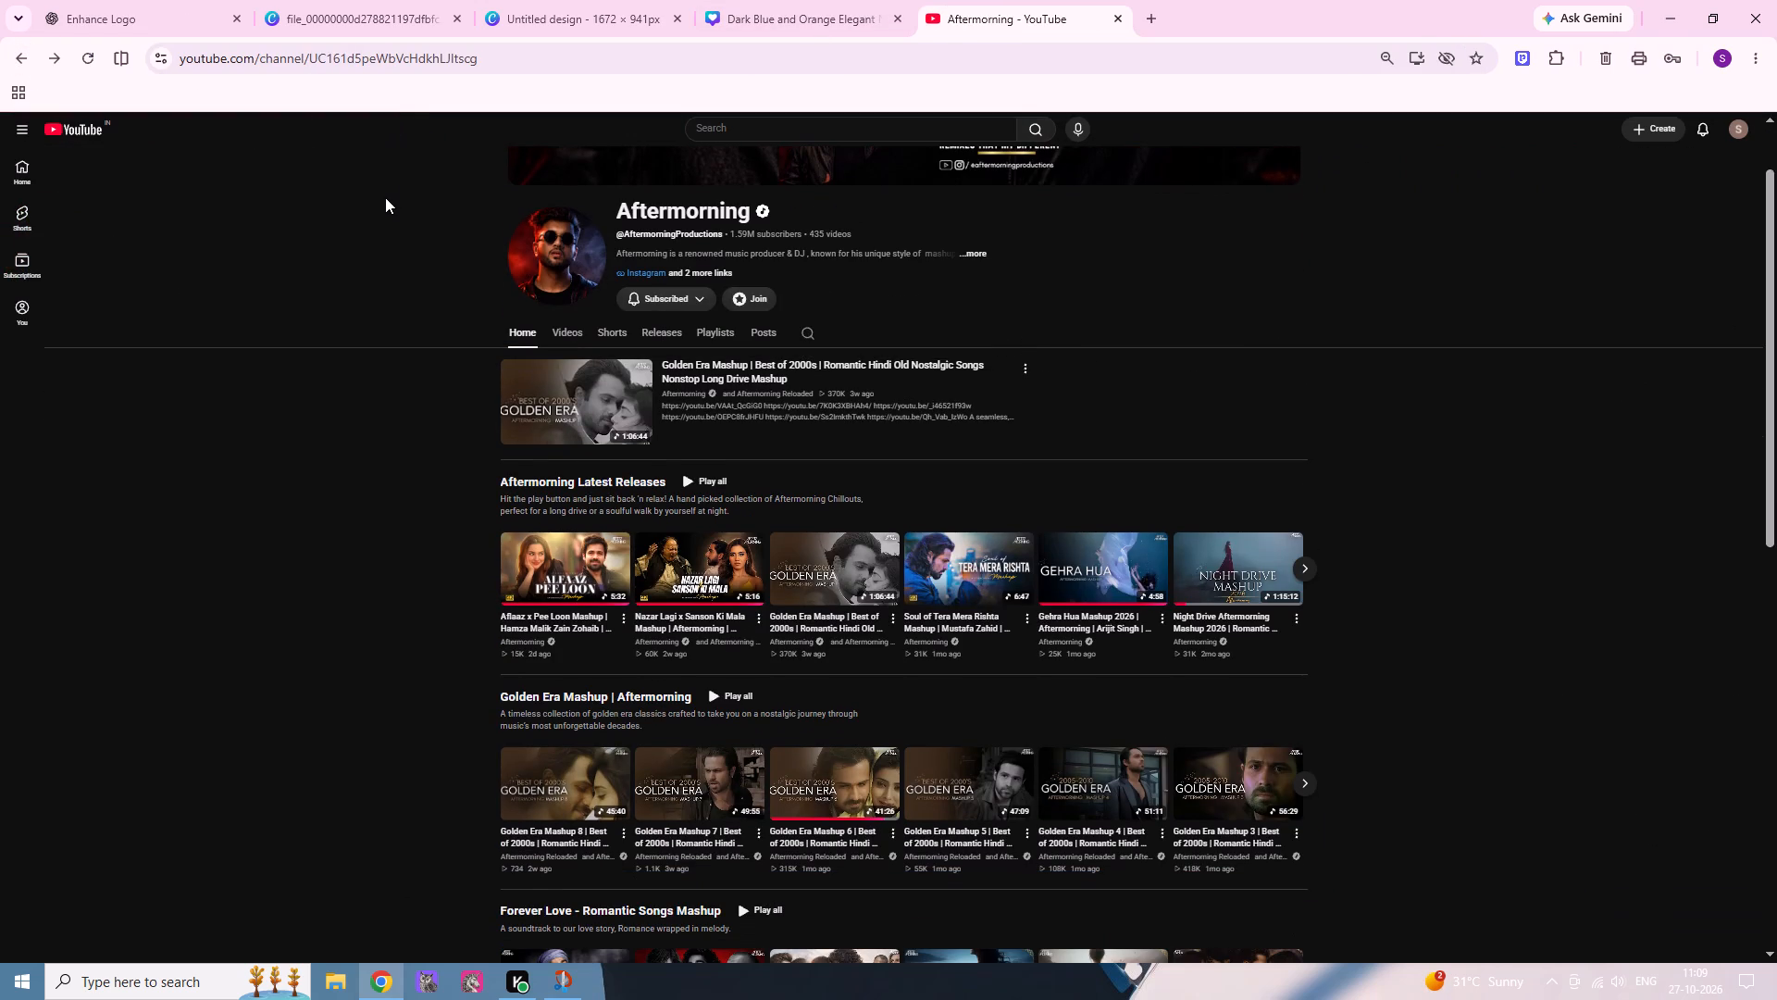
scroll(381, 194, down, 1)
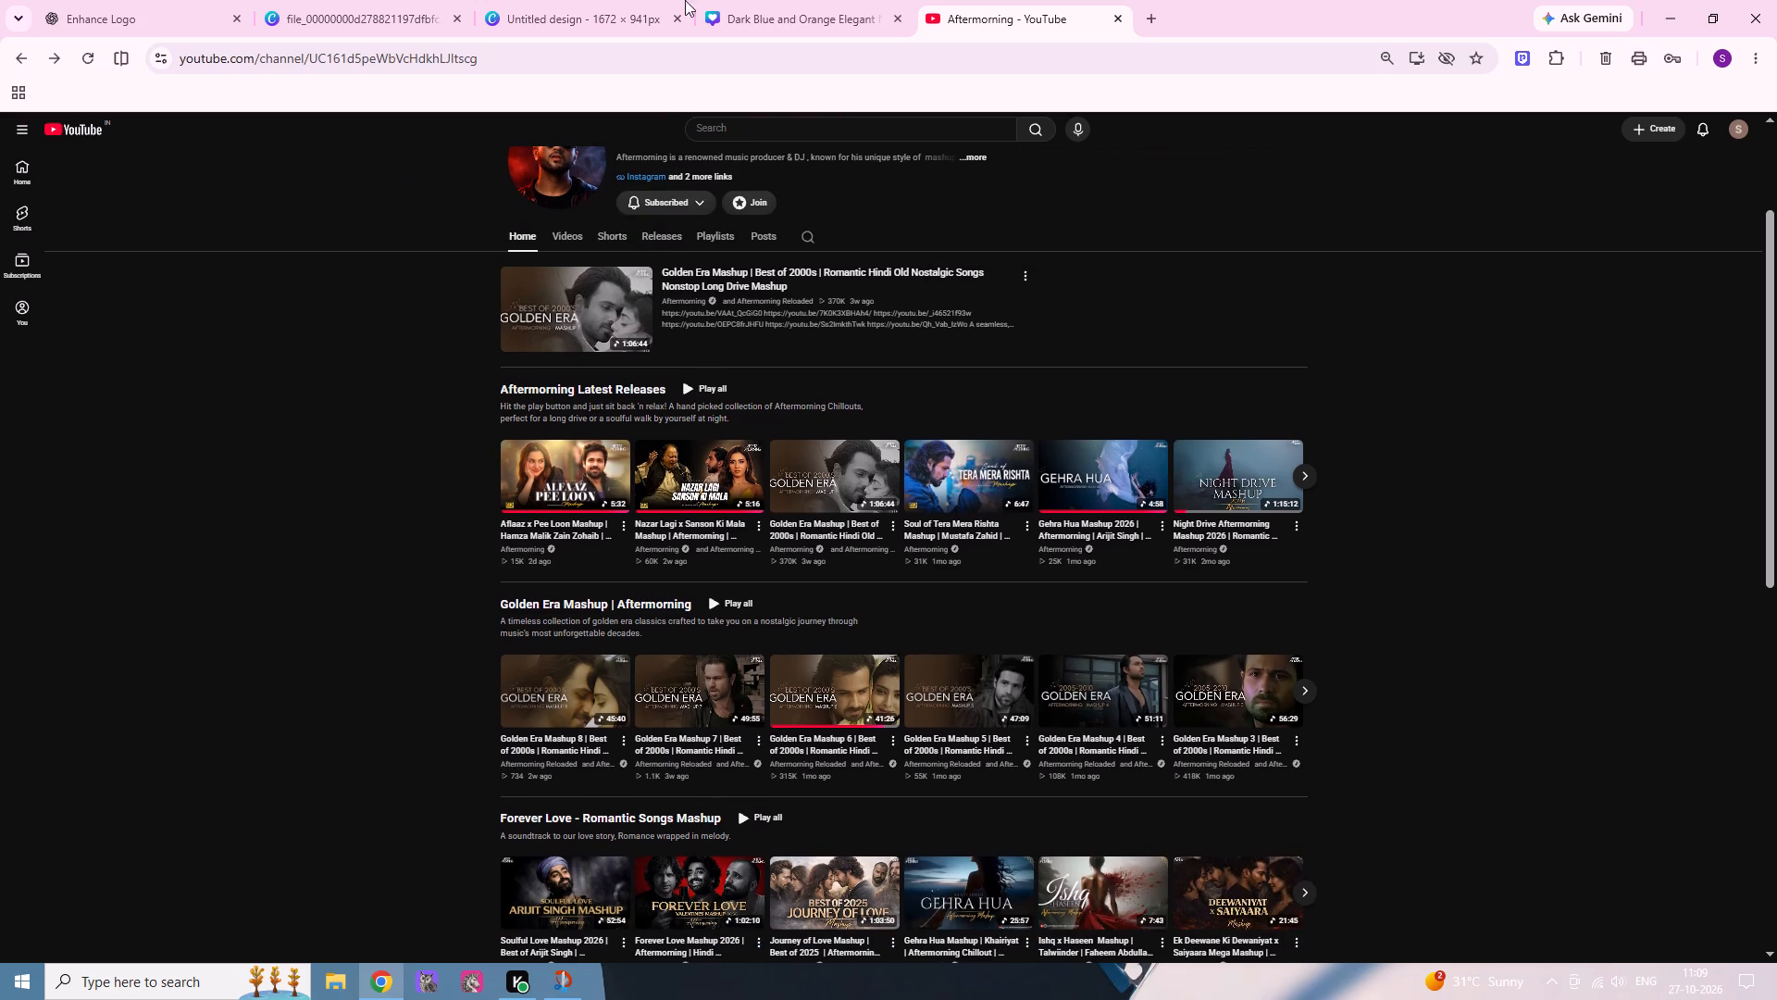
click(819, 0)
click(615, 518)
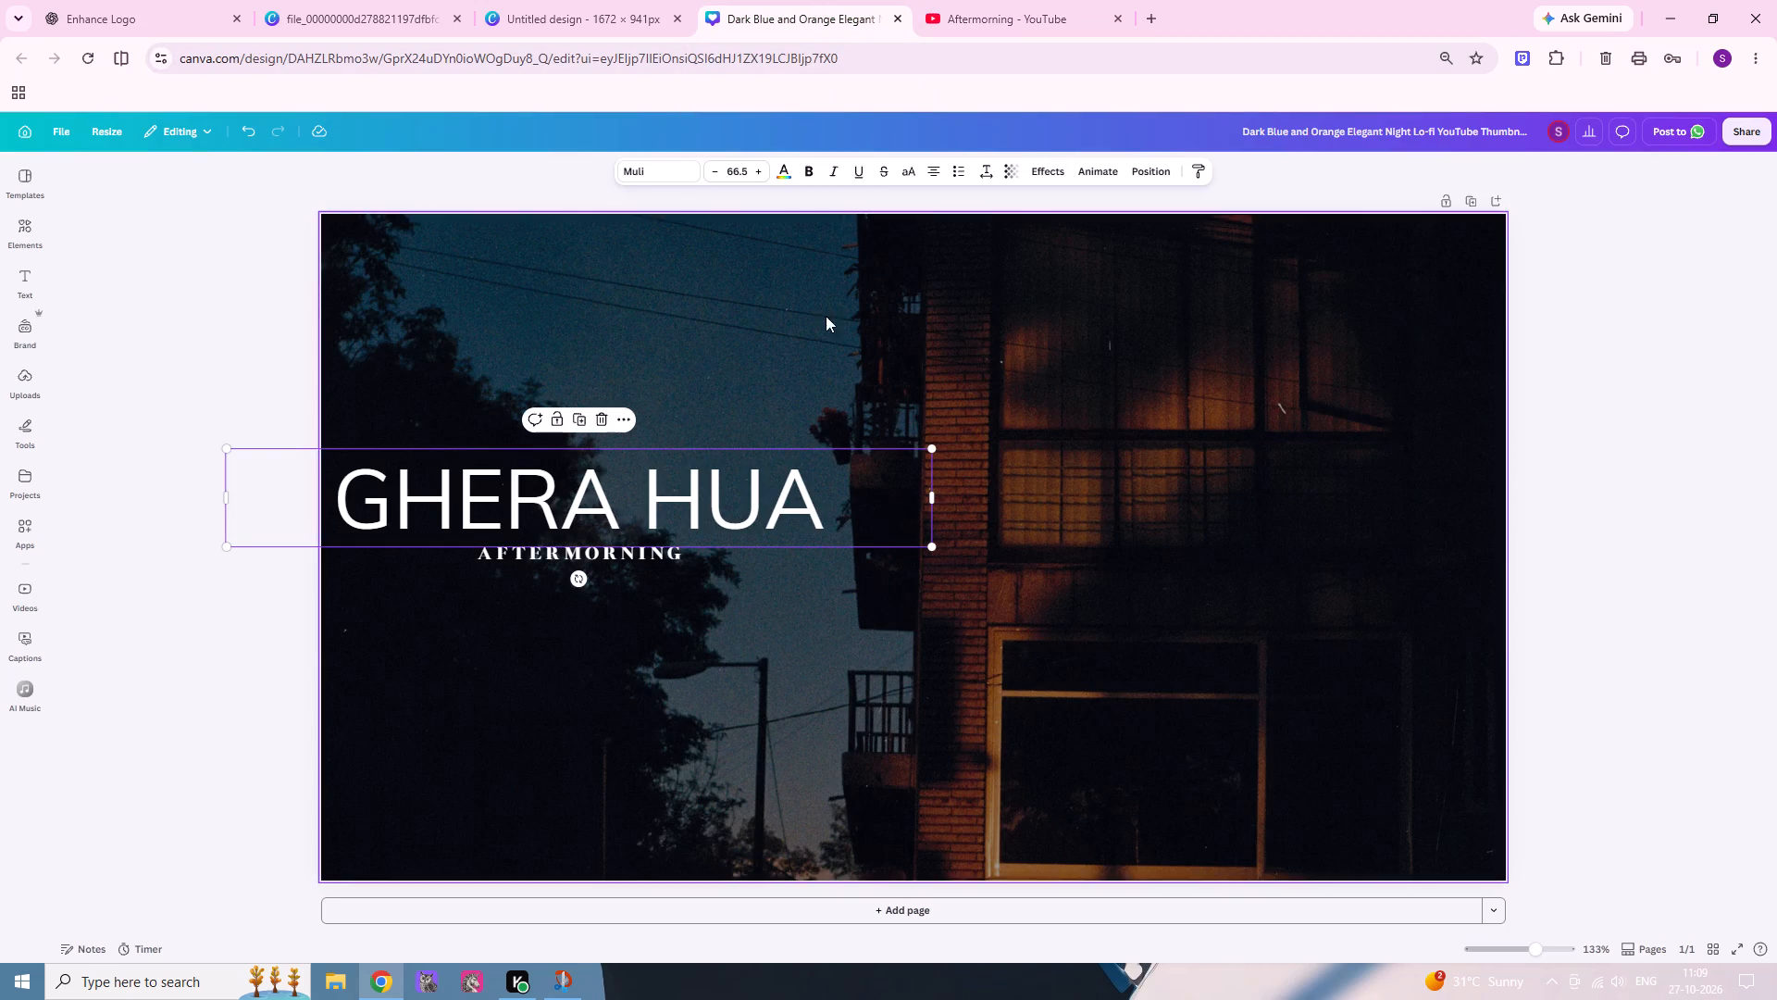
click(1050, 169)
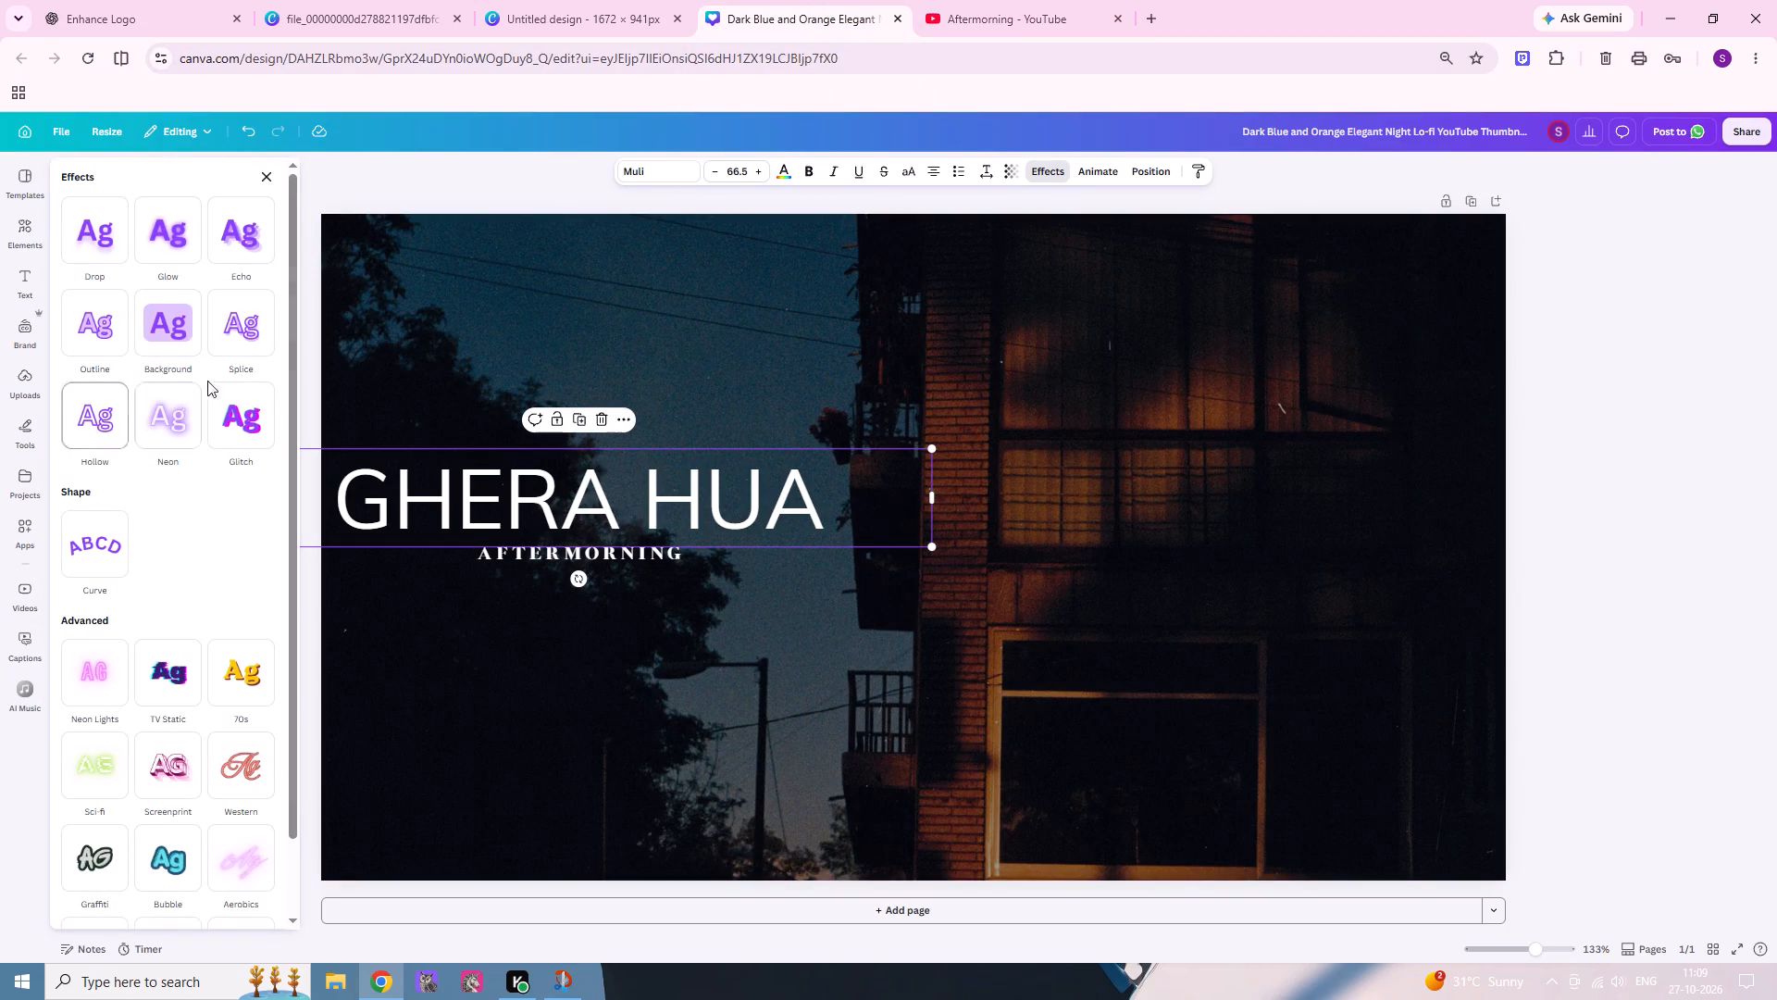
click(180, 425)
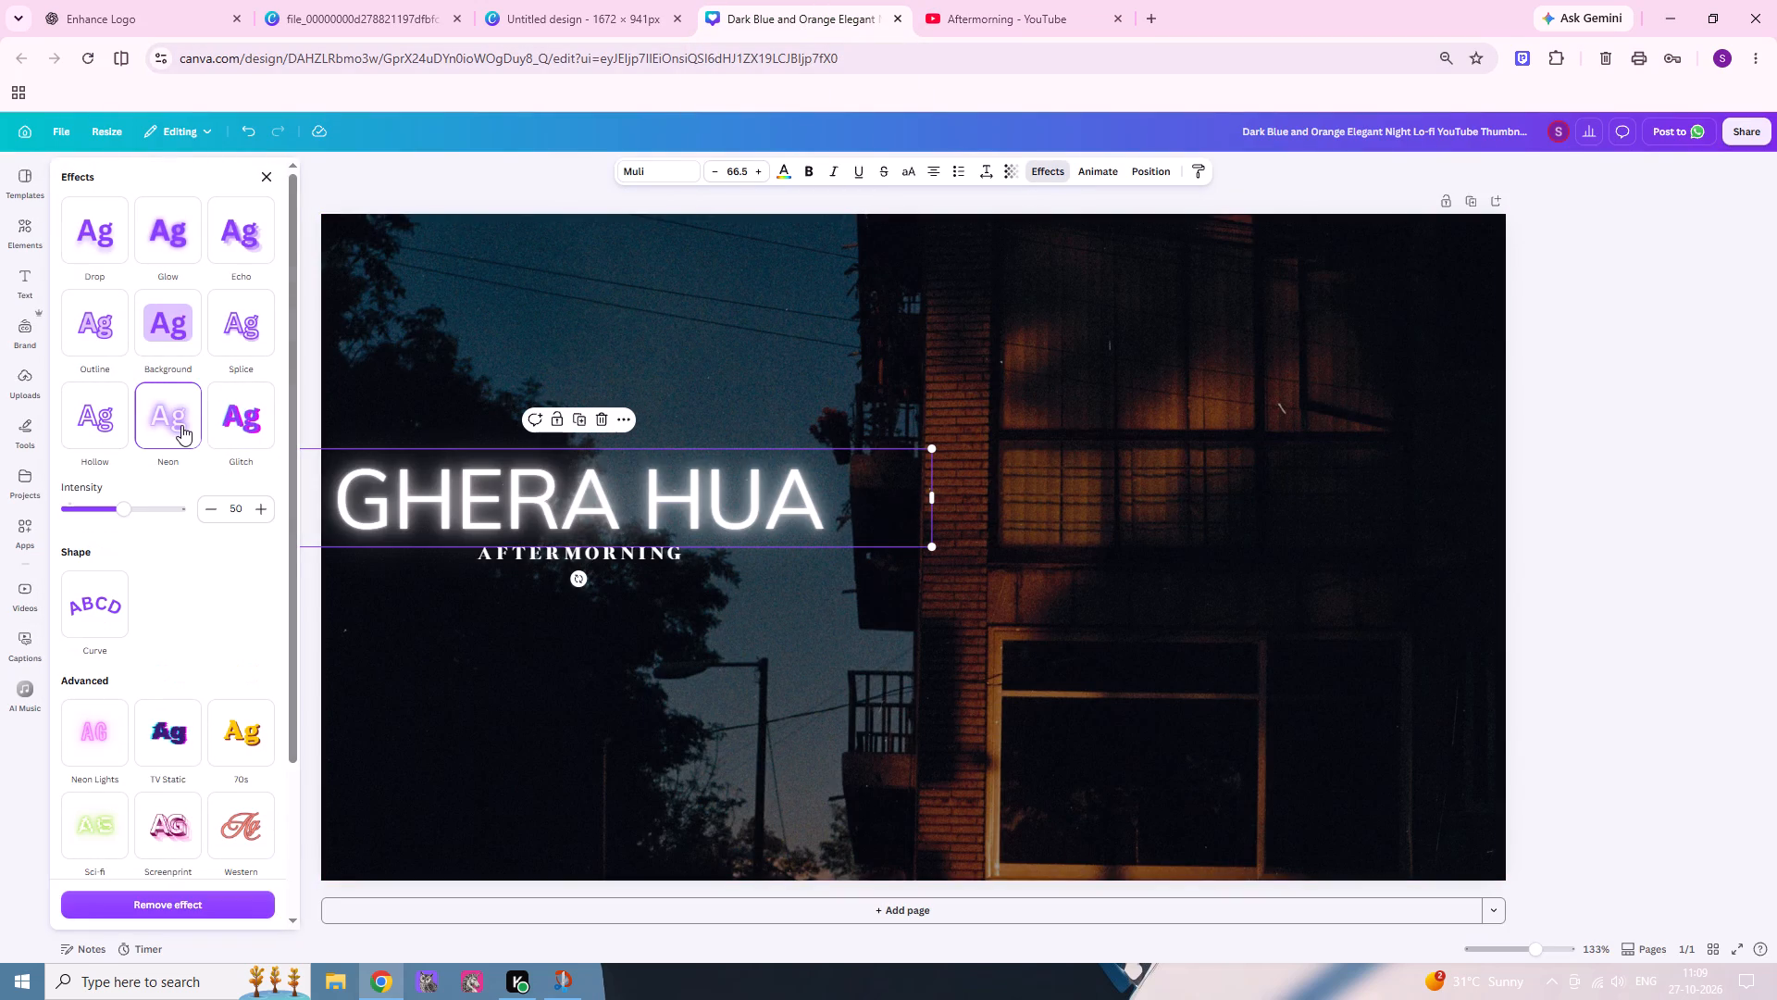
drag(129, 509, 151, 509)
drag(151, 509, 161, 509)
drag(163, 509, 243, 511)
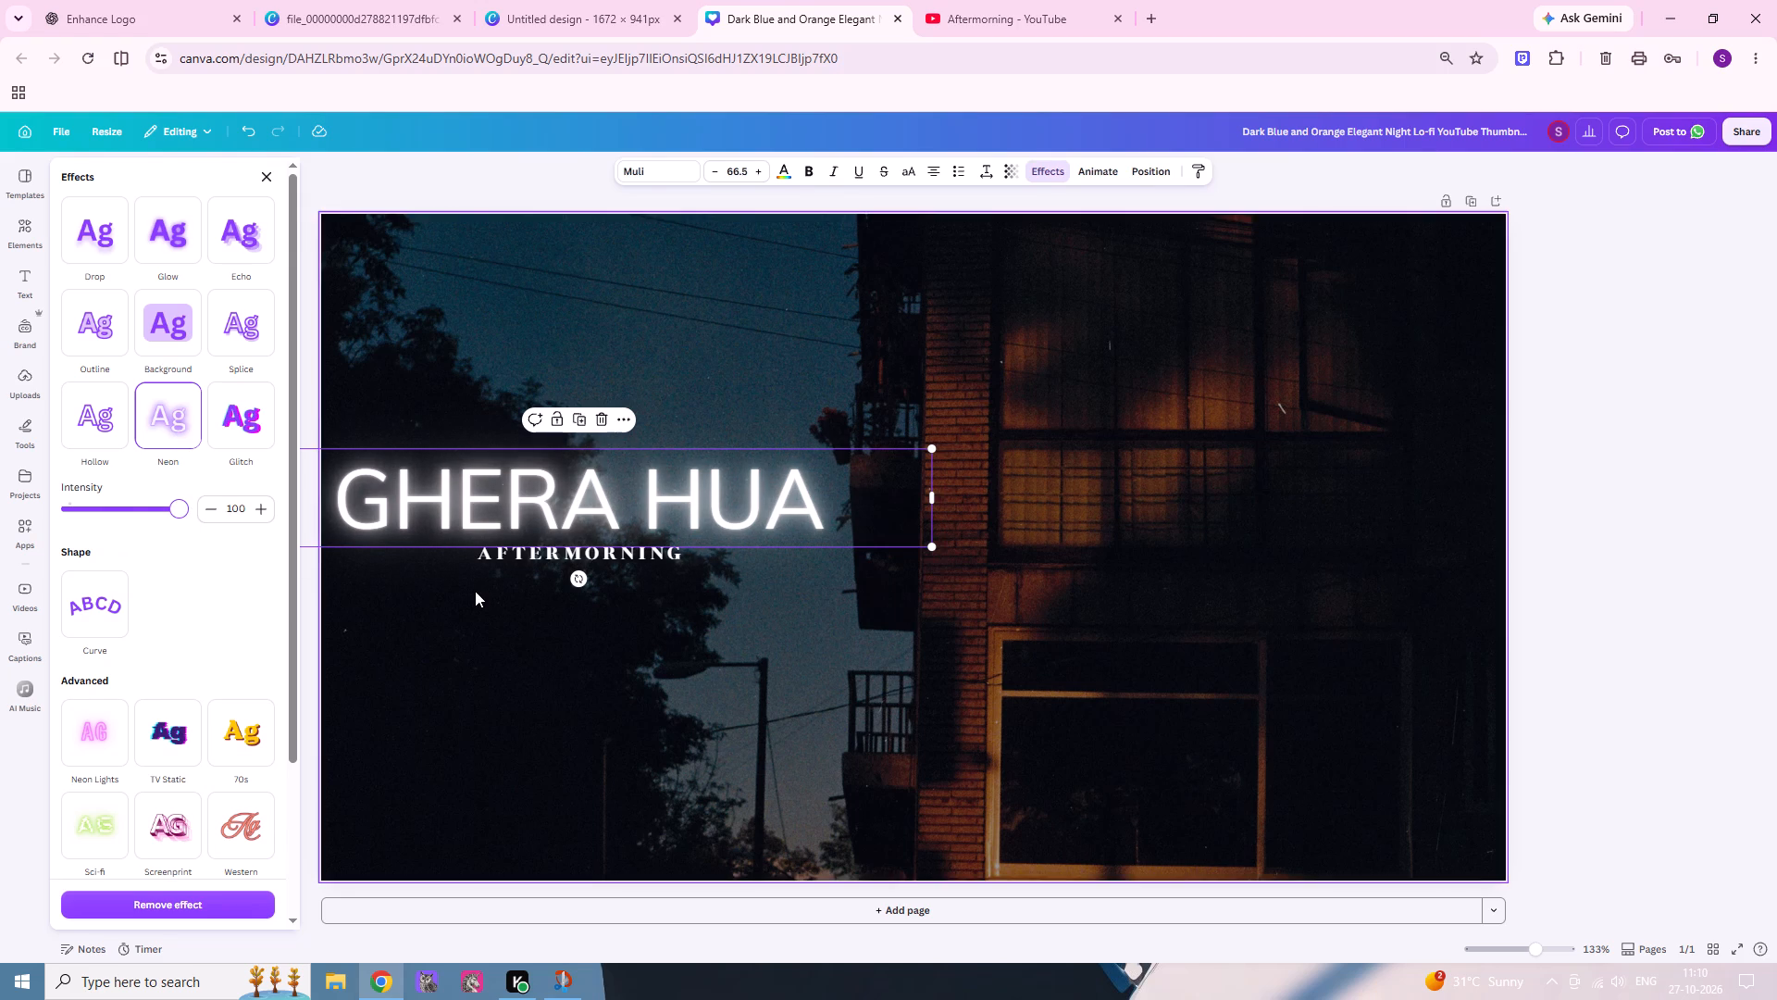
click(475, 591)
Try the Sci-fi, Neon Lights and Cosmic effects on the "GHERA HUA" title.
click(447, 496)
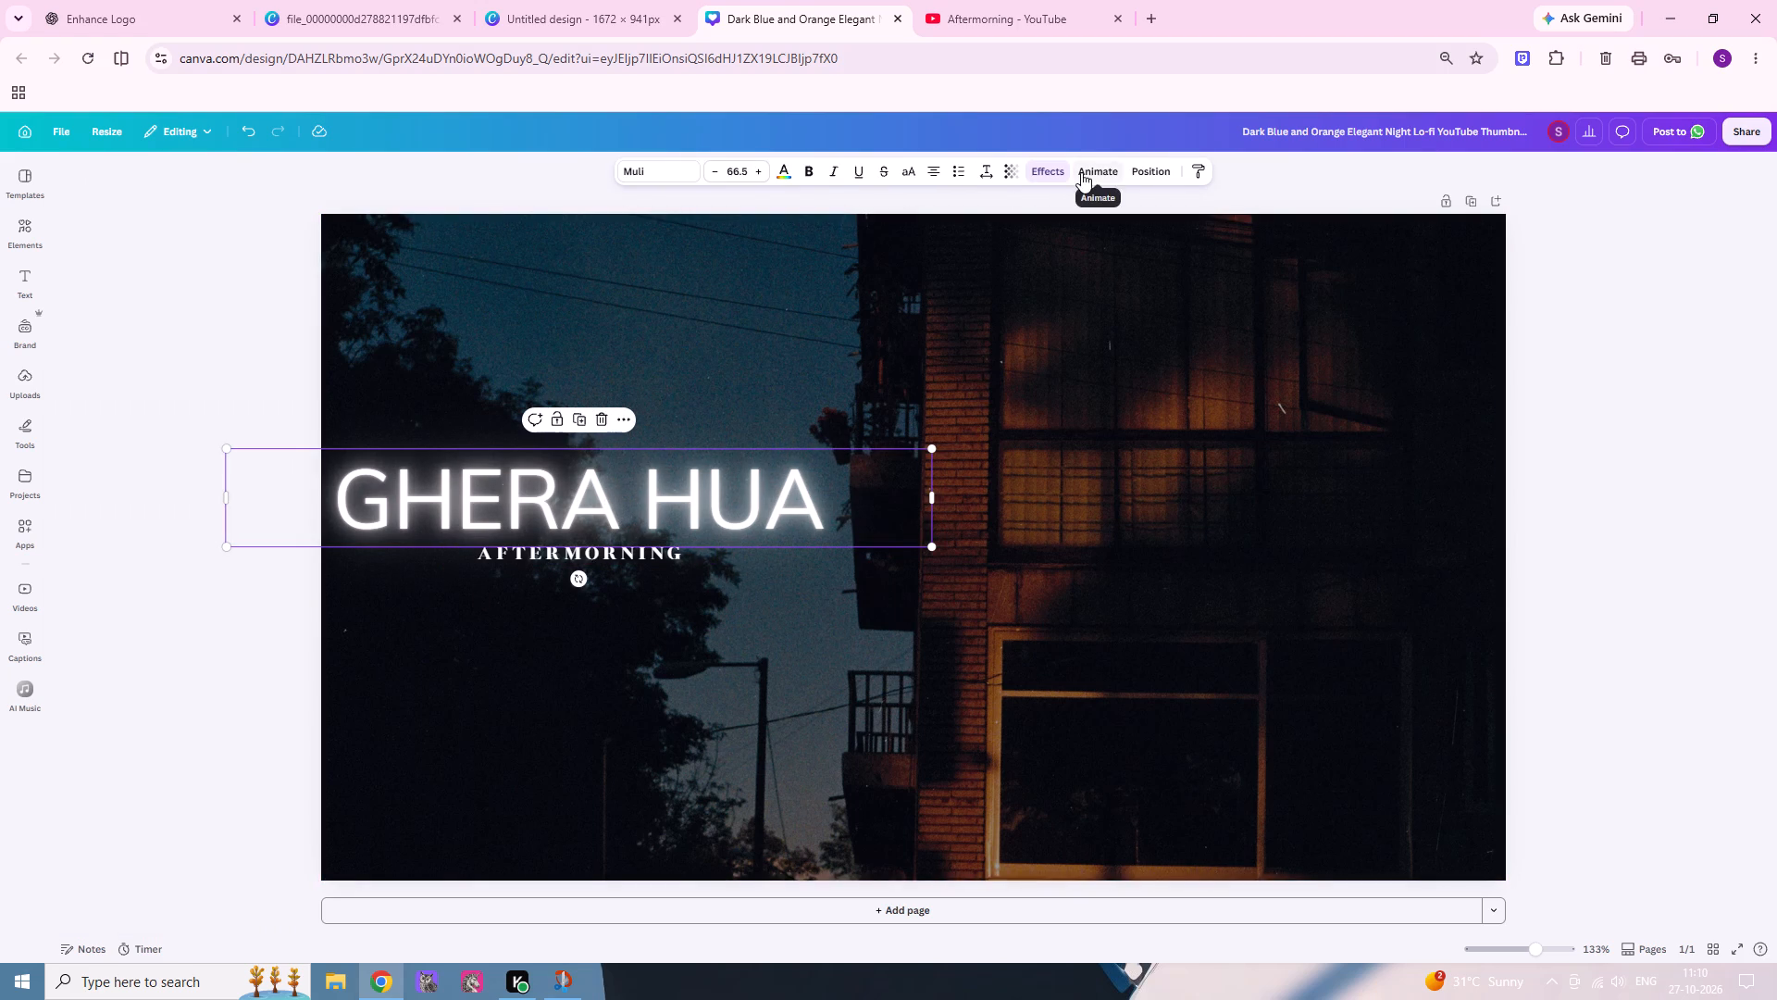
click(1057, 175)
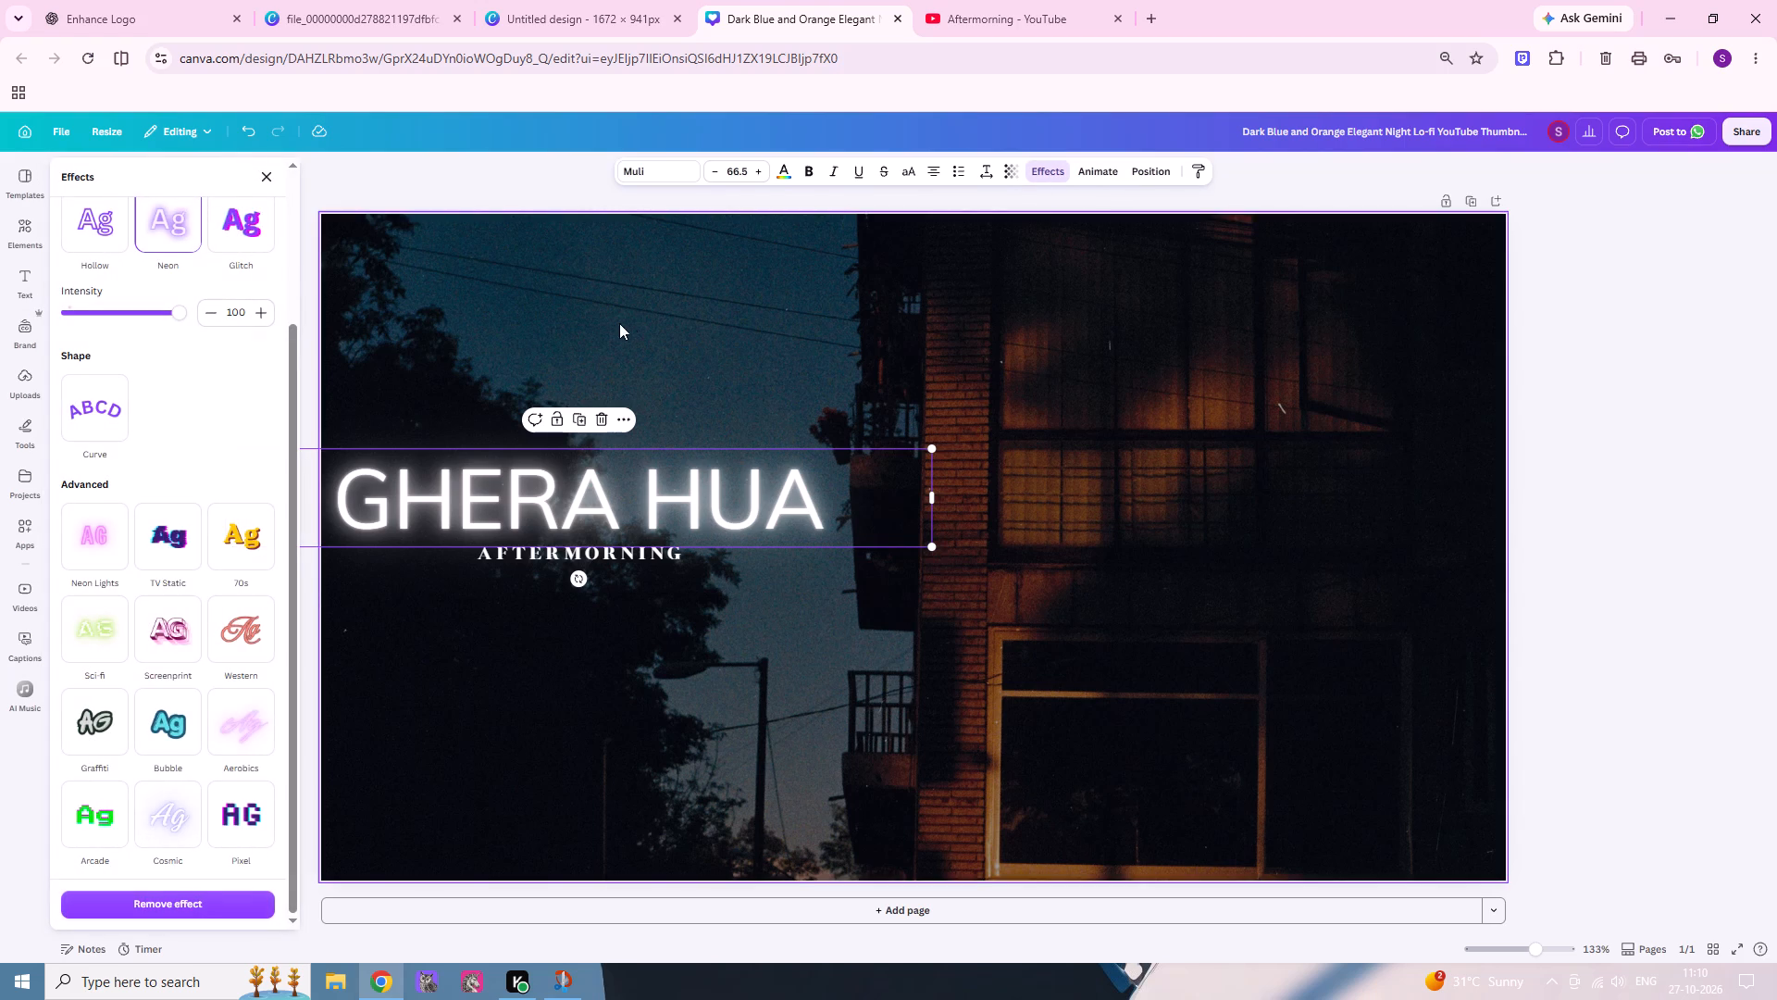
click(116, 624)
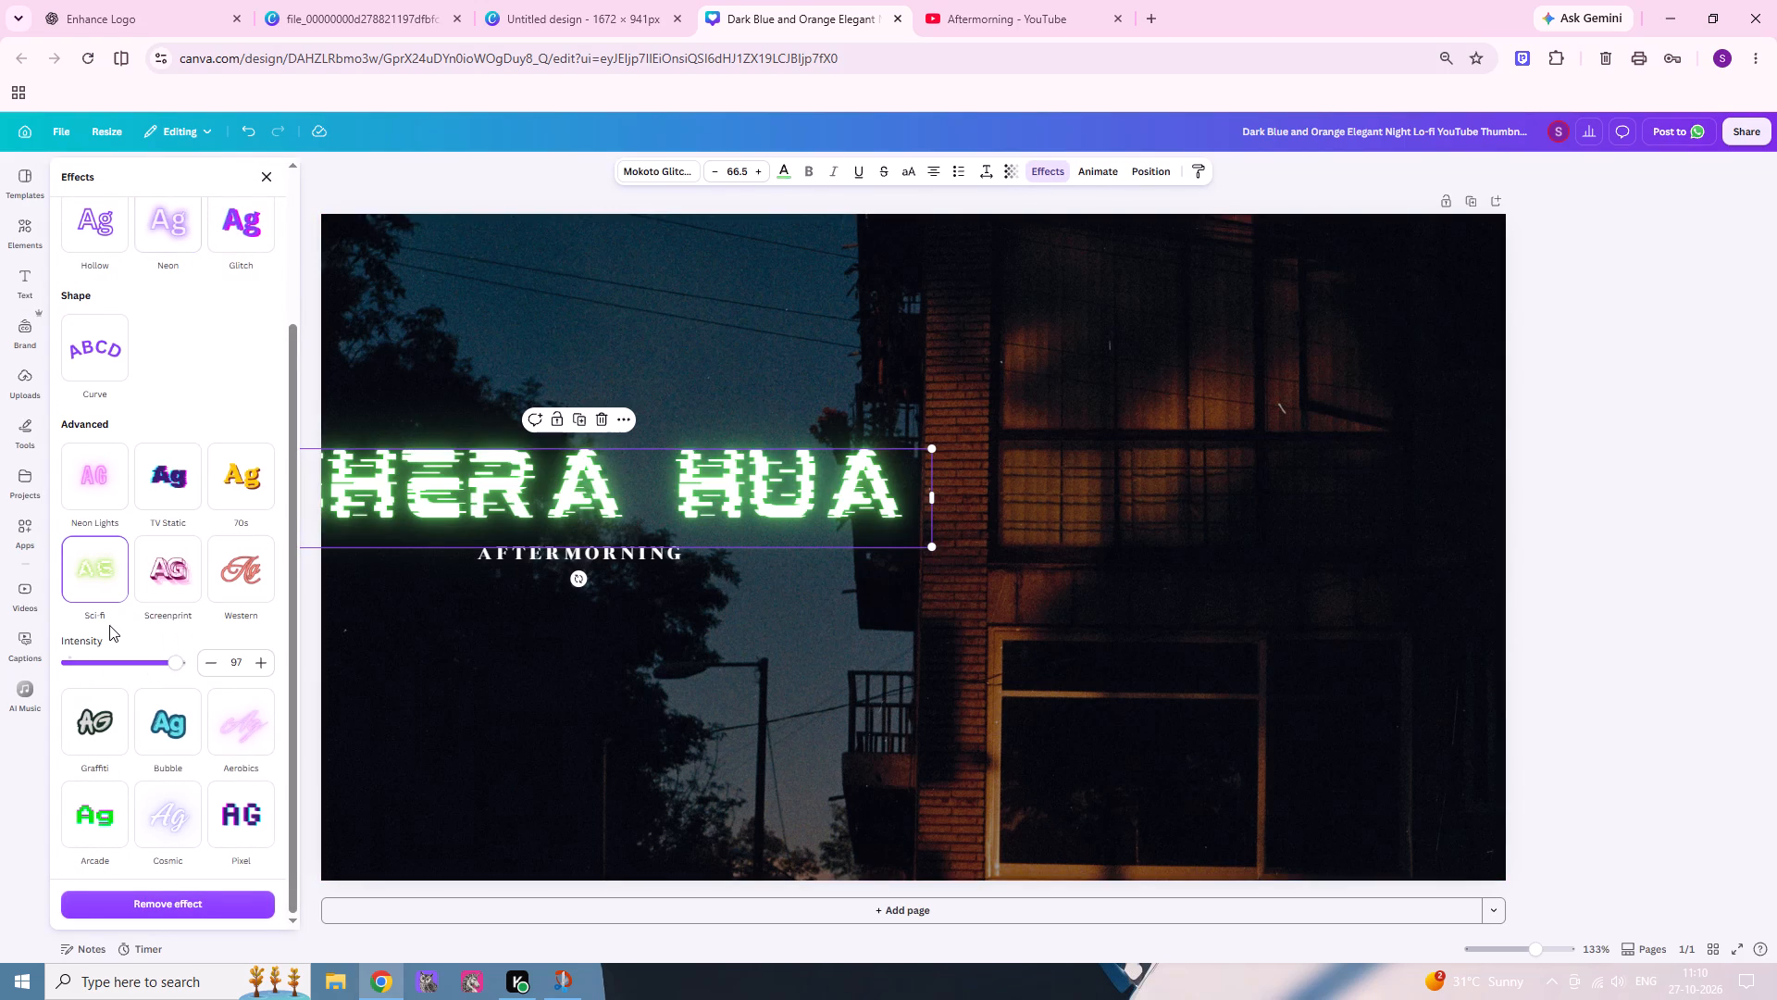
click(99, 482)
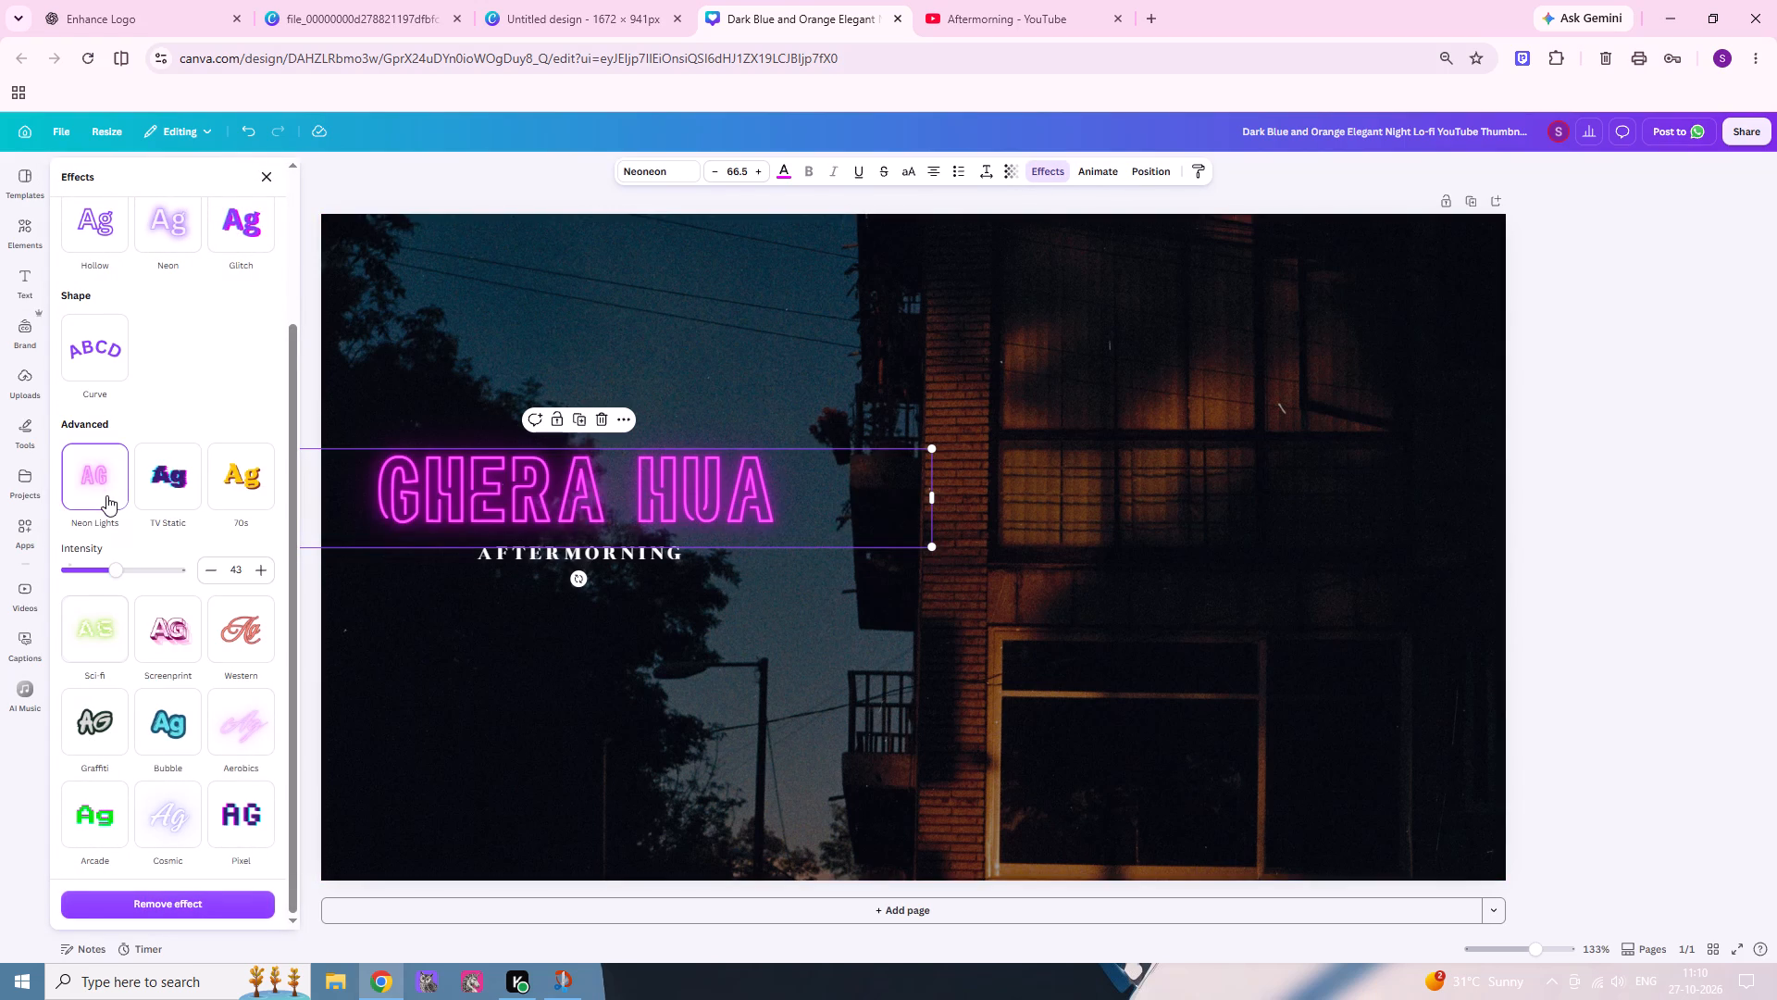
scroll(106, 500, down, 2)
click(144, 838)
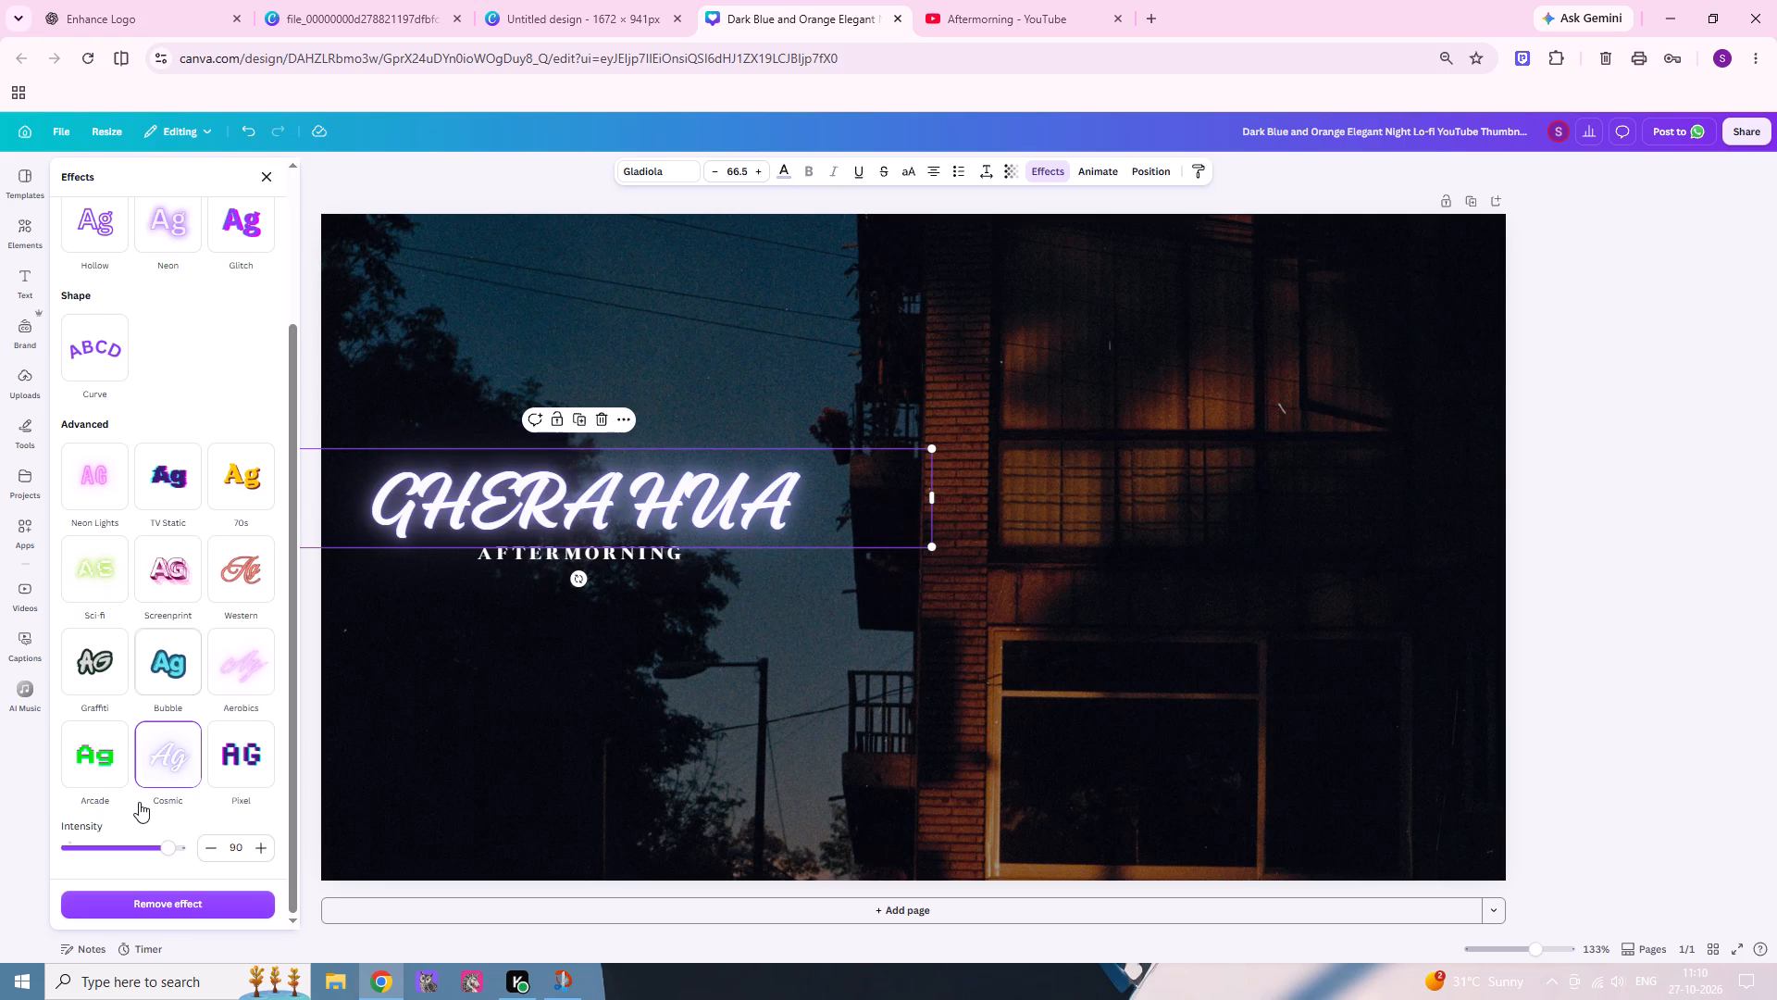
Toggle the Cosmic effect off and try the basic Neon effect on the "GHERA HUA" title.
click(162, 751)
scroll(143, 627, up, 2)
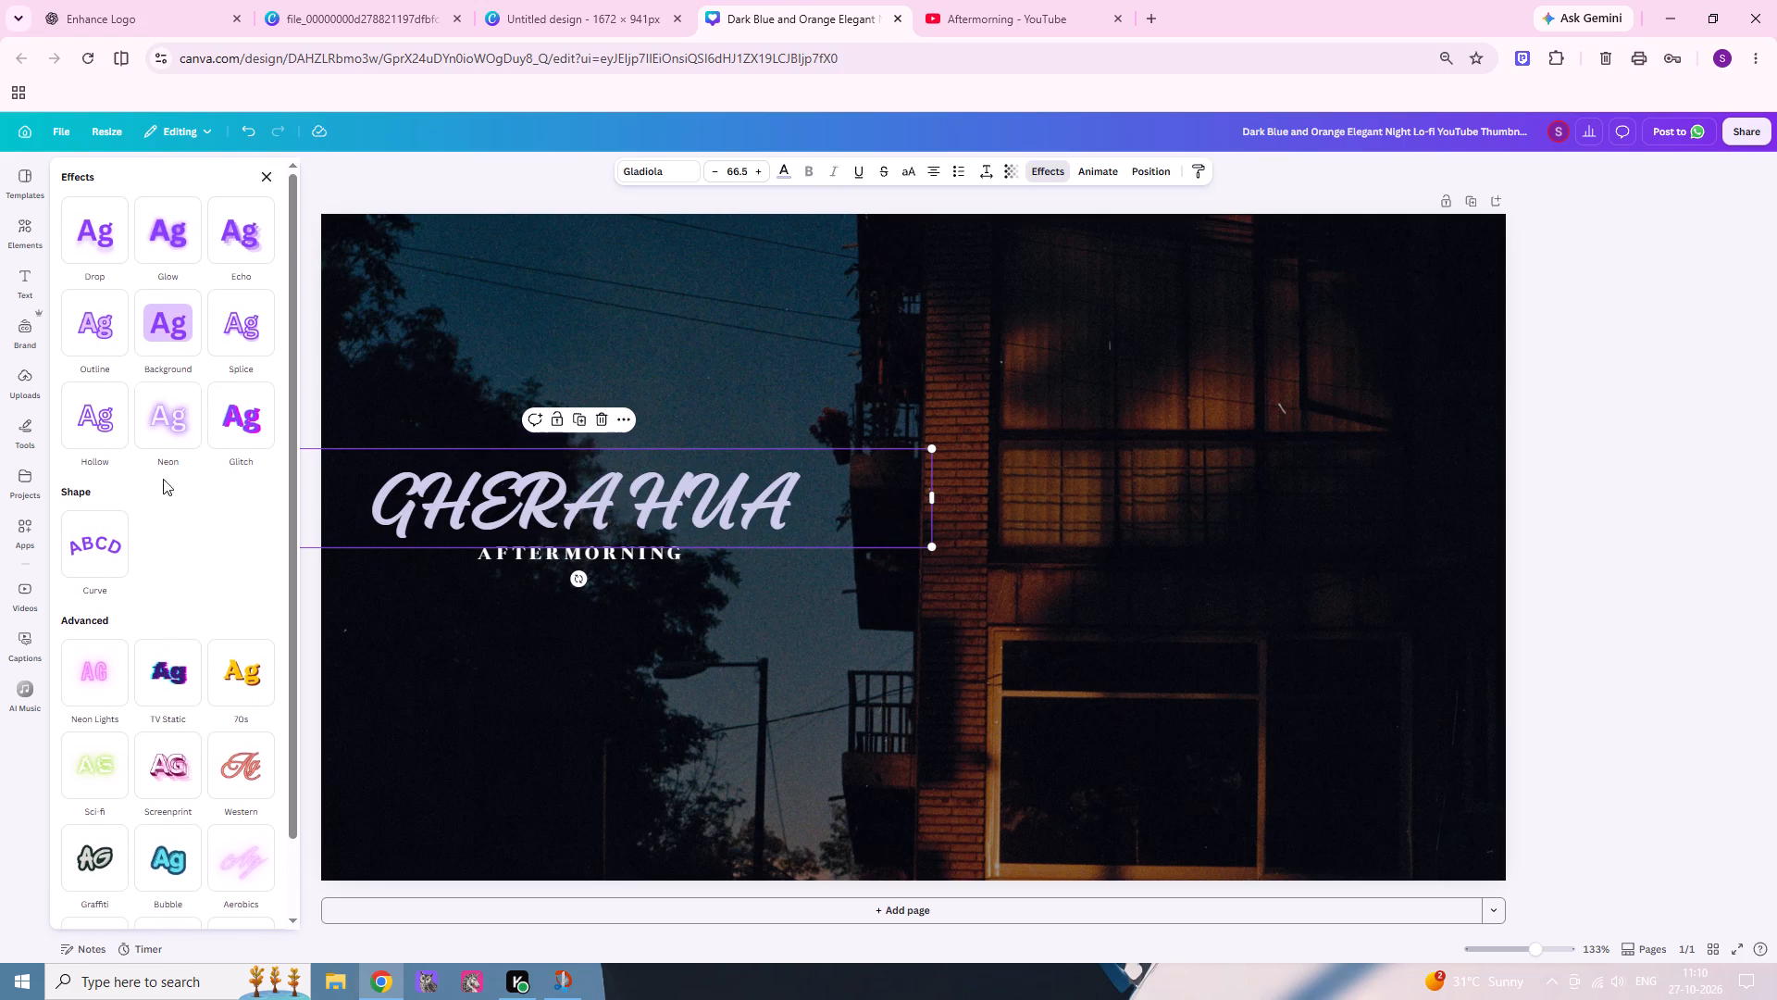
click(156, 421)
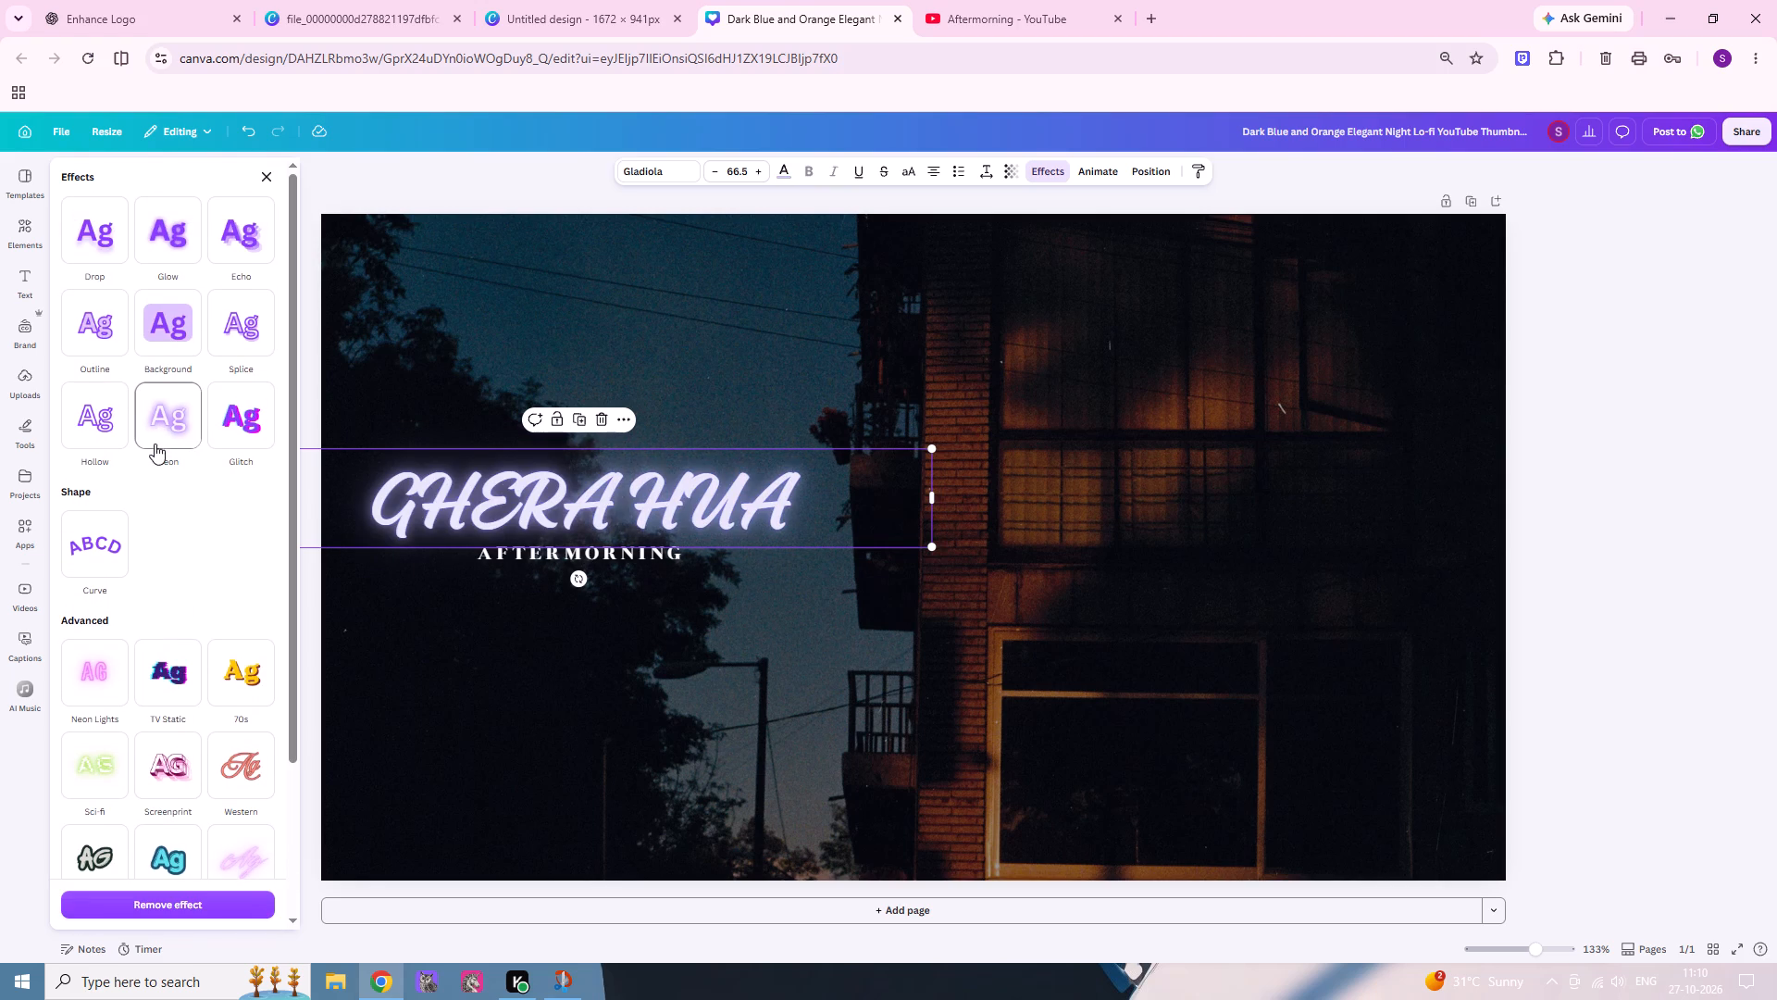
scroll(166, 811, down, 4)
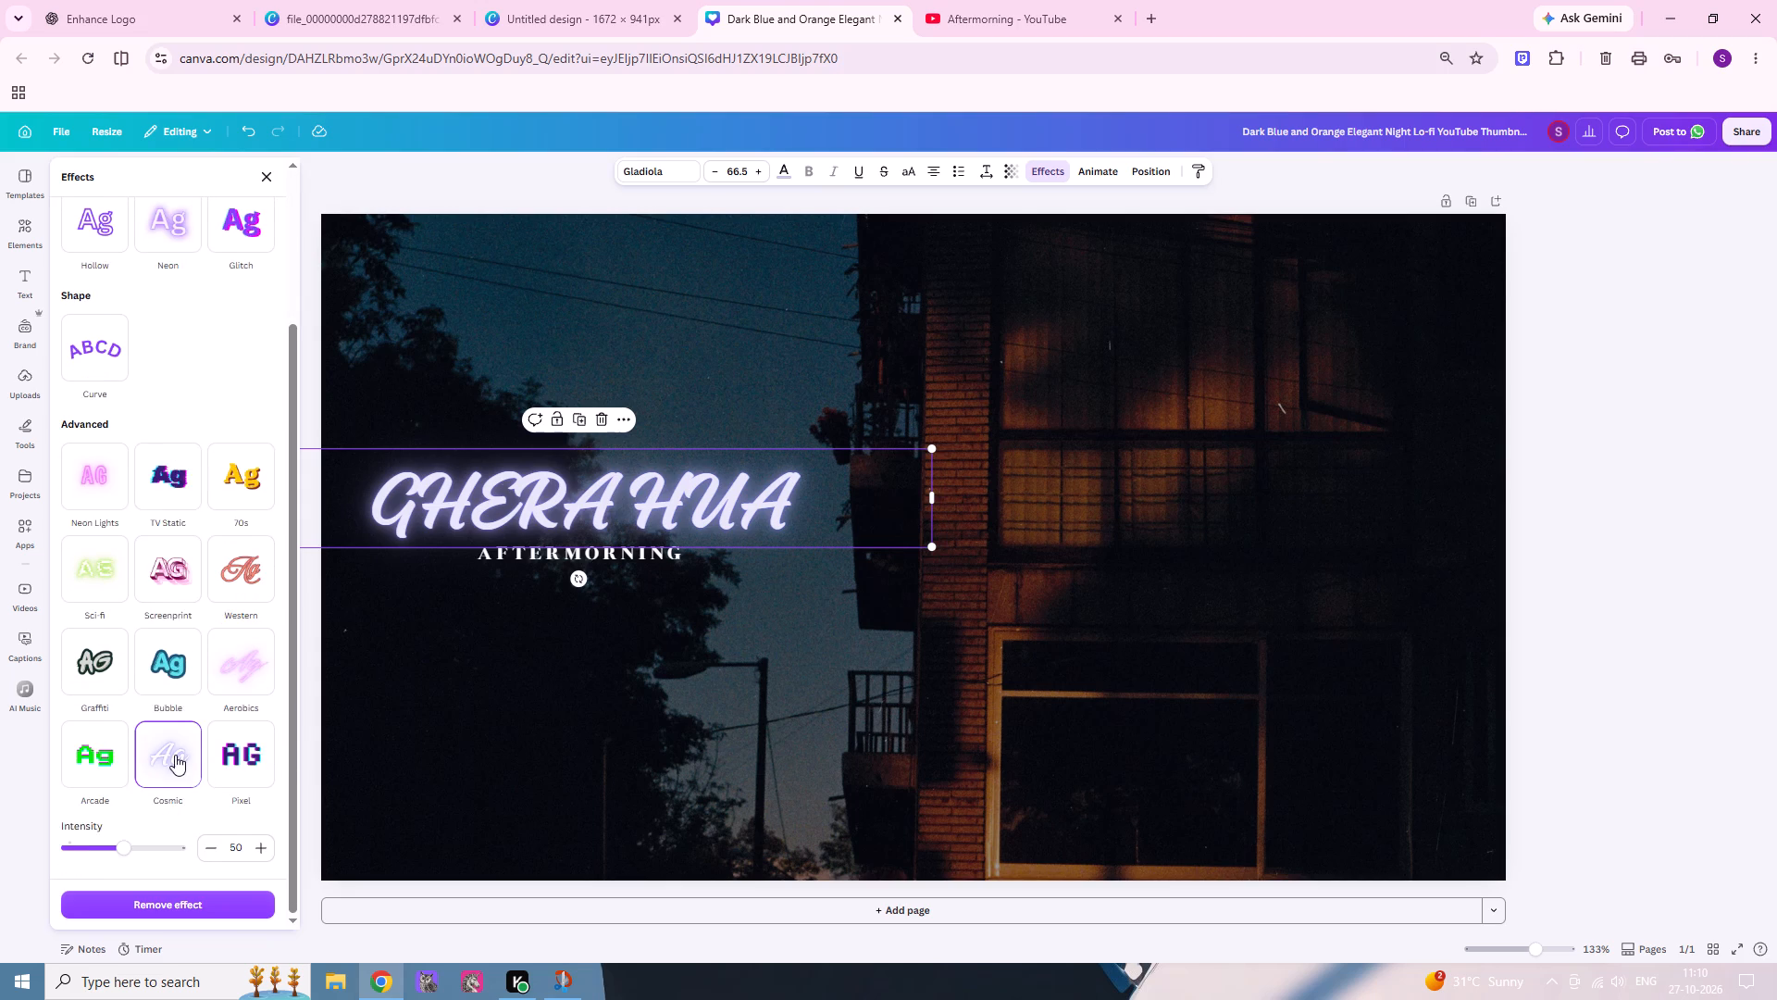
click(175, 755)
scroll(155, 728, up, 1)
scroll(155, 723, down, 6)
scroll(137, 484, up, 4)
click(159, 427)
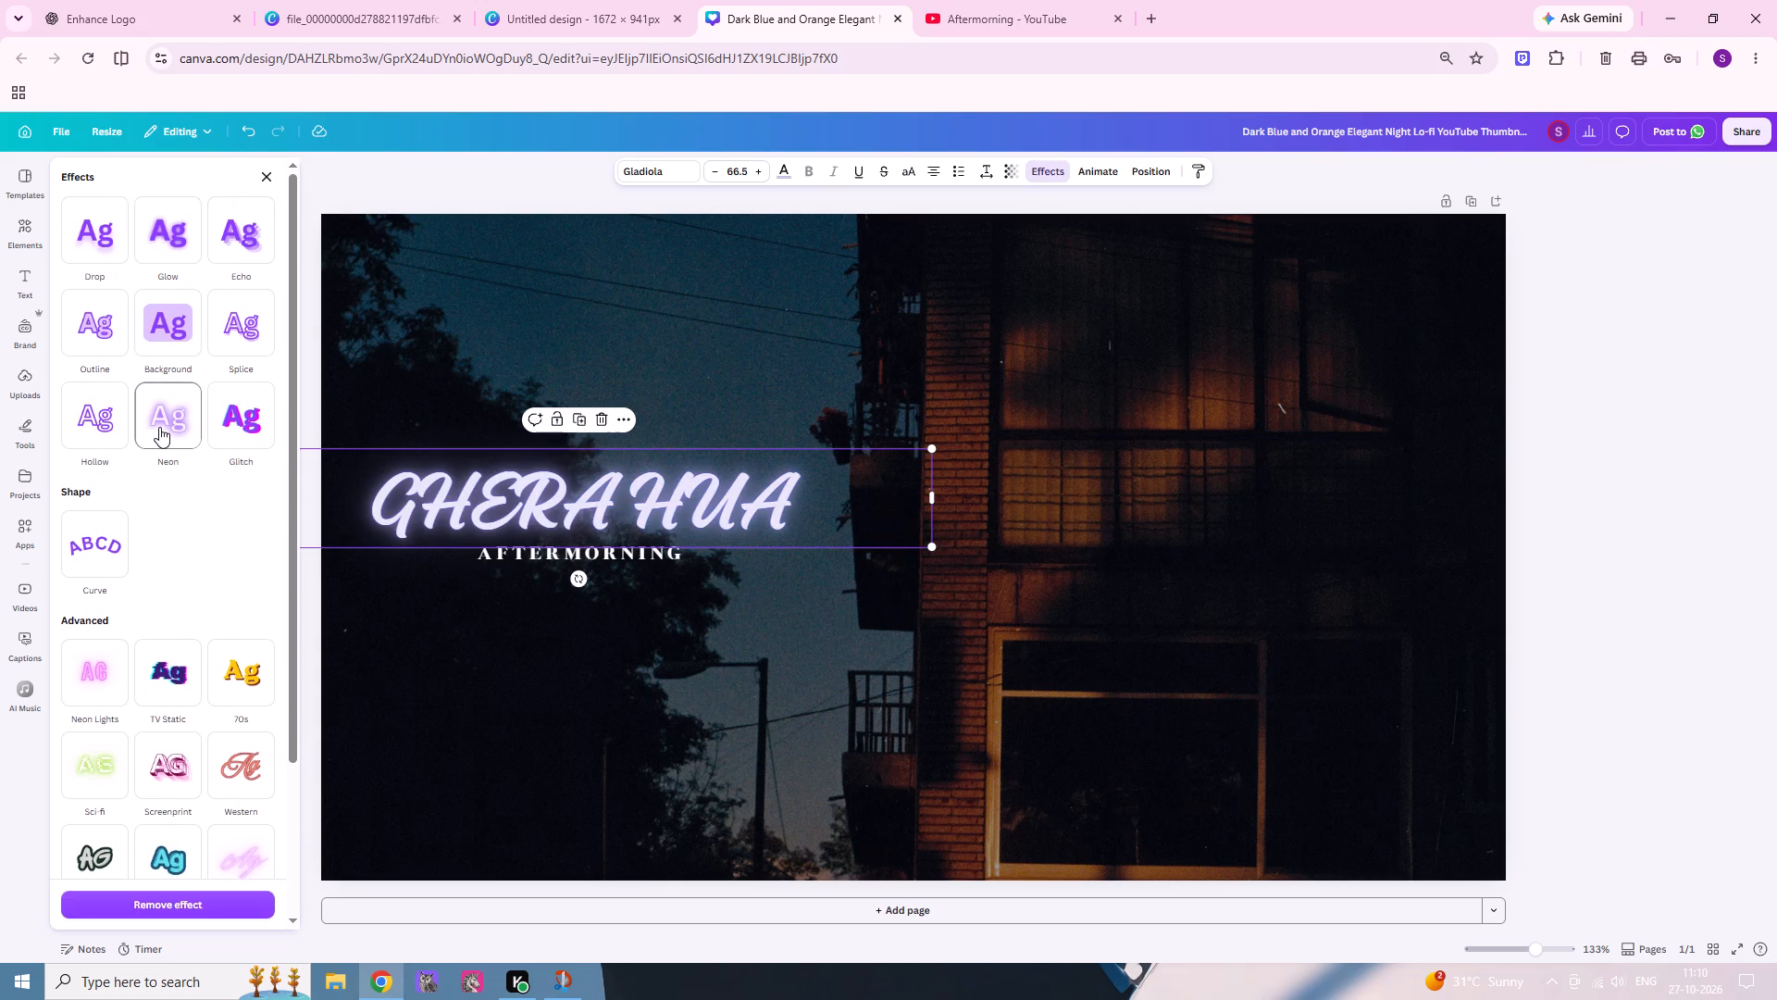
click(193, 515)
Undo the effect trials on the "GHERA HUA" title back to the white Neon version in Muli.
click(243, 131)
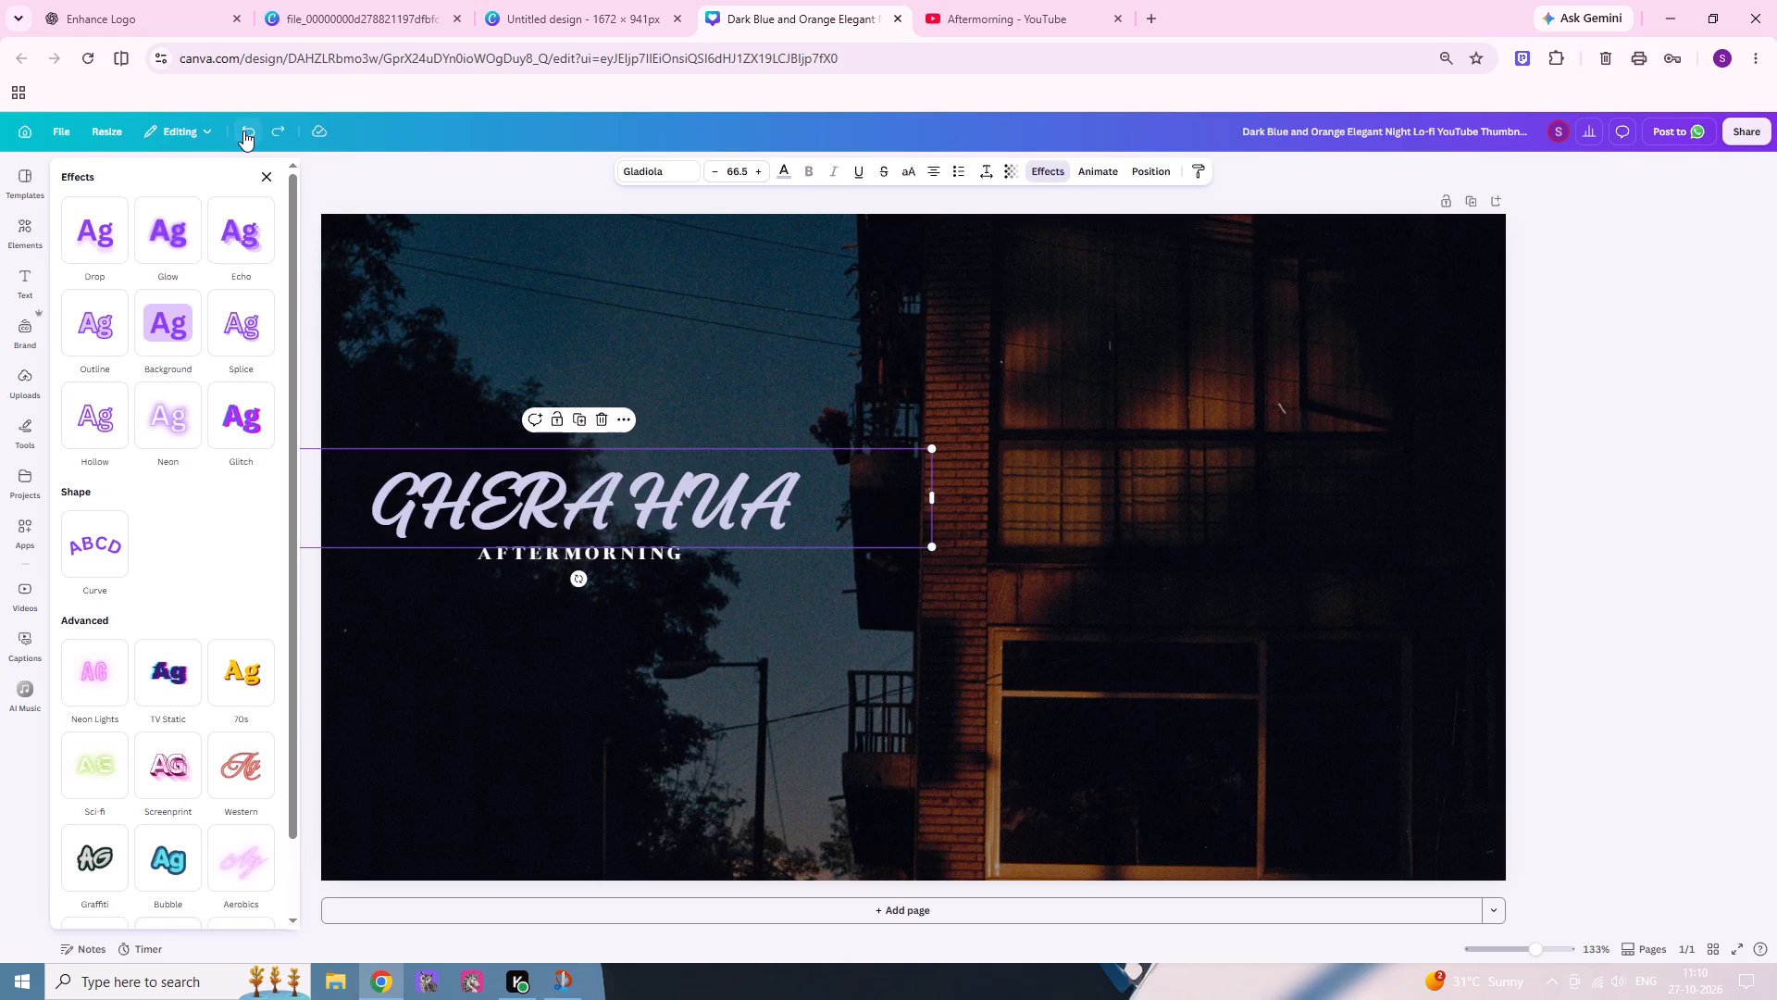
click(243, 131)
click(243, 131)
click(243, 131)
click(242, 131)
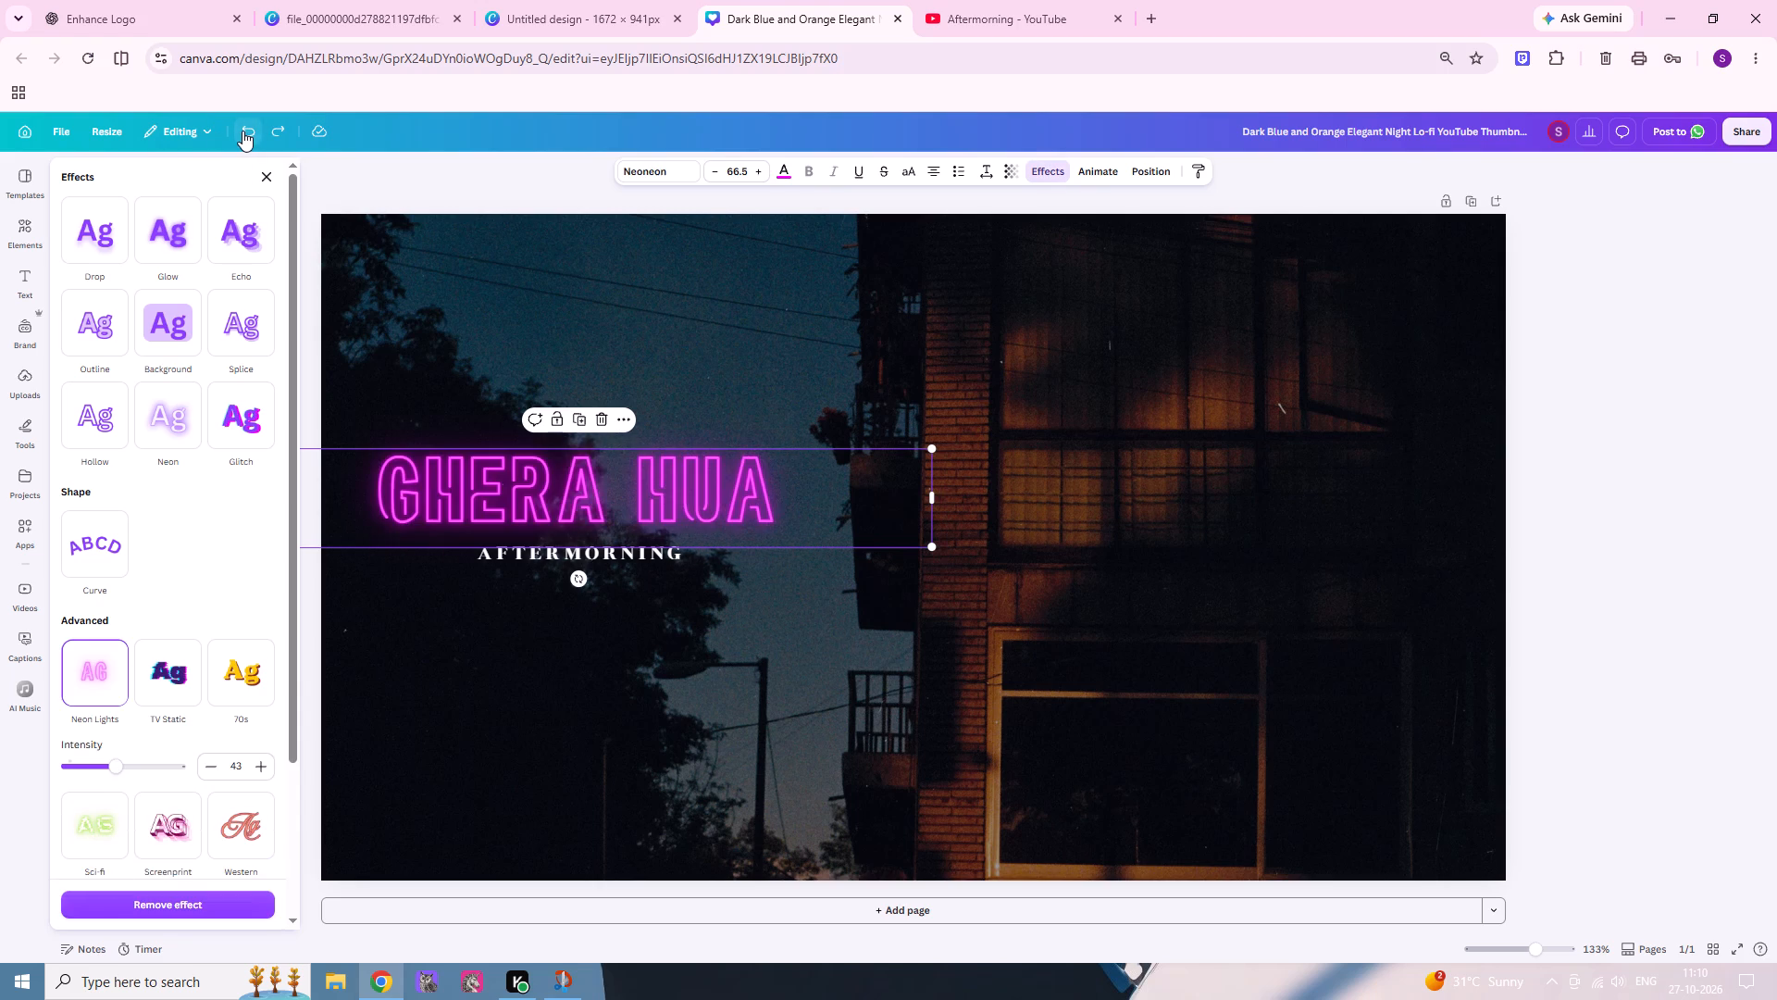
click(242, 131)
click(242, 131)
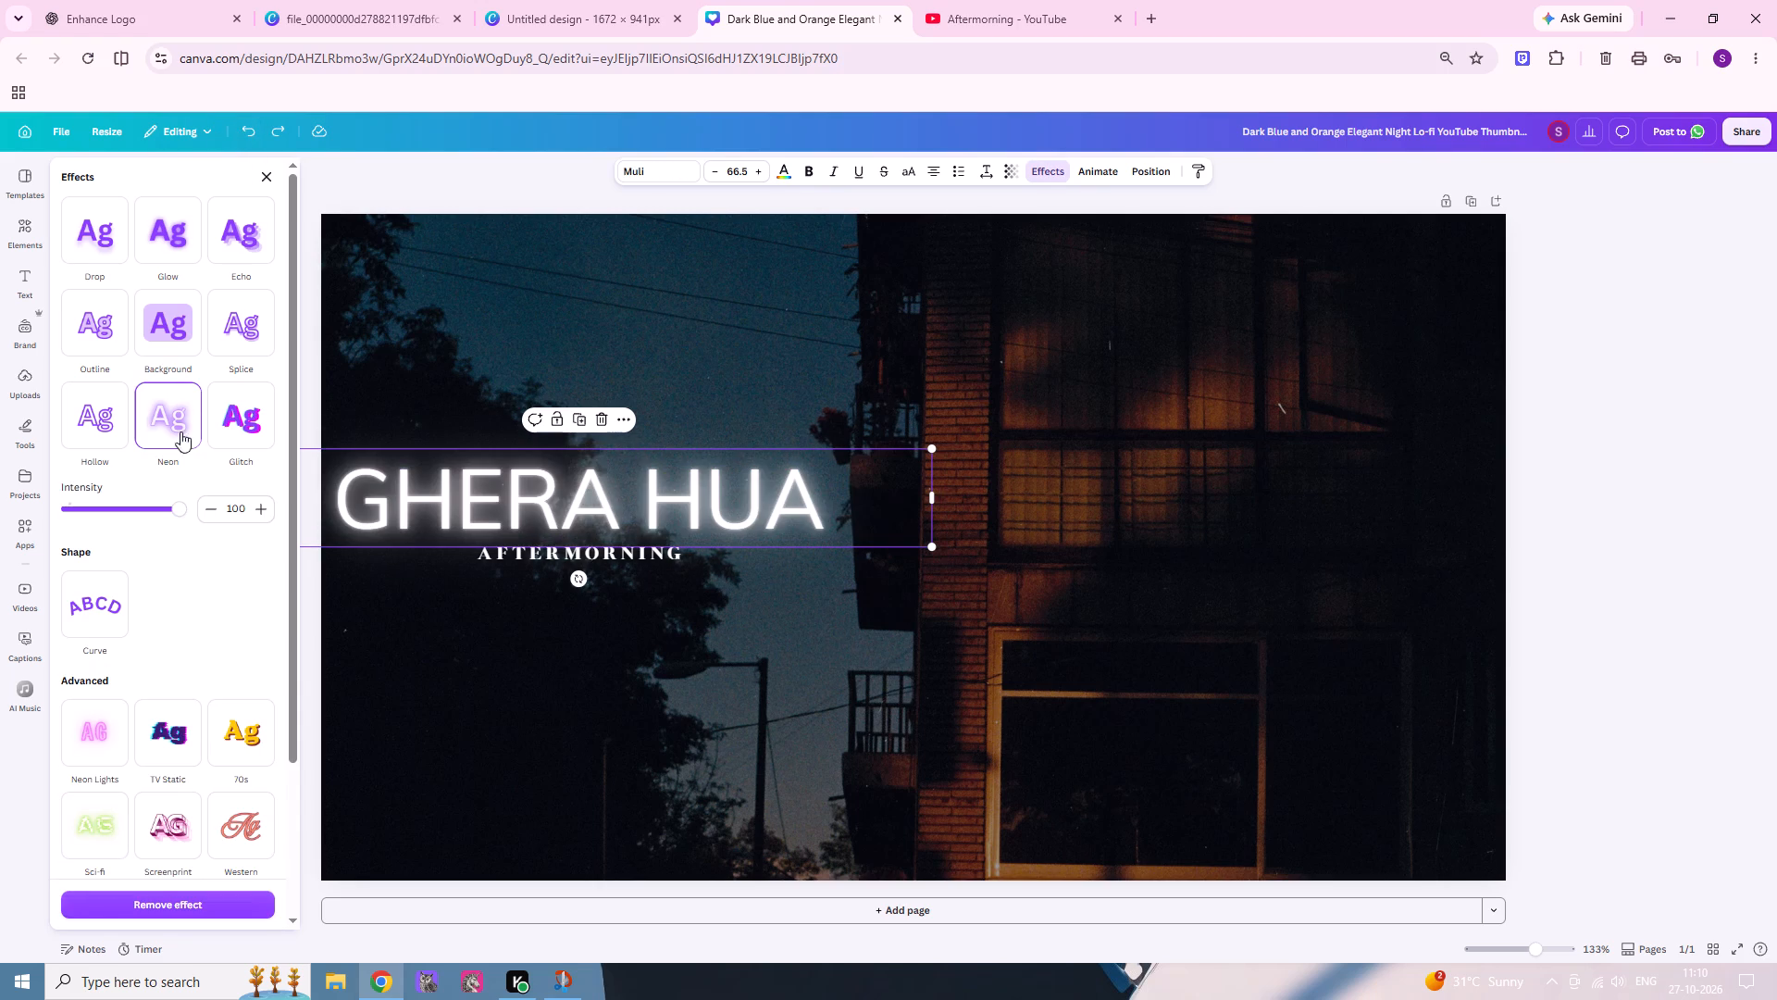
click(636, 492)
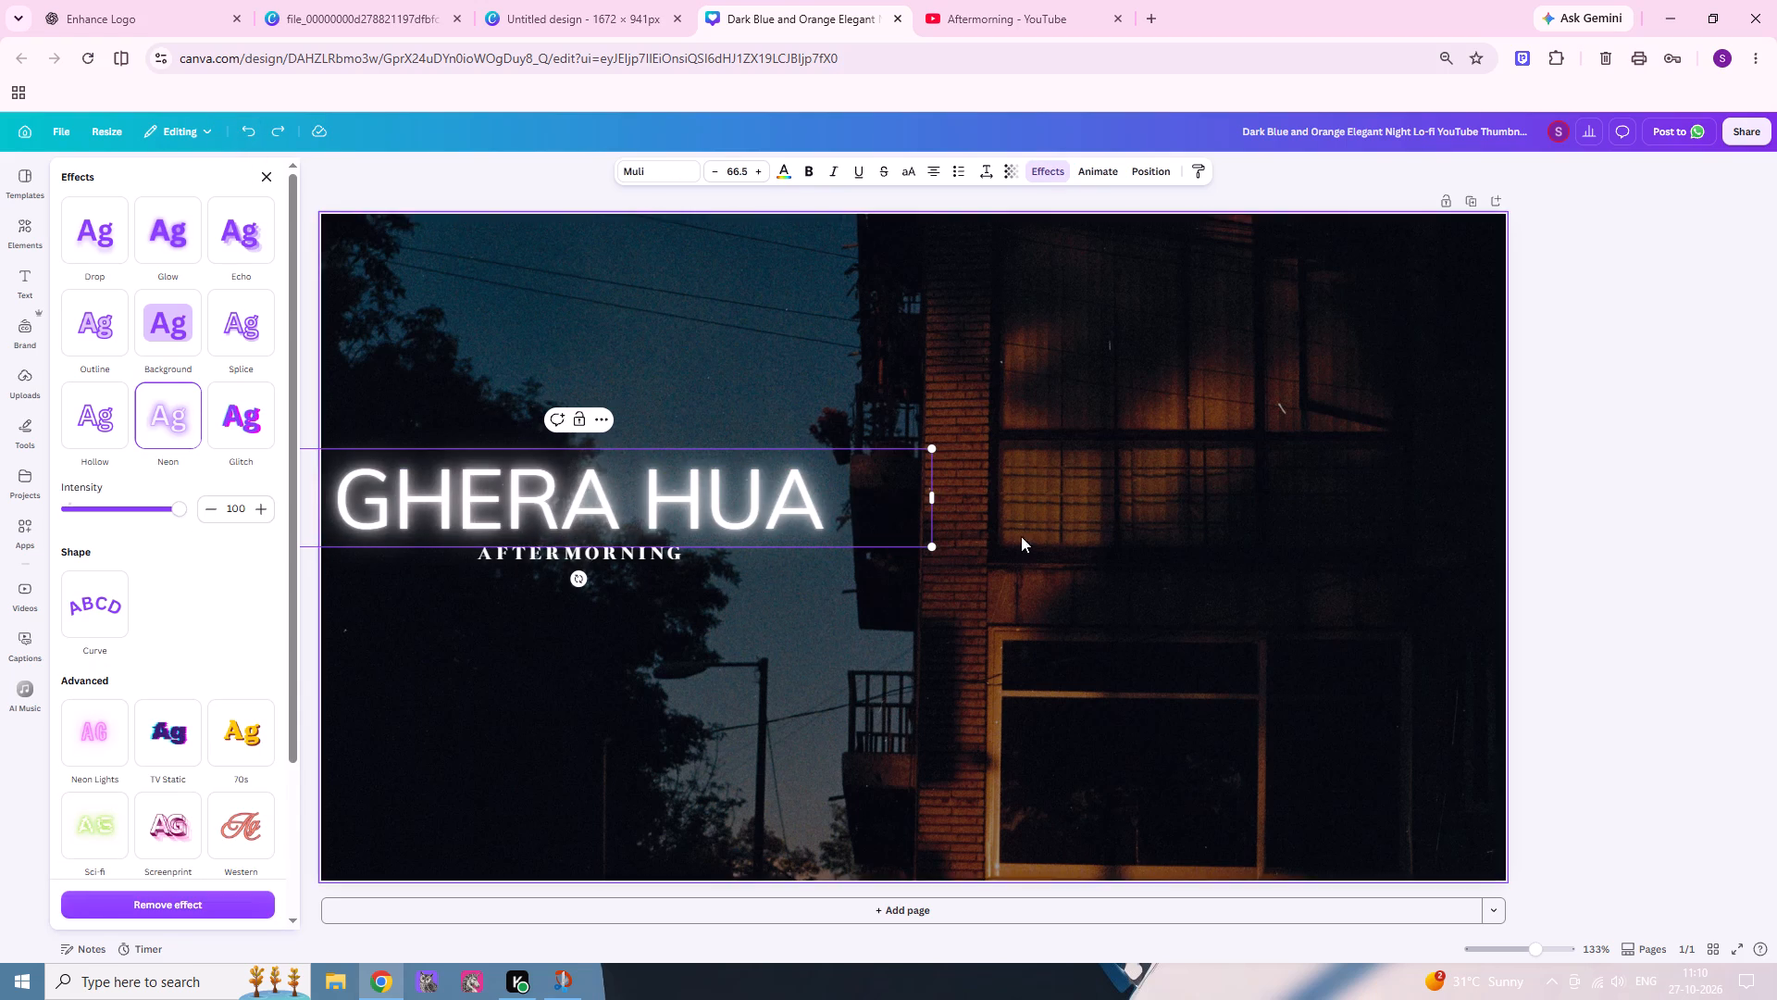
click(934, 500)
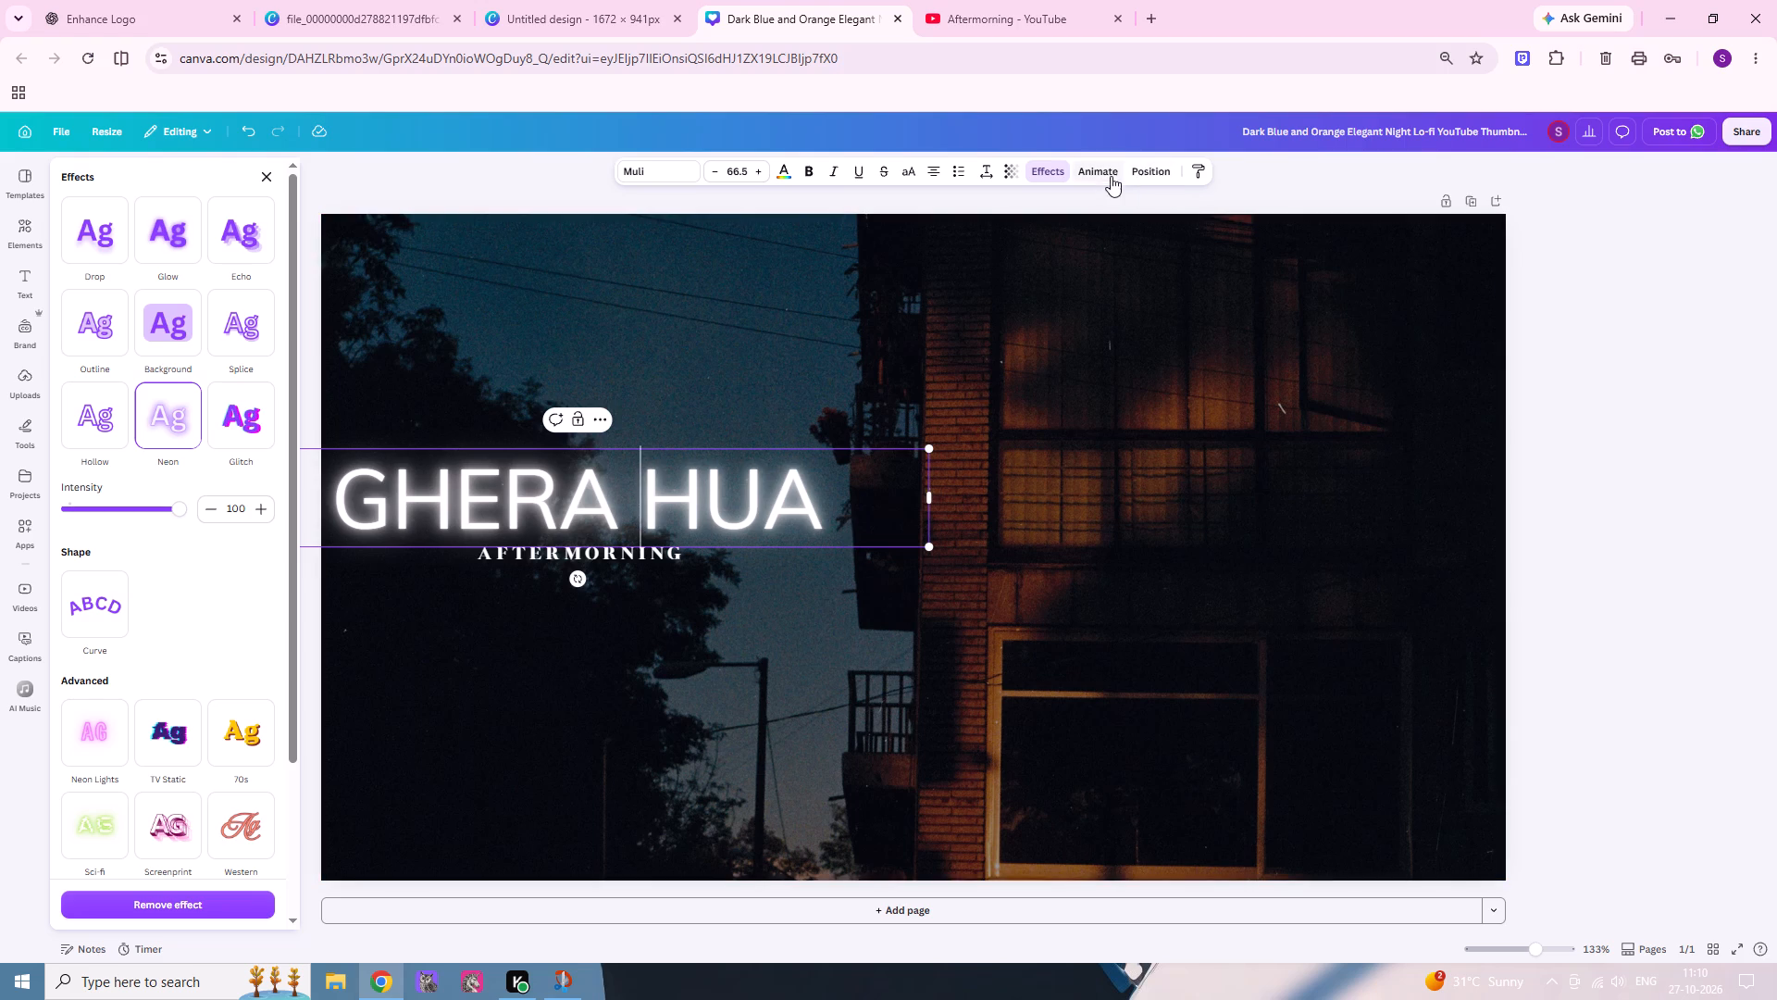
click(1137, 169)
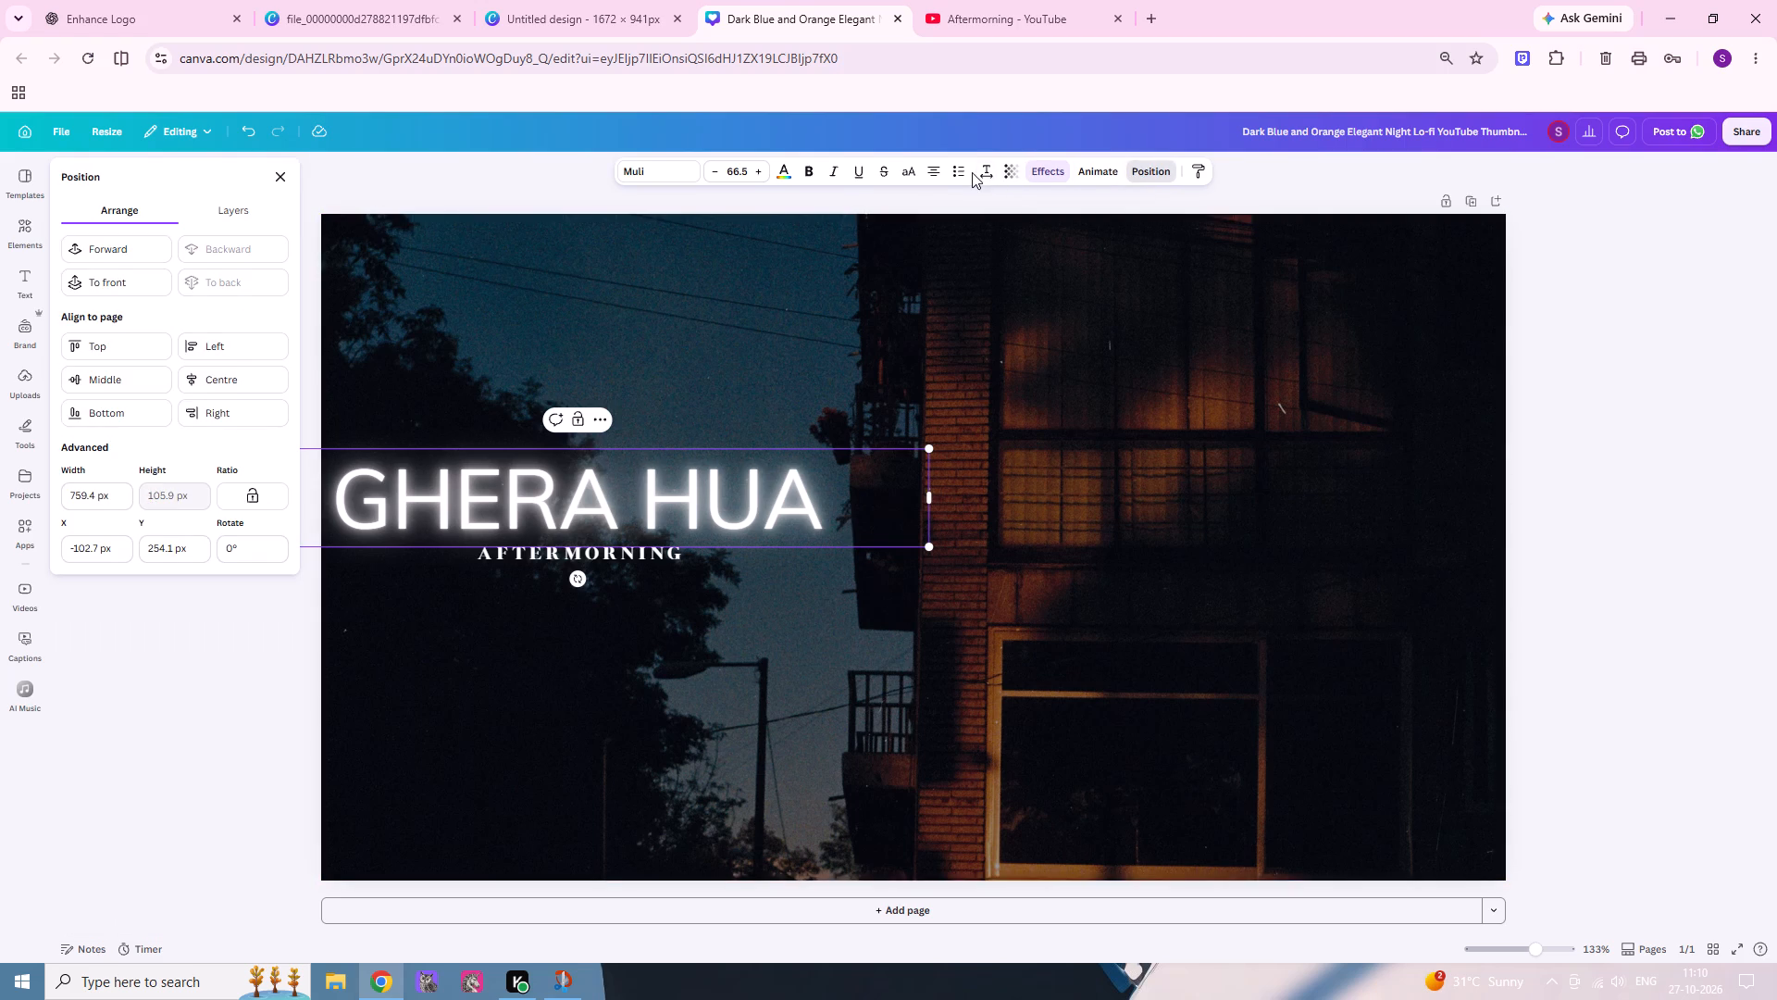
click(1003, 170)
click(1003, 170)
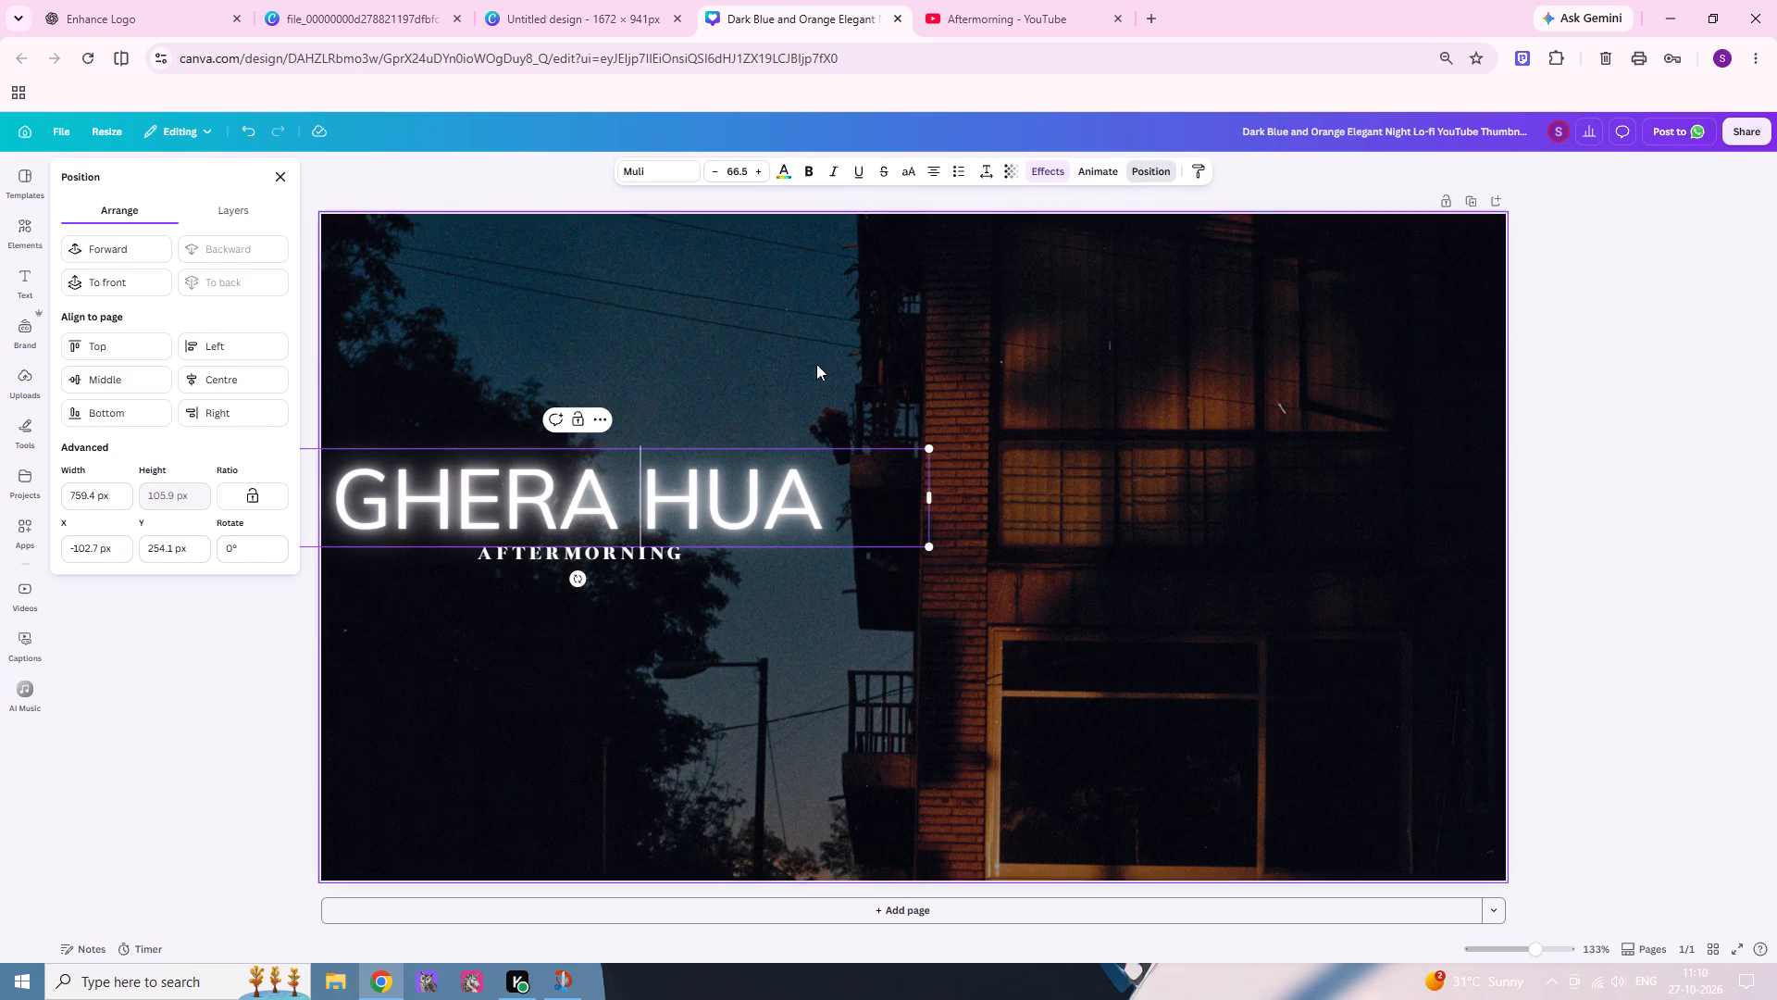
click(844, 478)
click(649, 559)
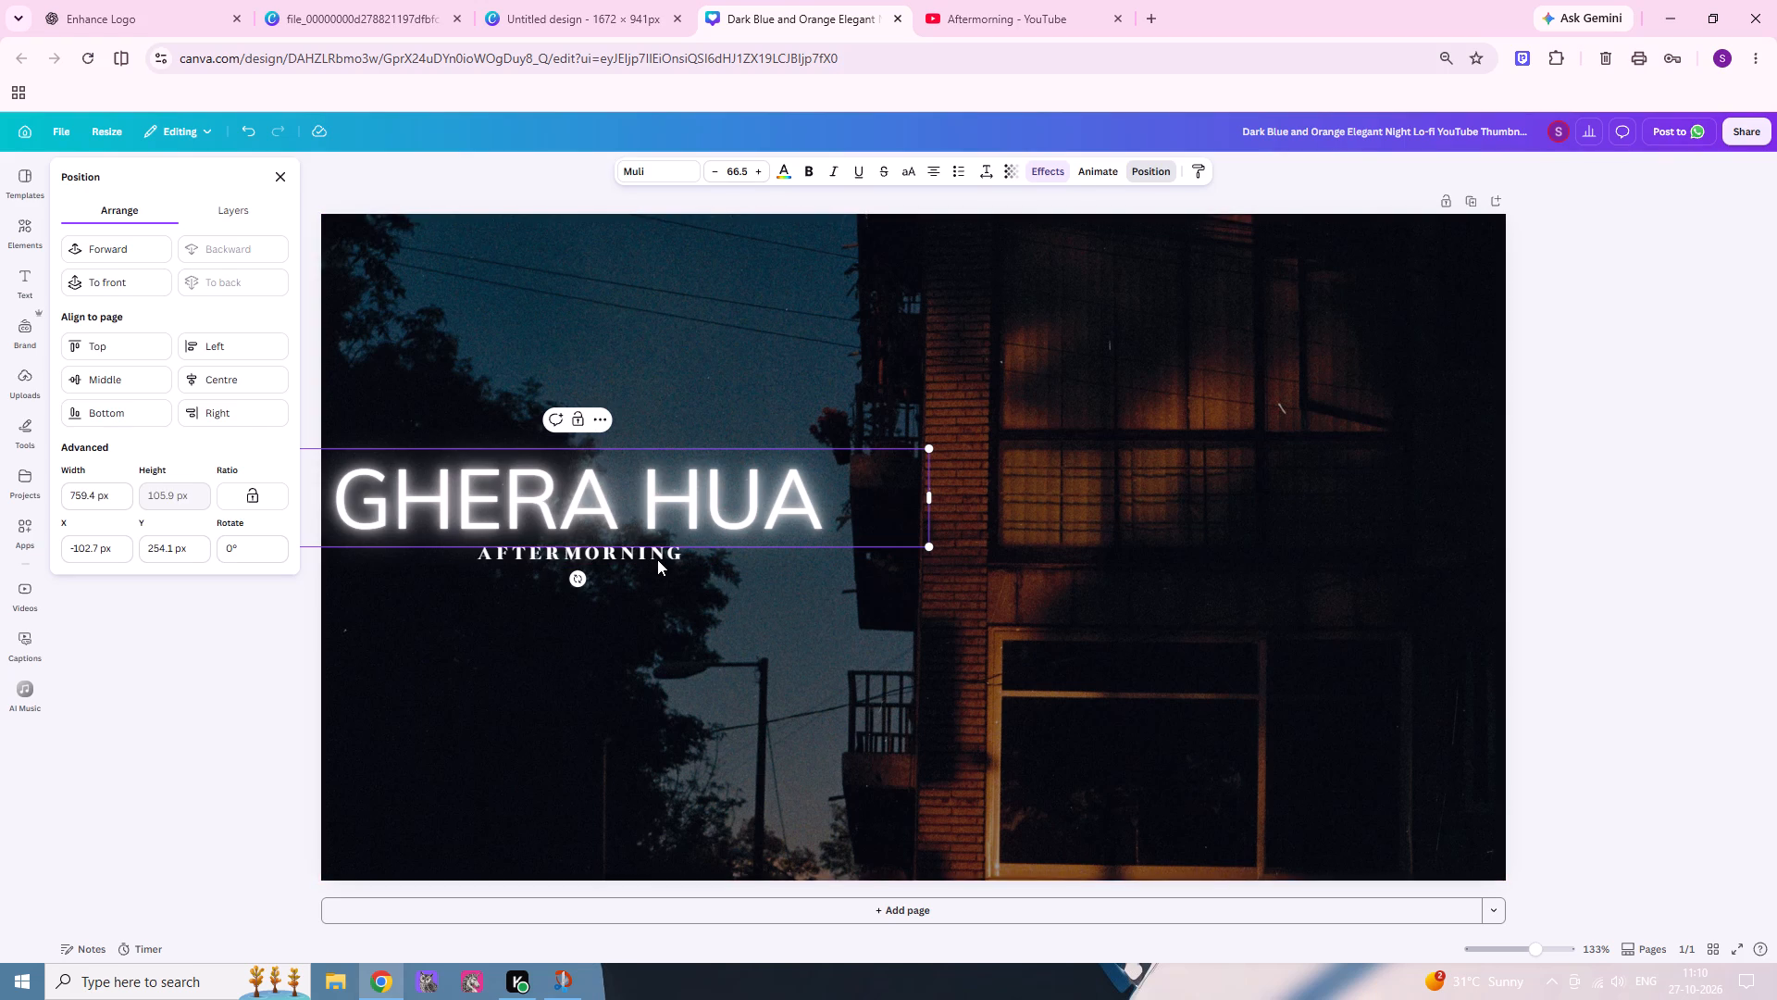
Lower the Neon effect's intensity on the "GHERA HUA" title to a low level.
click(687, 508)
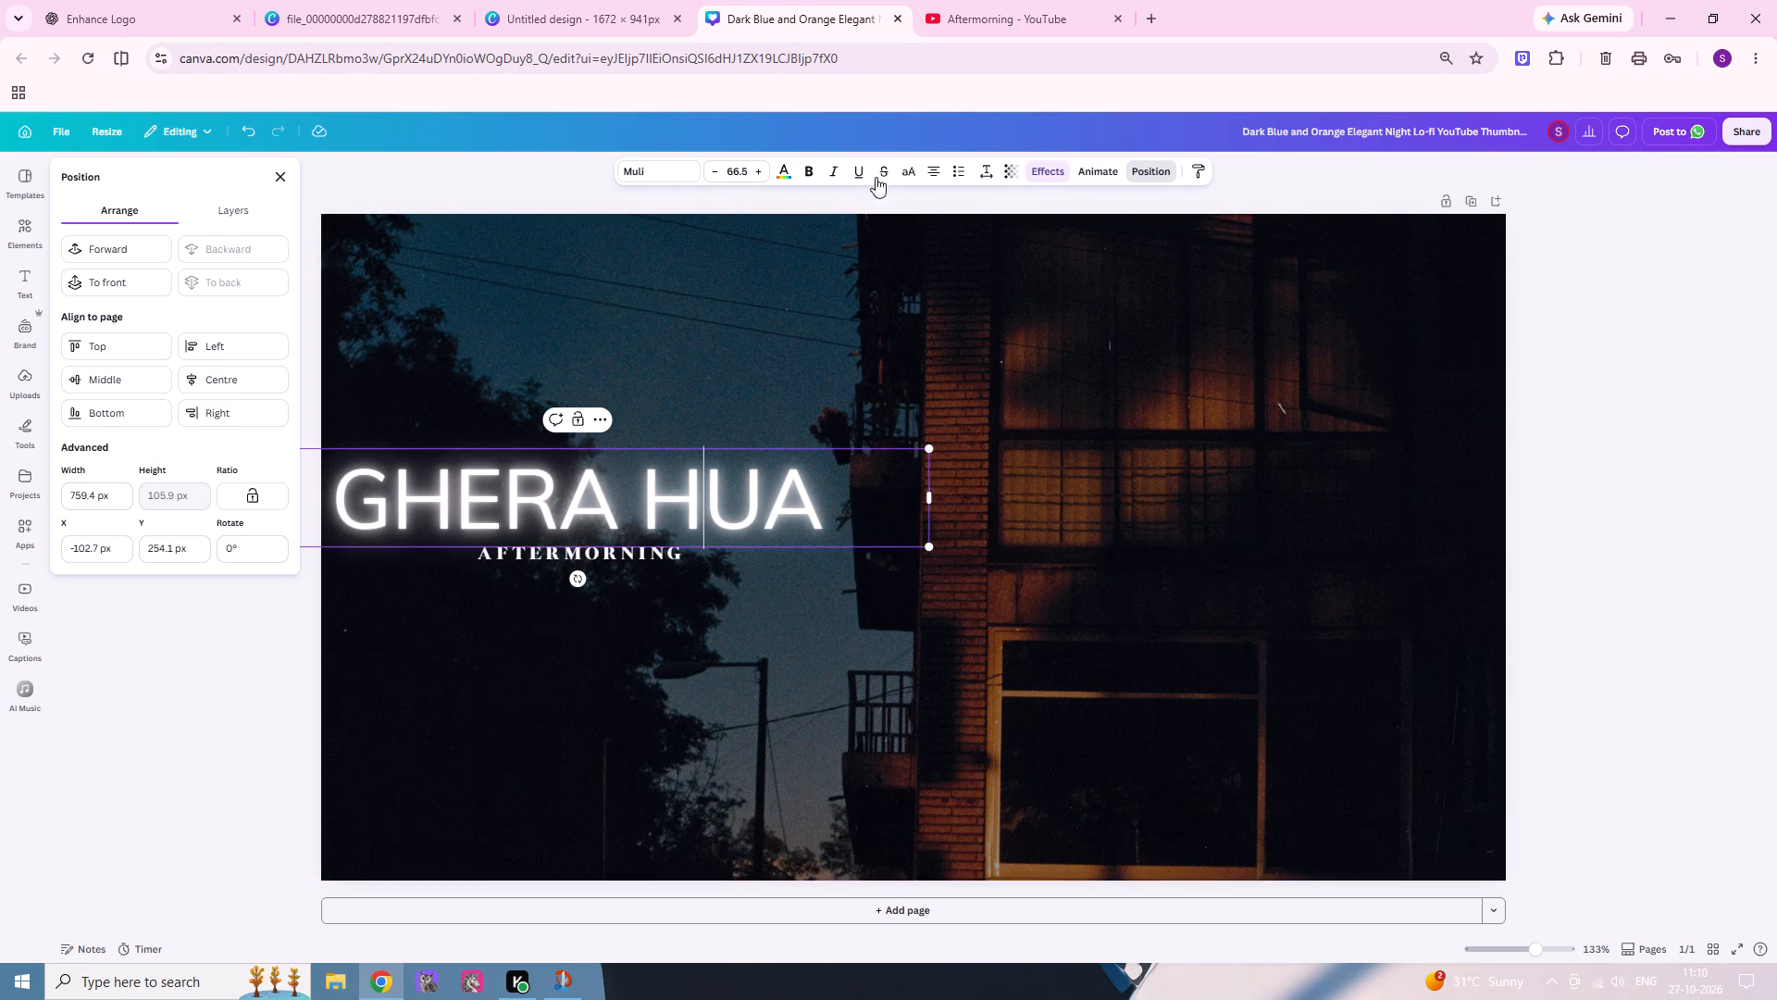
click(1047, 169)
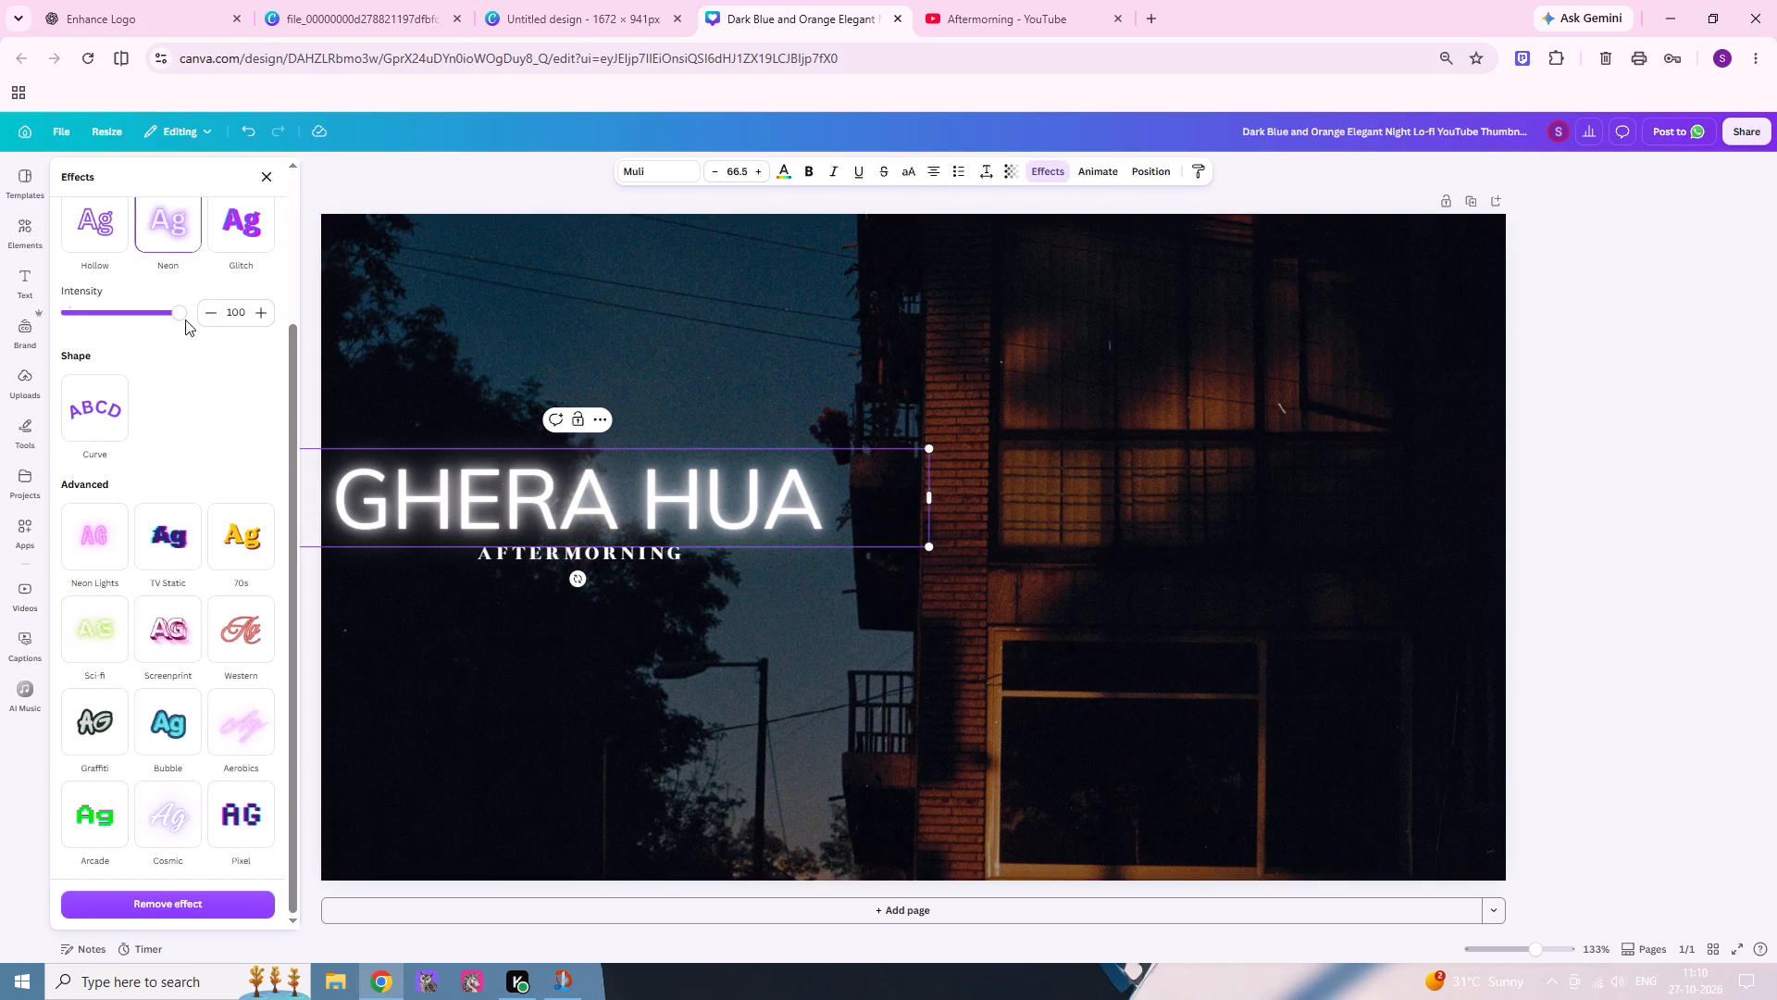
drag(179, 317, 98, 325)
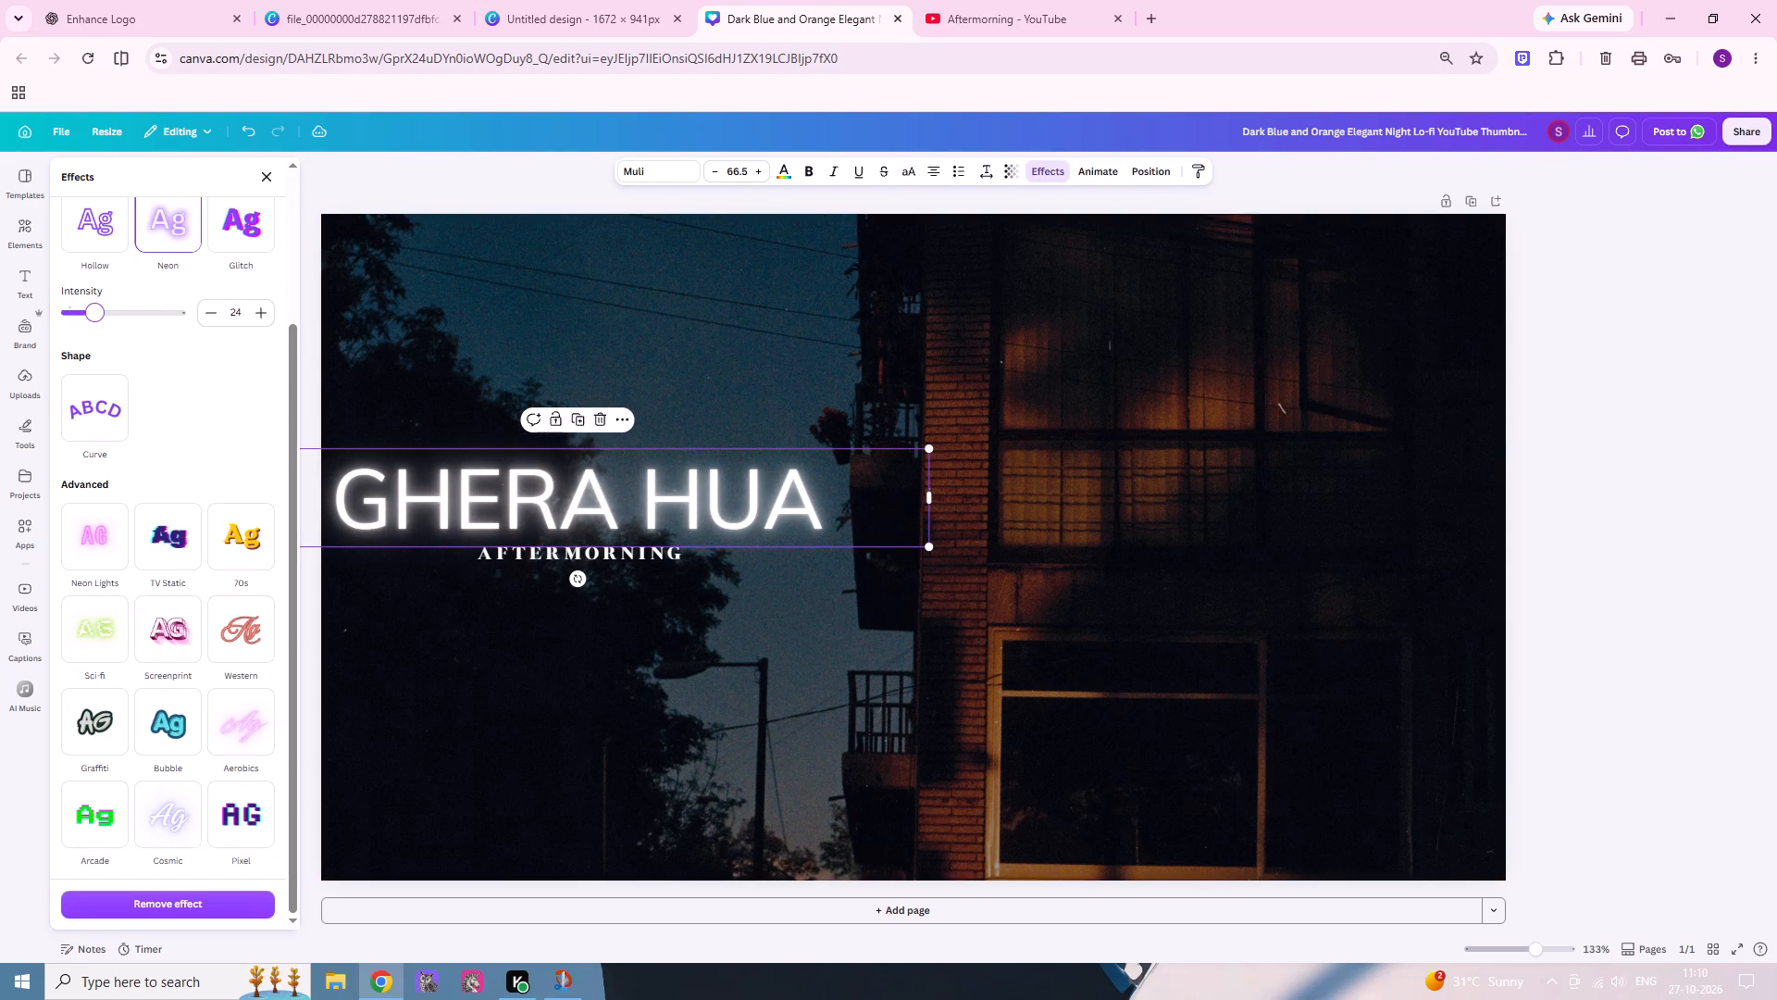
drag(98, 325, 81, 331)
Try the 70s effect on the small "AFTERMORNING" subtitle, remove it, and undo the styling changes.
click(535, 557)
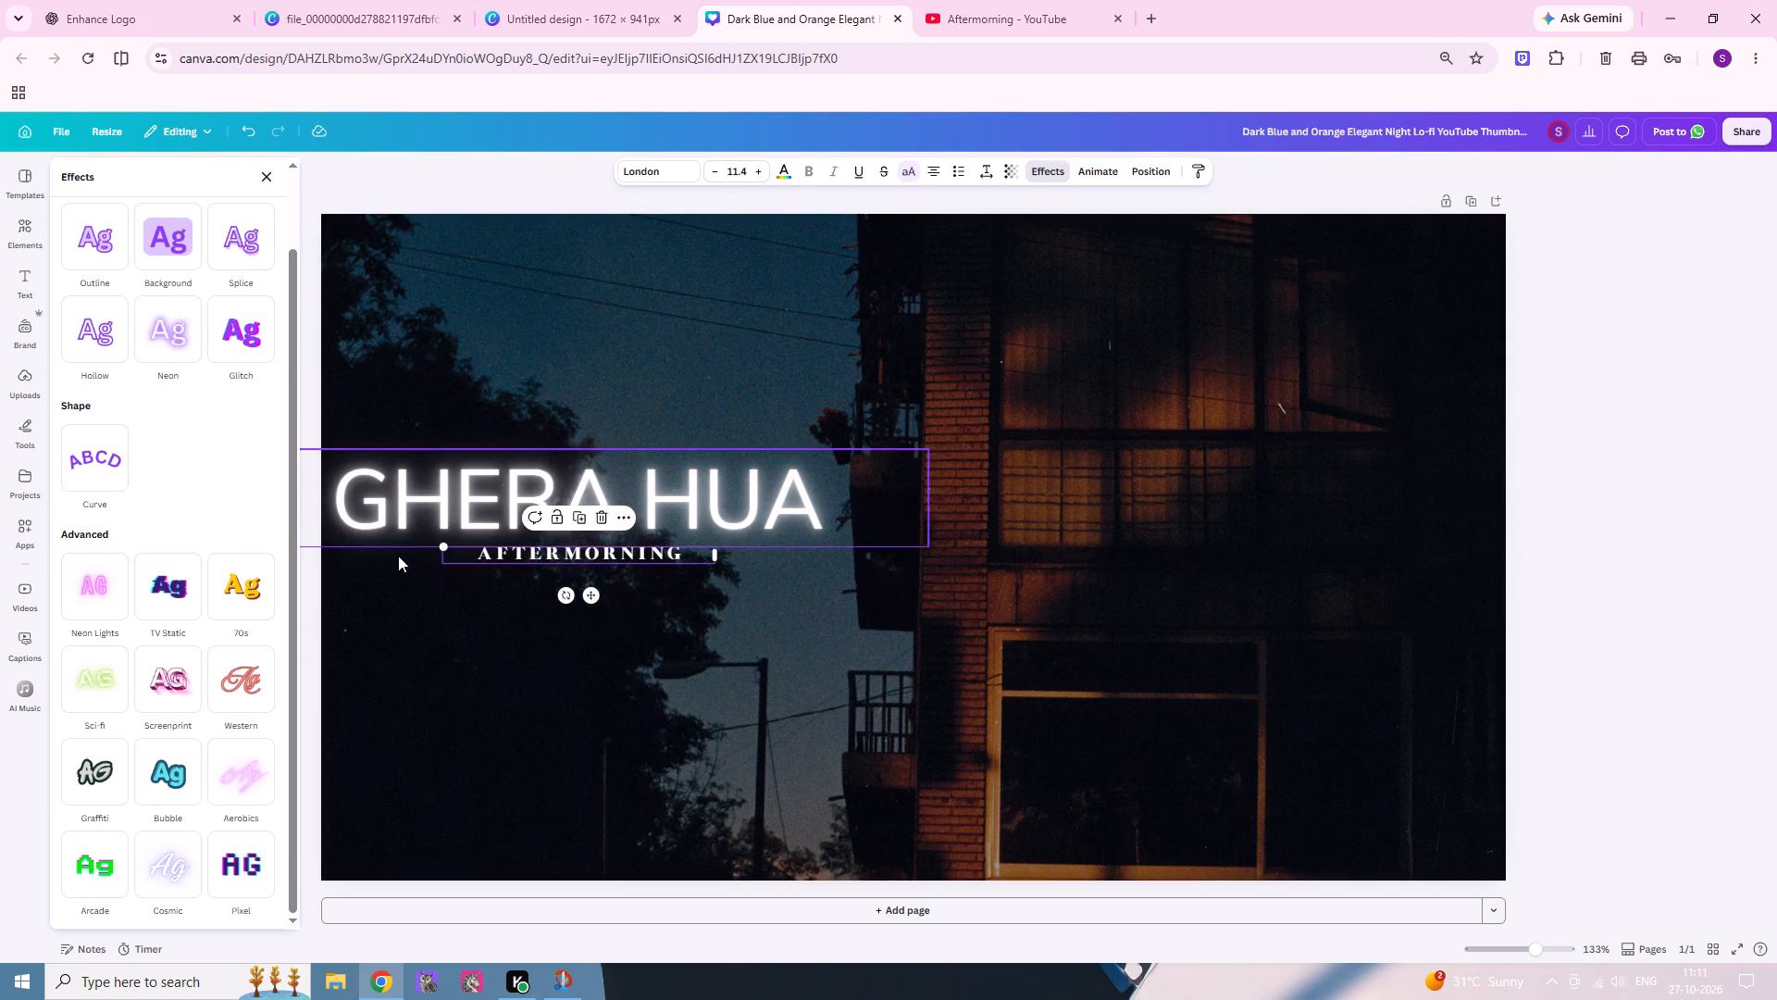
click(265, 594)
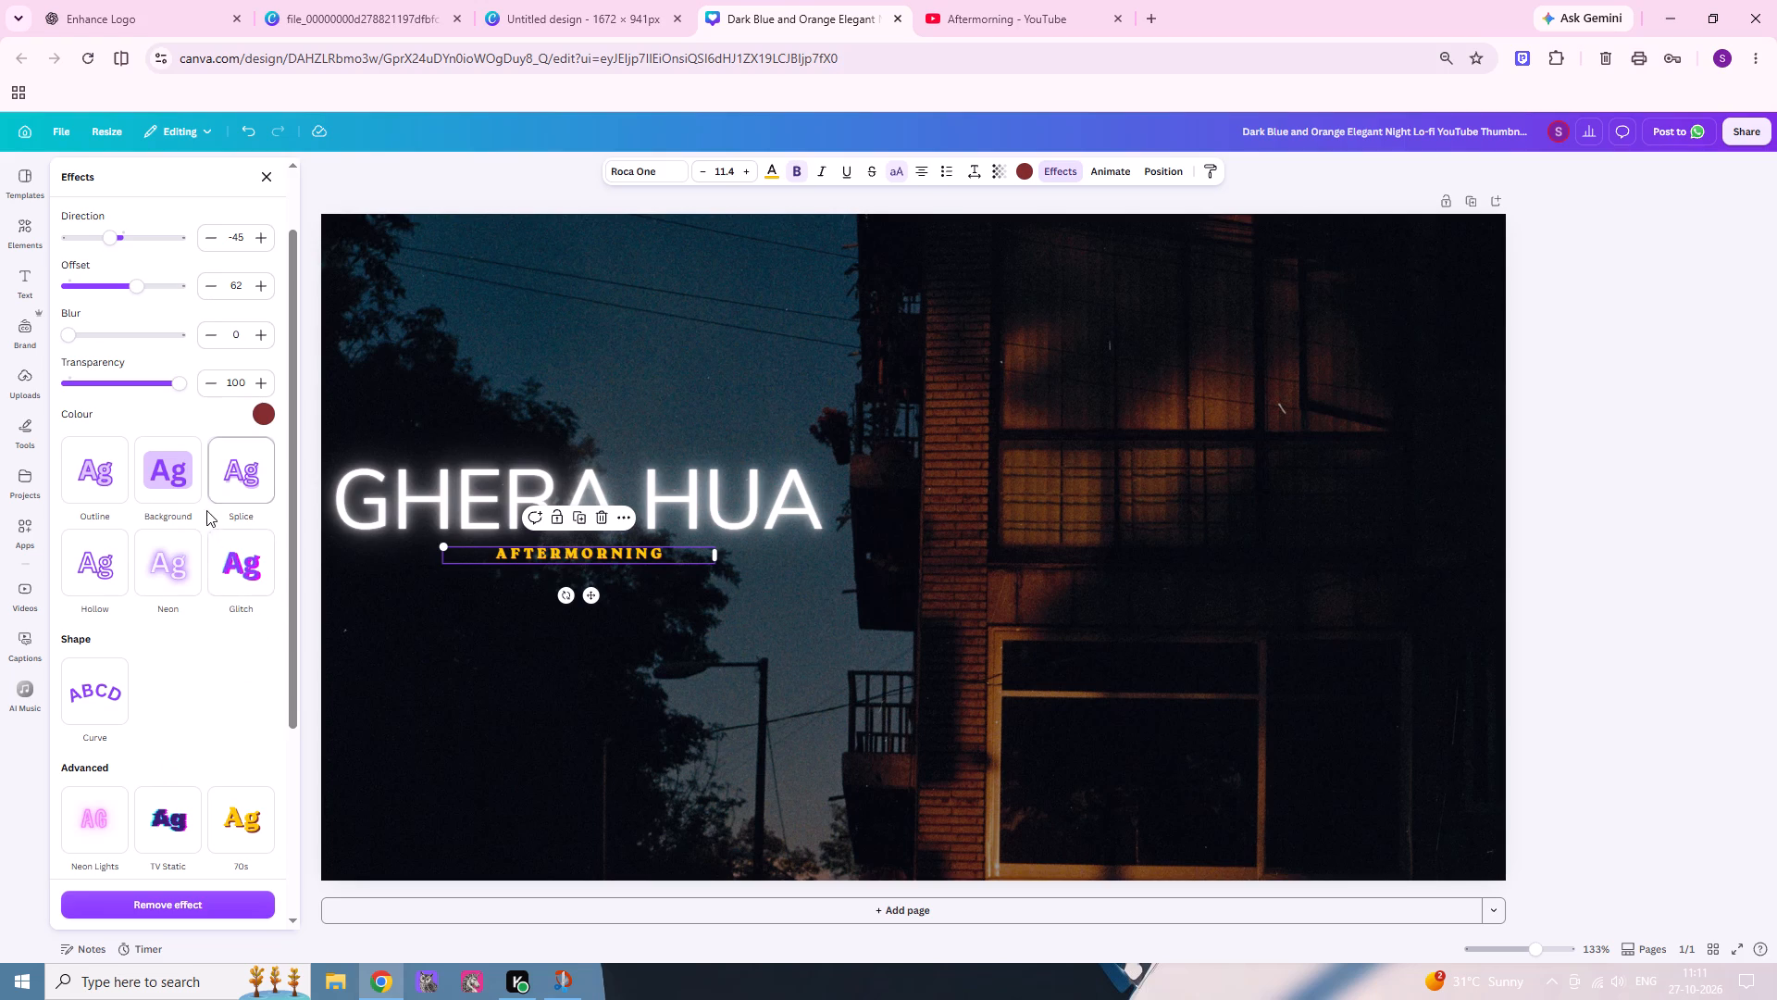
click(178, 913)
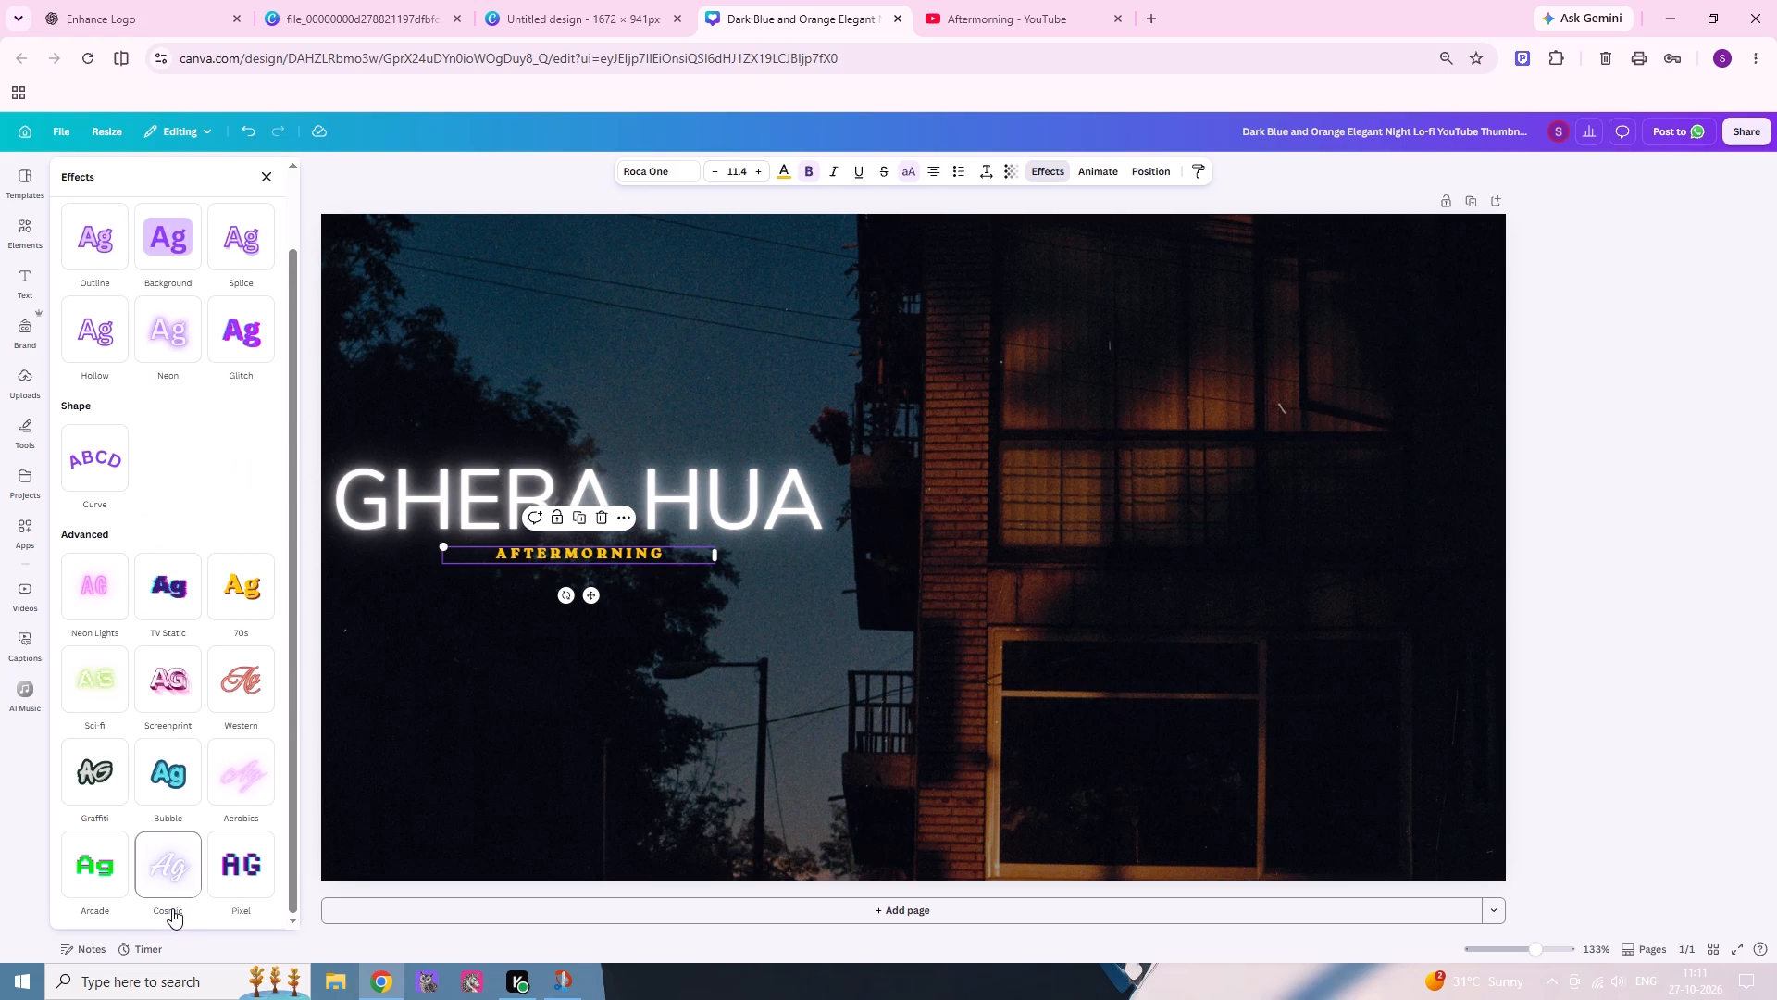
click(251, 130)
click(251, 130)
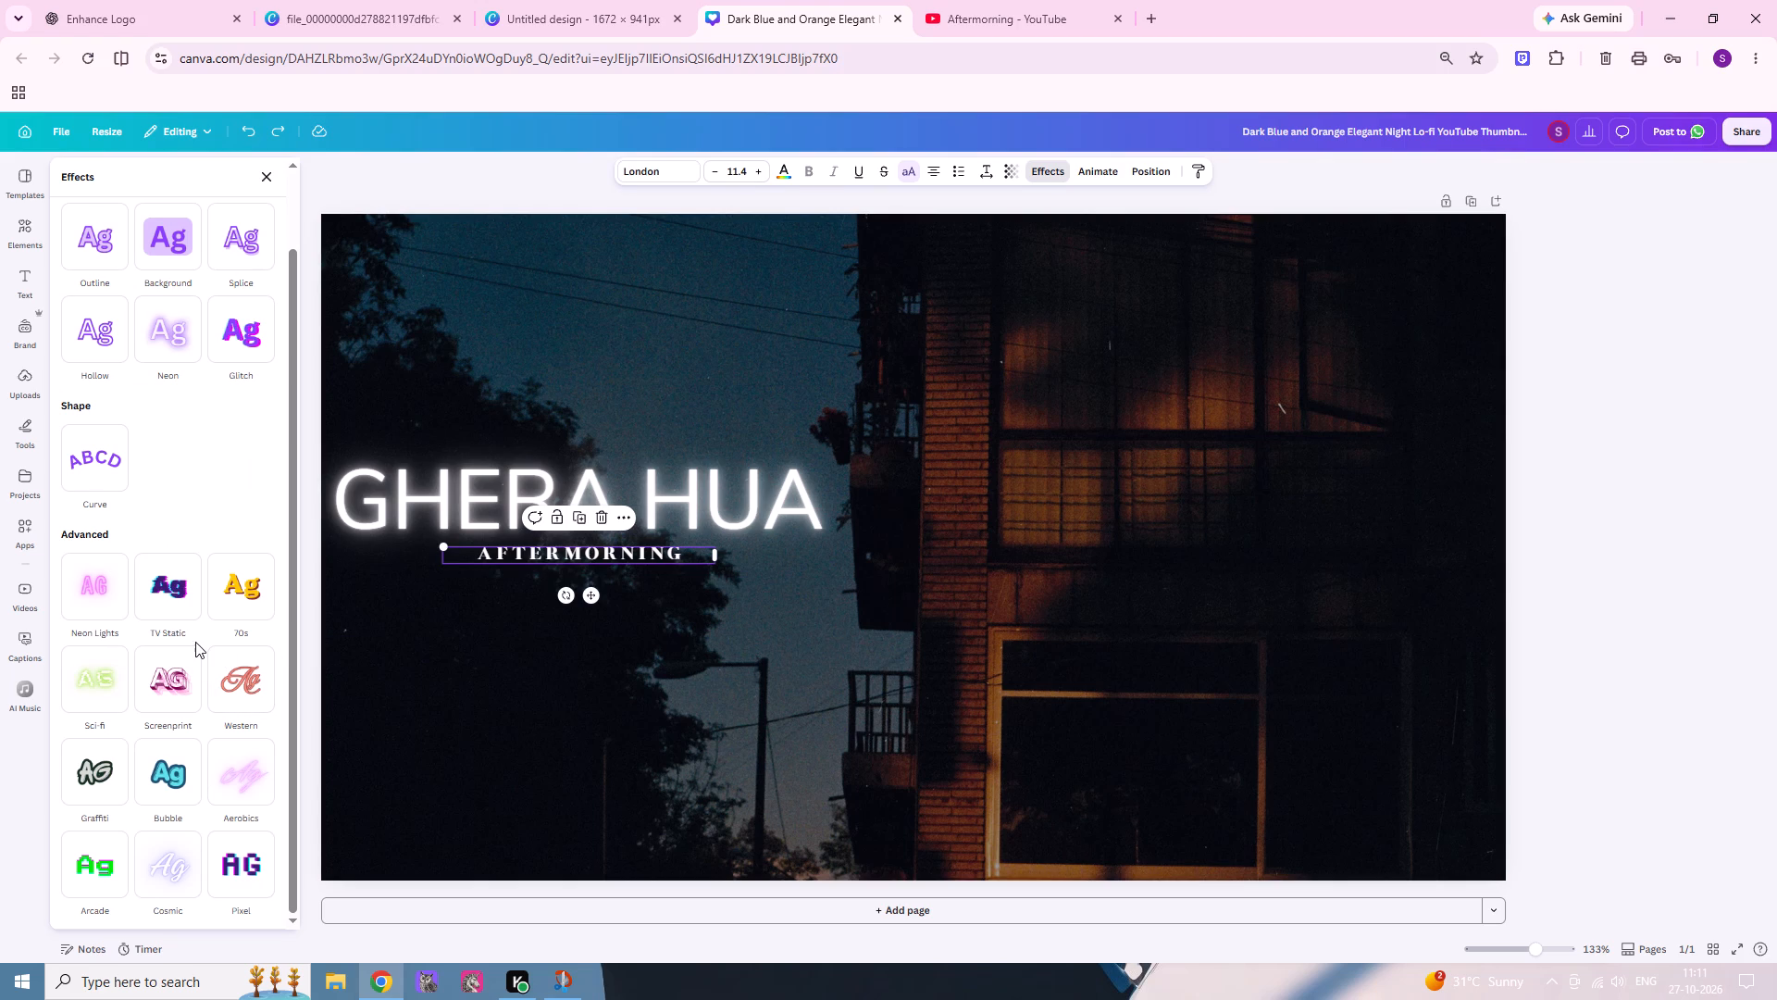
Switch to the ChatGPT chat and download the enhanced "AFTER MORNING" logo image.
click(191, 3)
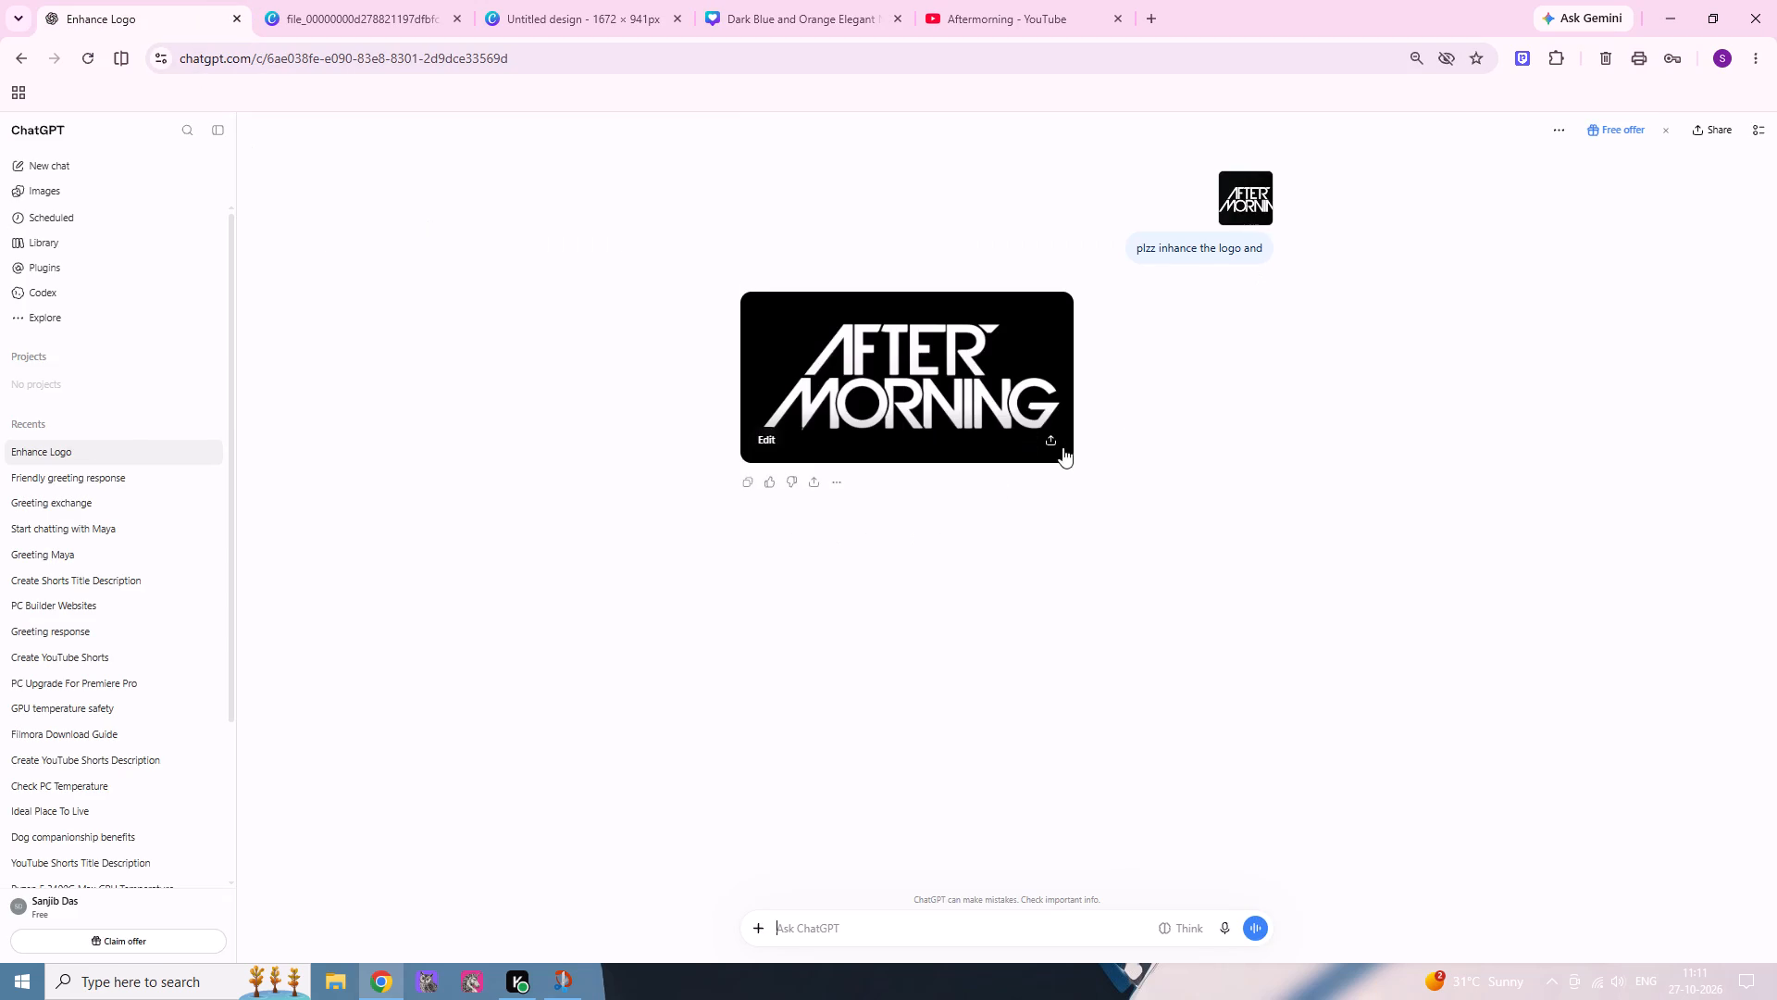
click(1053, 444)
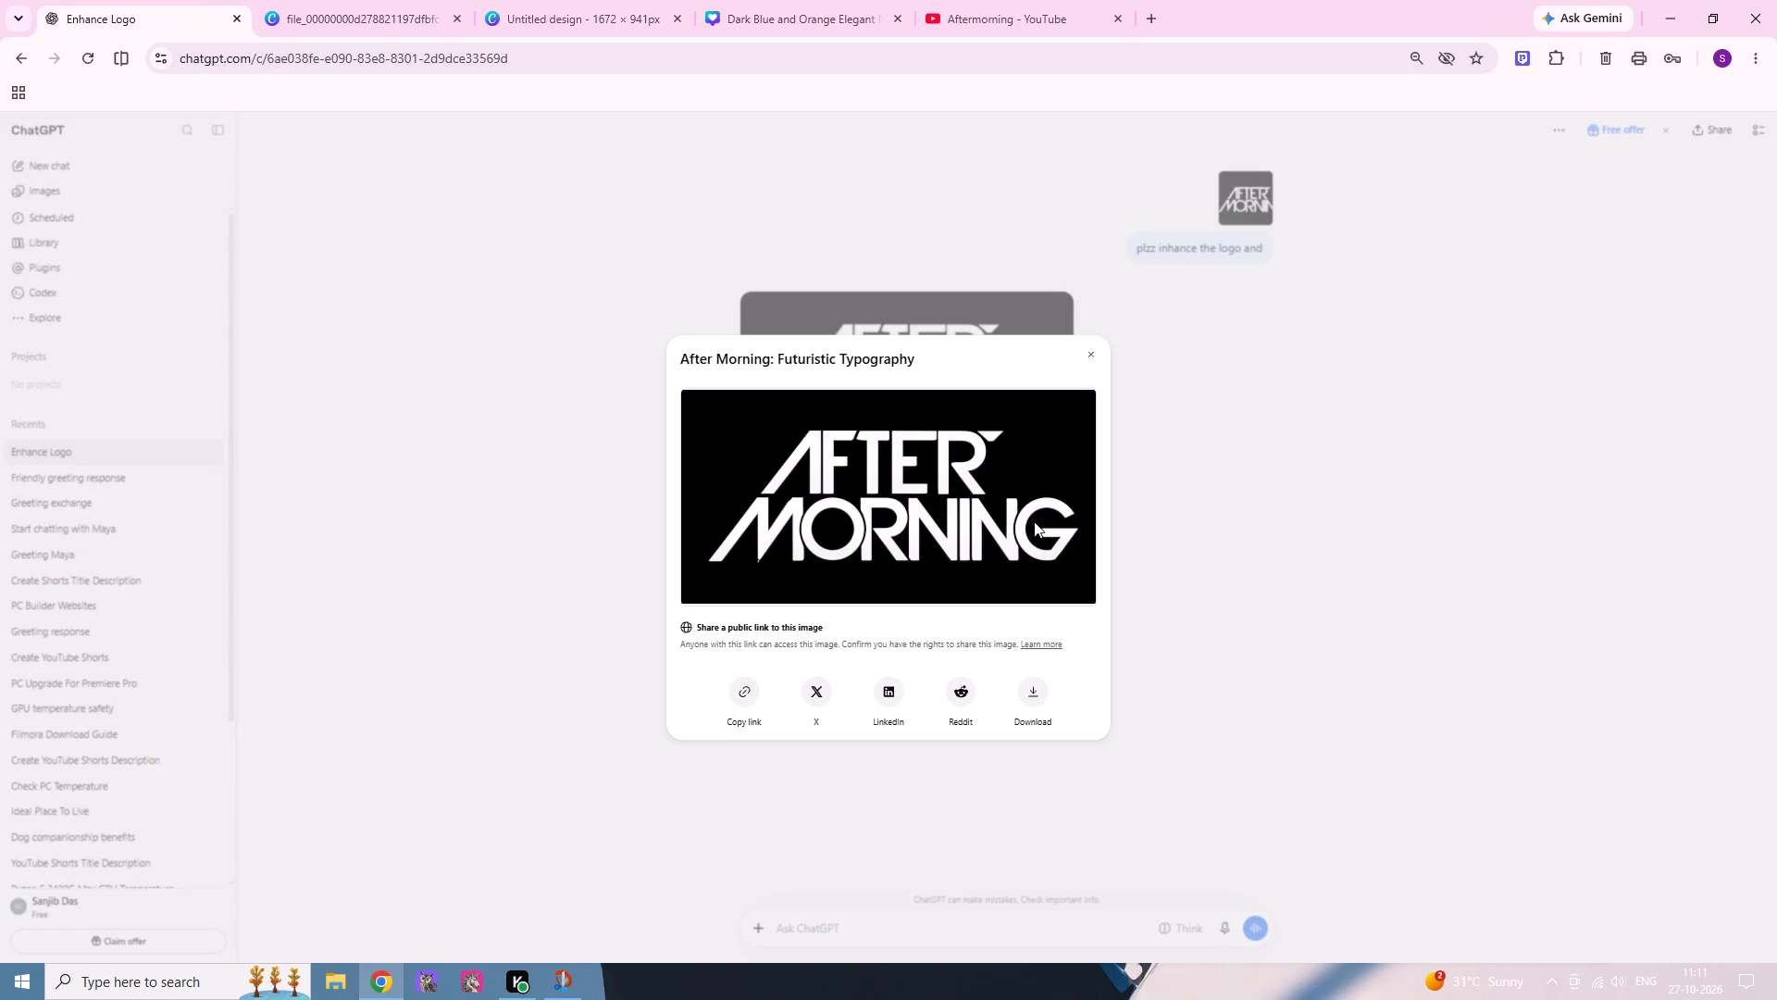
click(1039, 713)
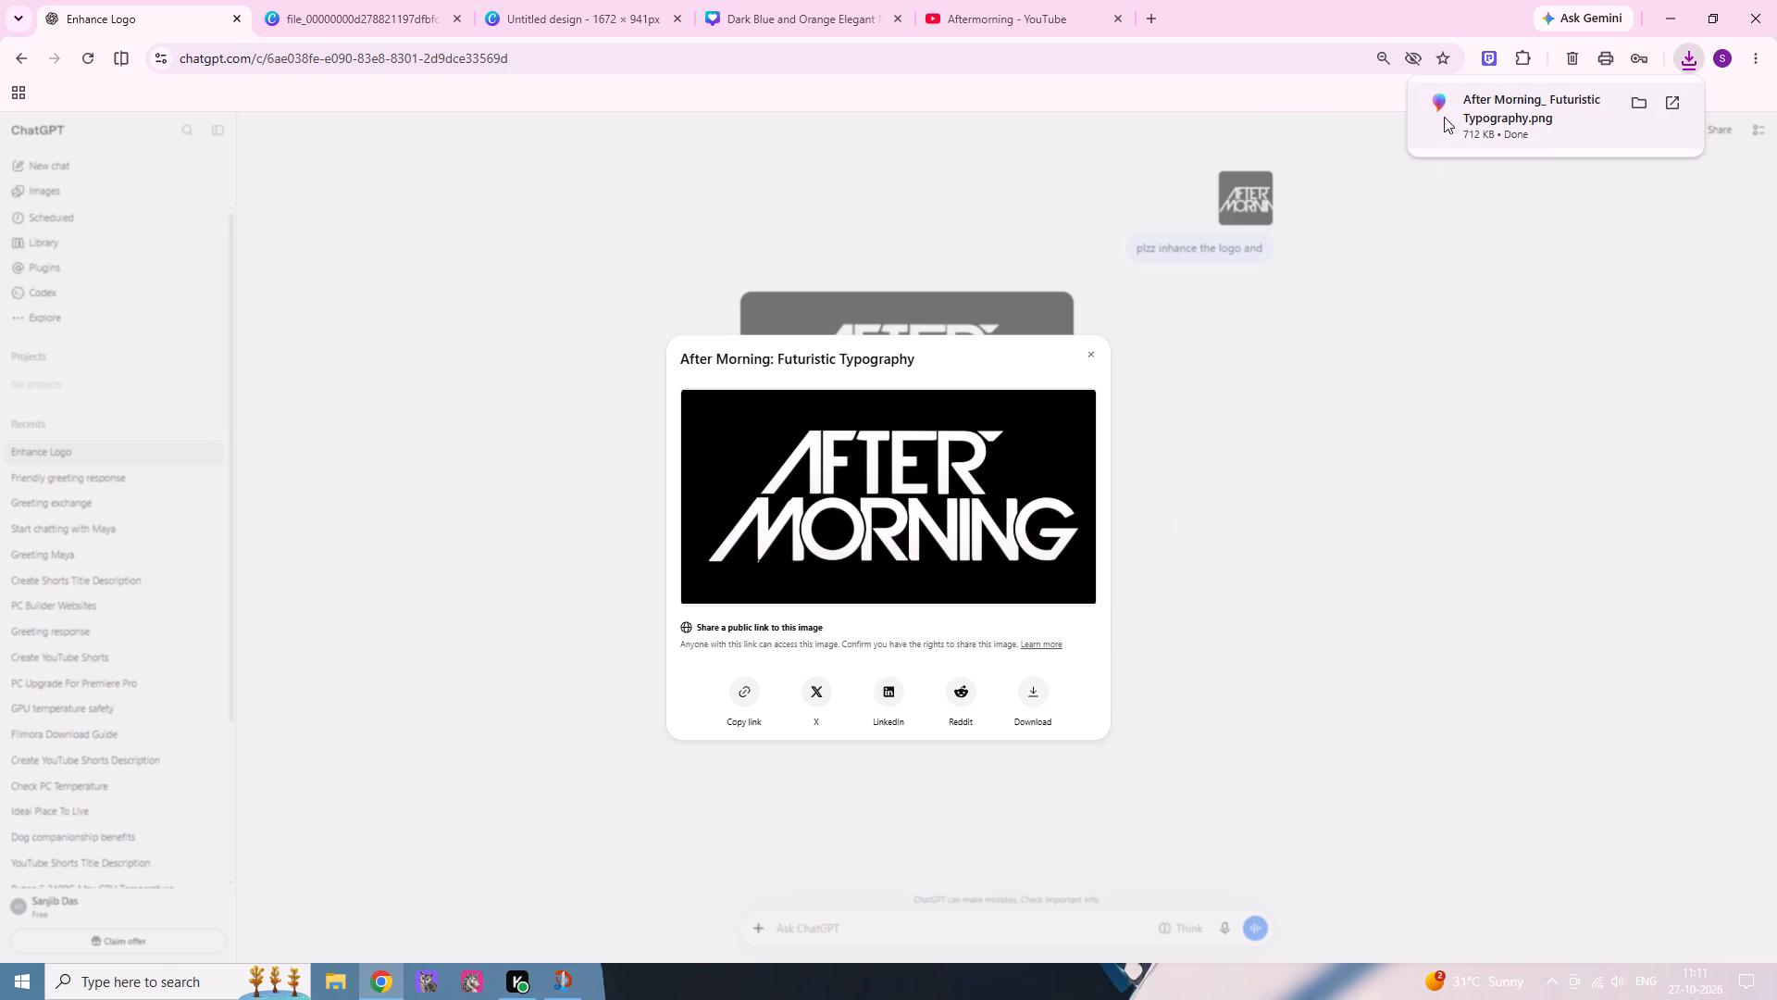
Switch to the Canva thumbnail design and add the downloaded "After Morning_ Futuristic Typography.png" logo to the page.
click(593, 0)
click(807, 0)
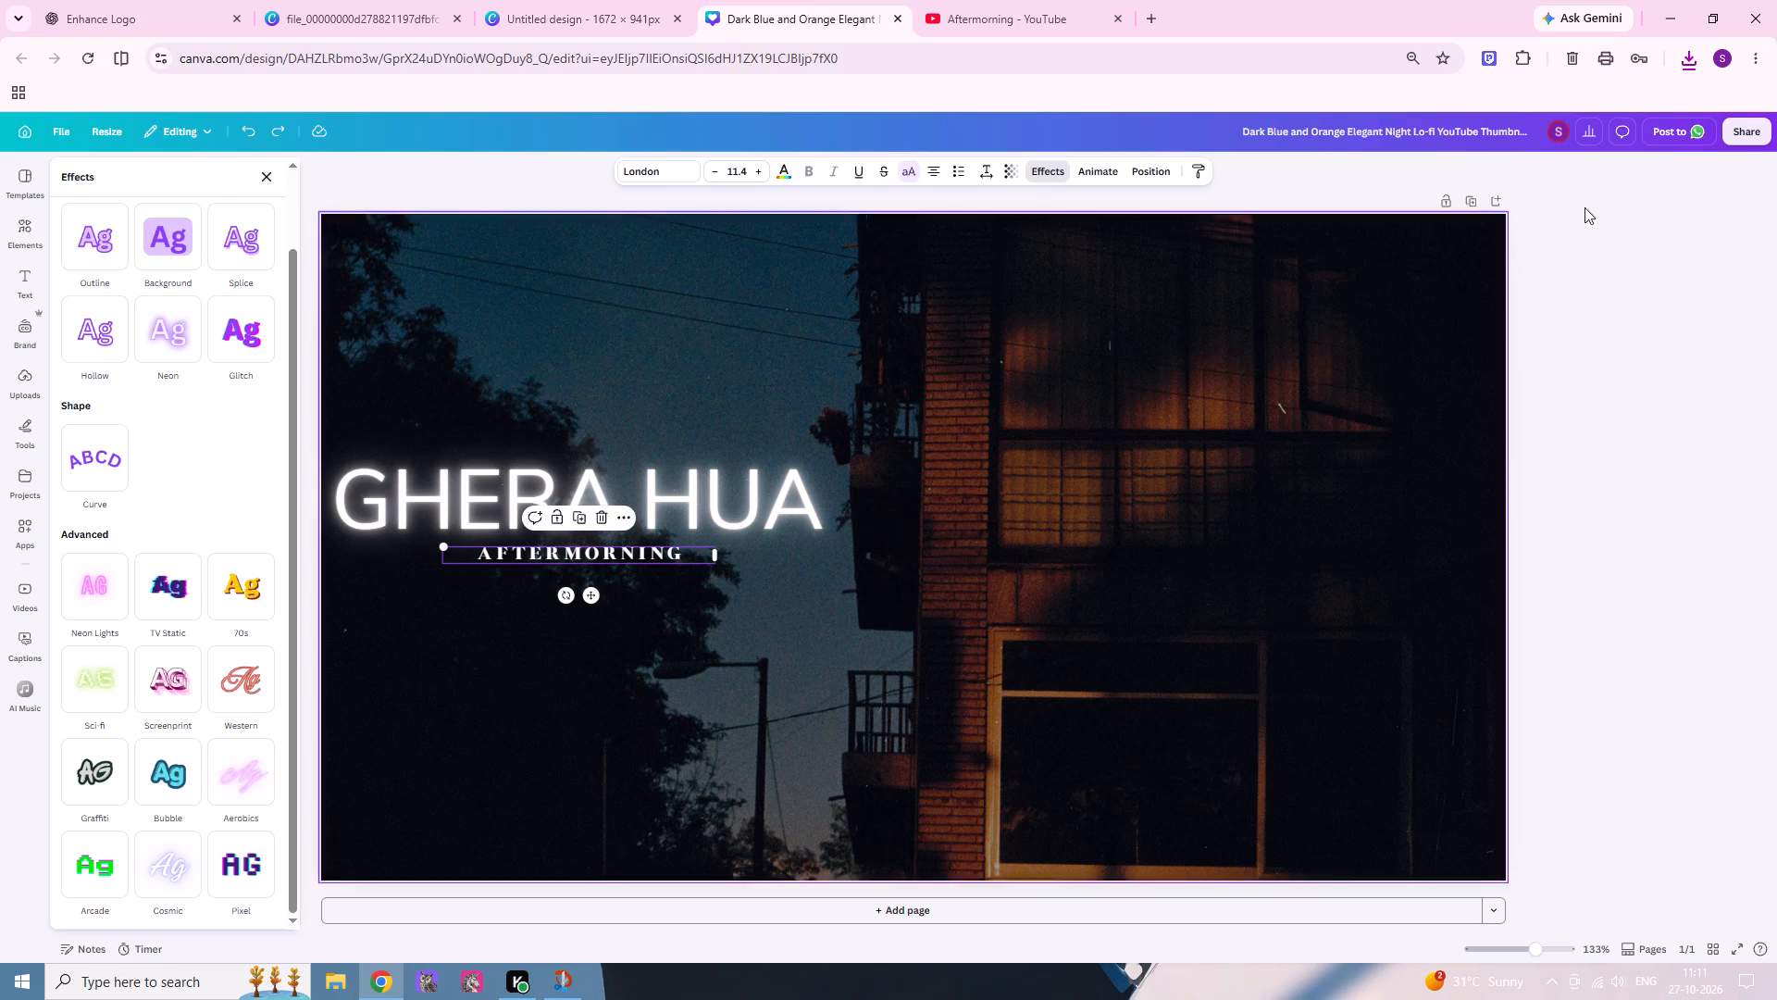
click(1694, 64)
drag(1562, 144, 1239, 297)
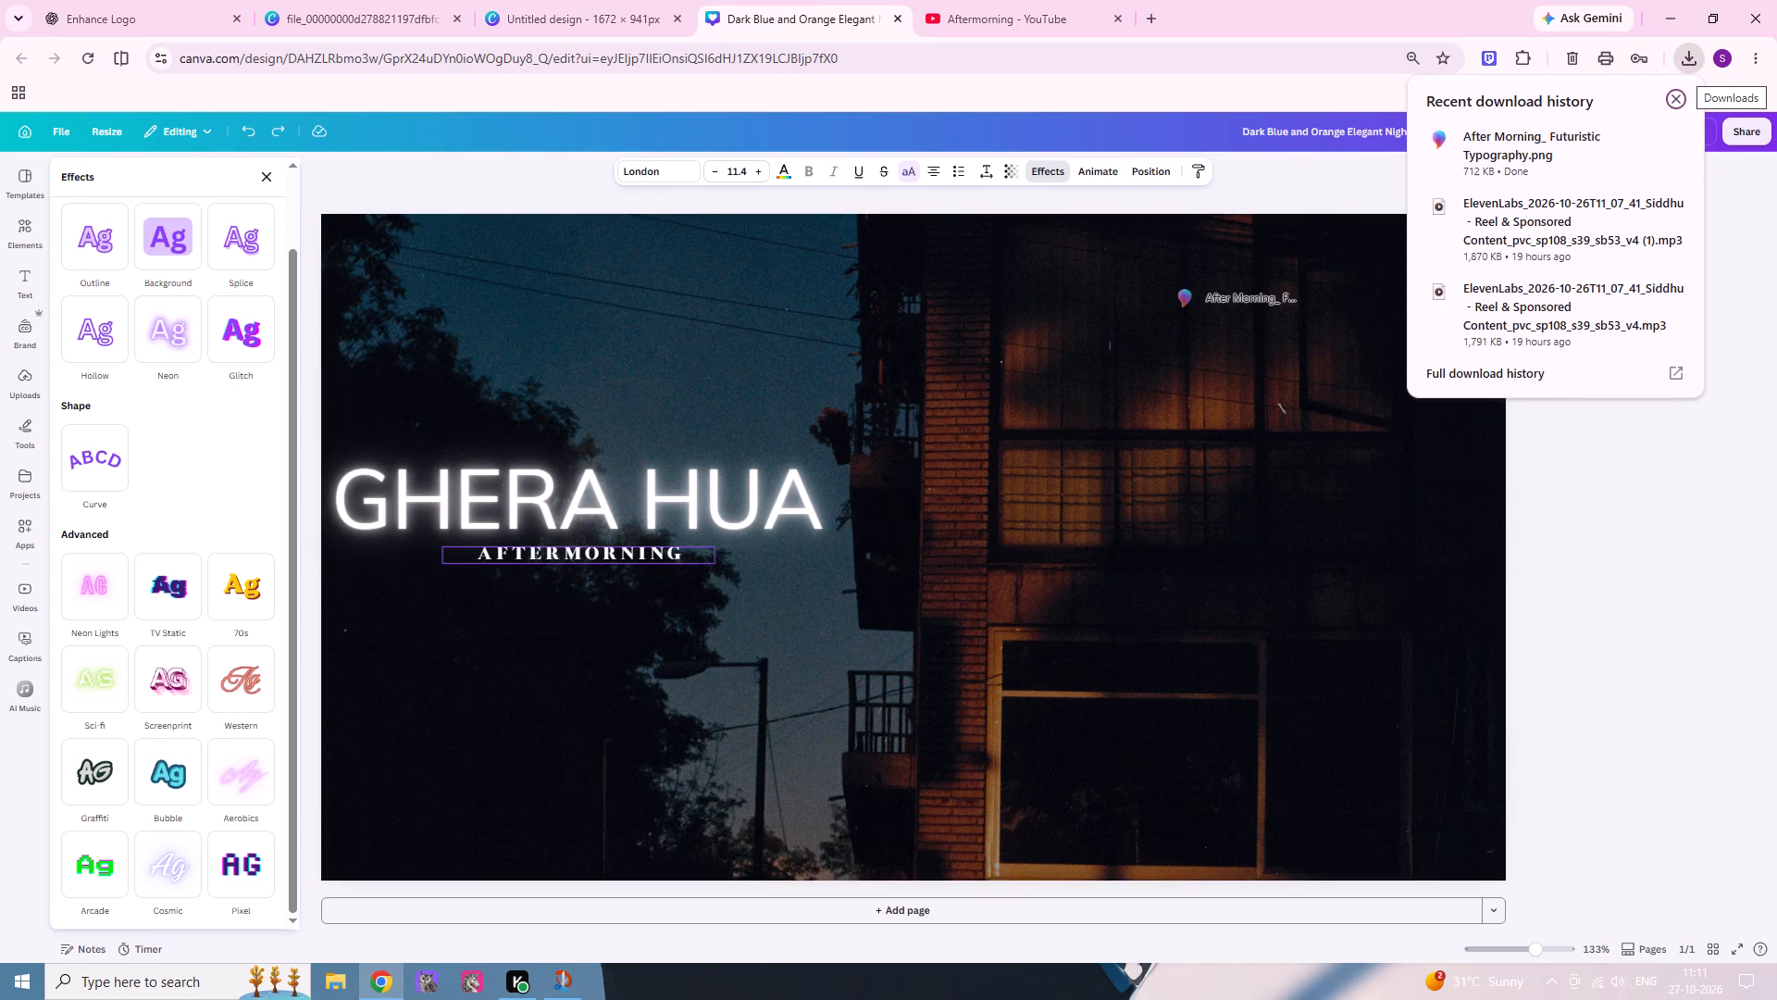
drag(1239, 297, 1241, 297)
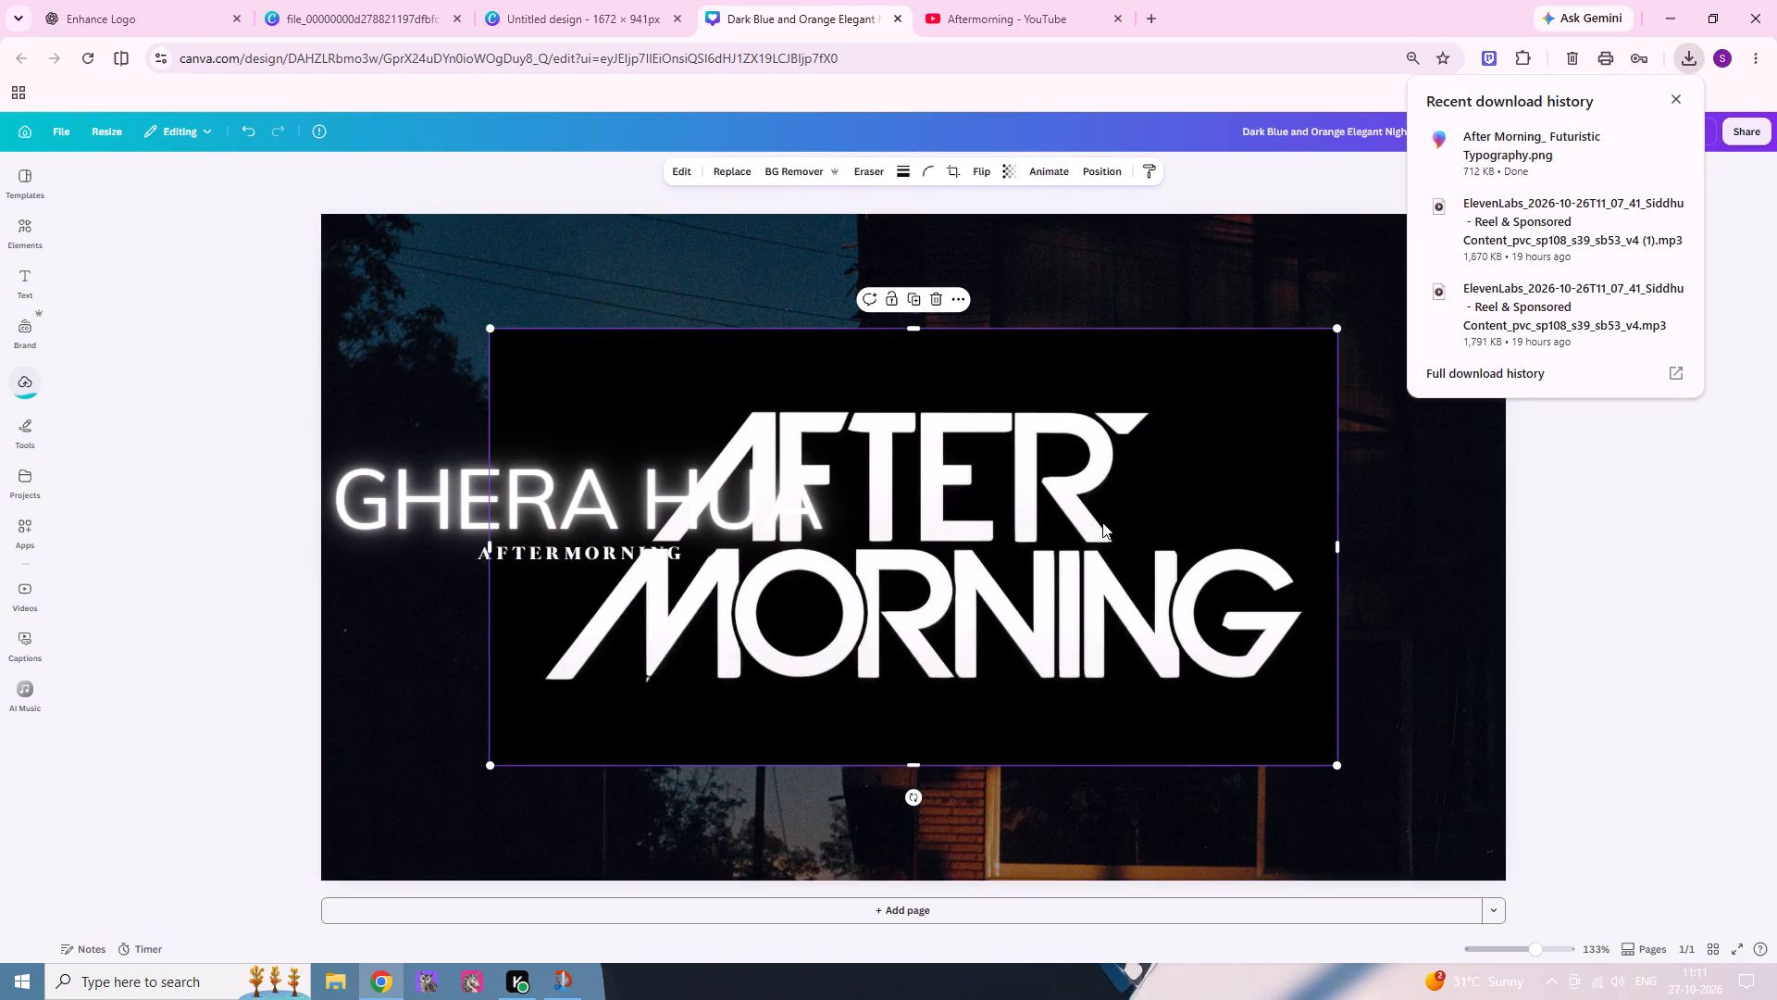
drag(1149, 497, 1299, 450)
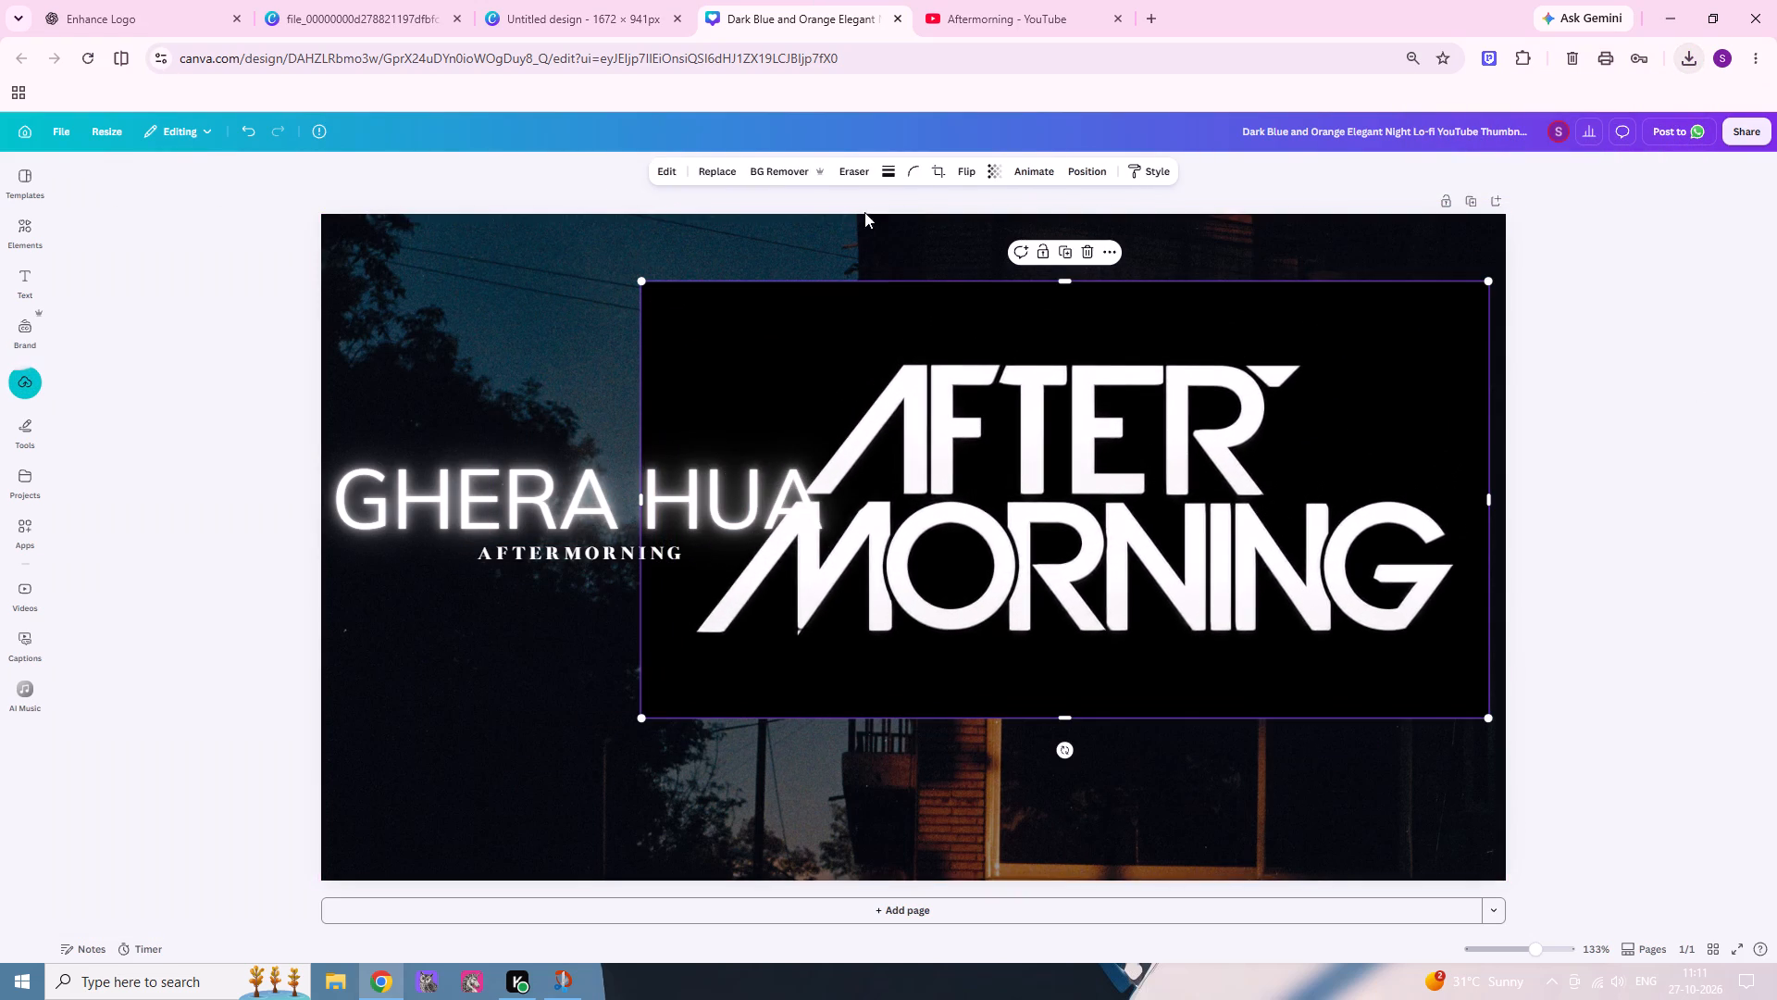
Remove the black background from the "AFTER MORNING" logo image.
click(792, 170)
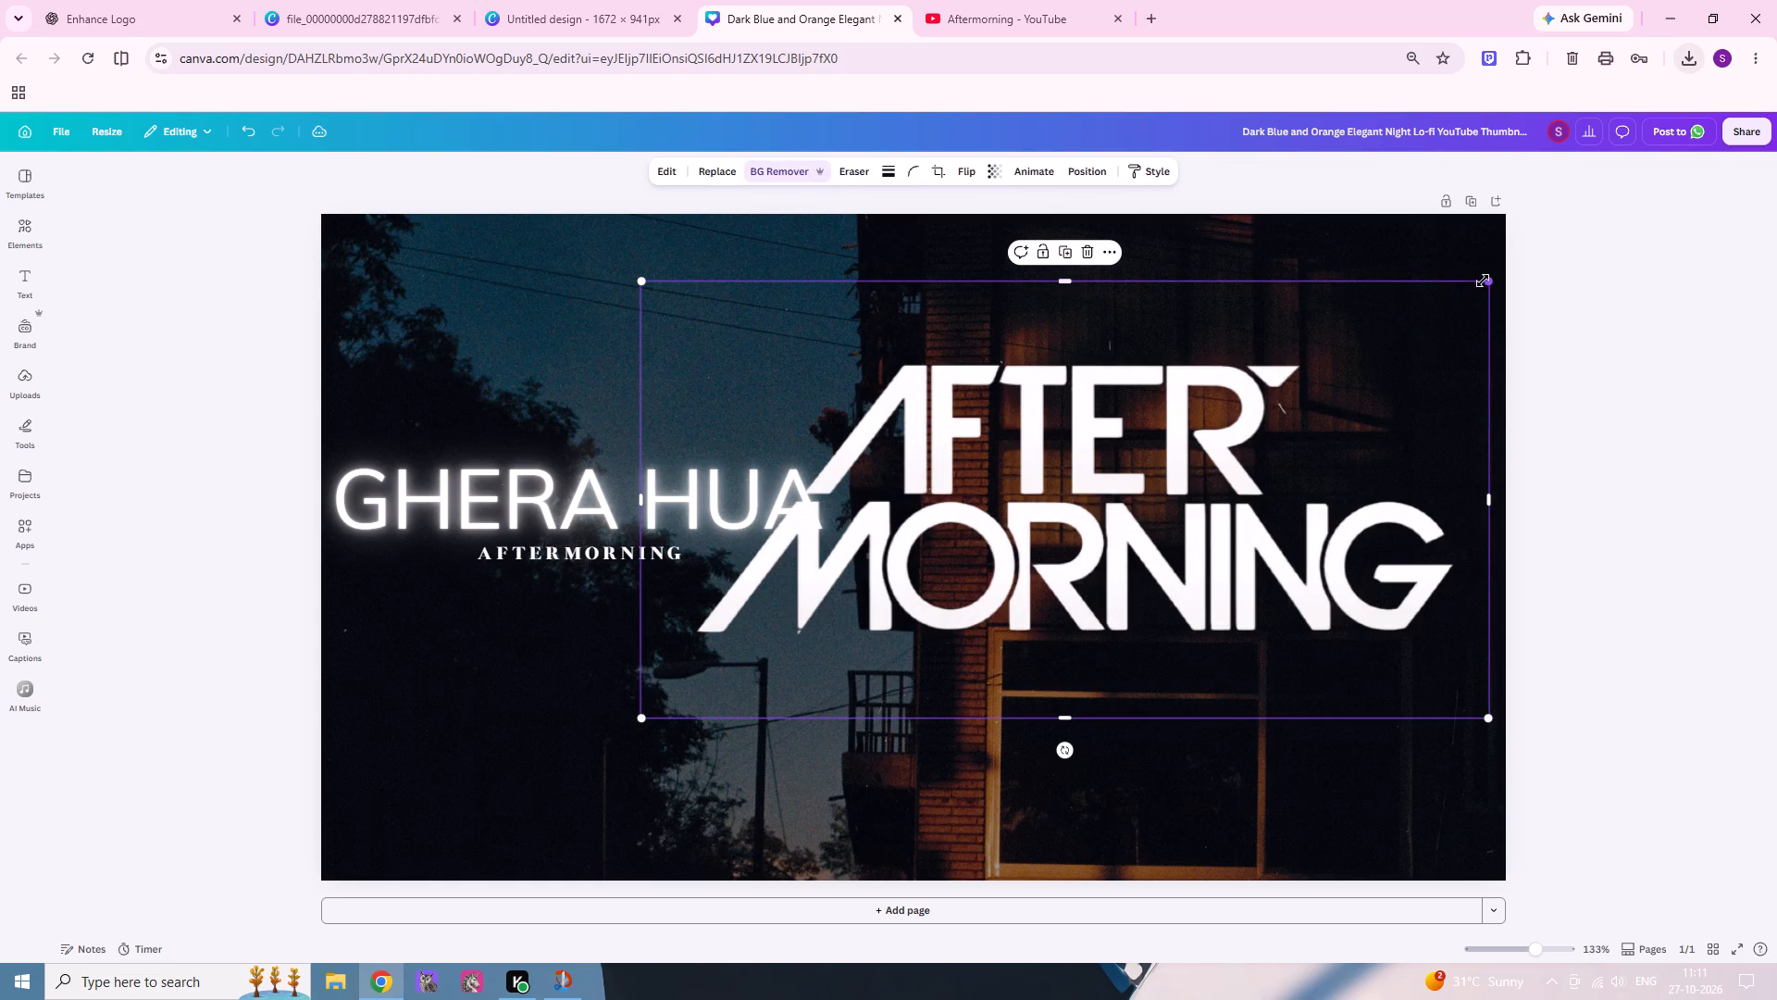
Shrink the "AFTER MORNING" logo to a small mark and place it in the thumbnail's top-right corner.
drag(1483, 281, 985, 703)
drag(854, 696, 1460, 324)
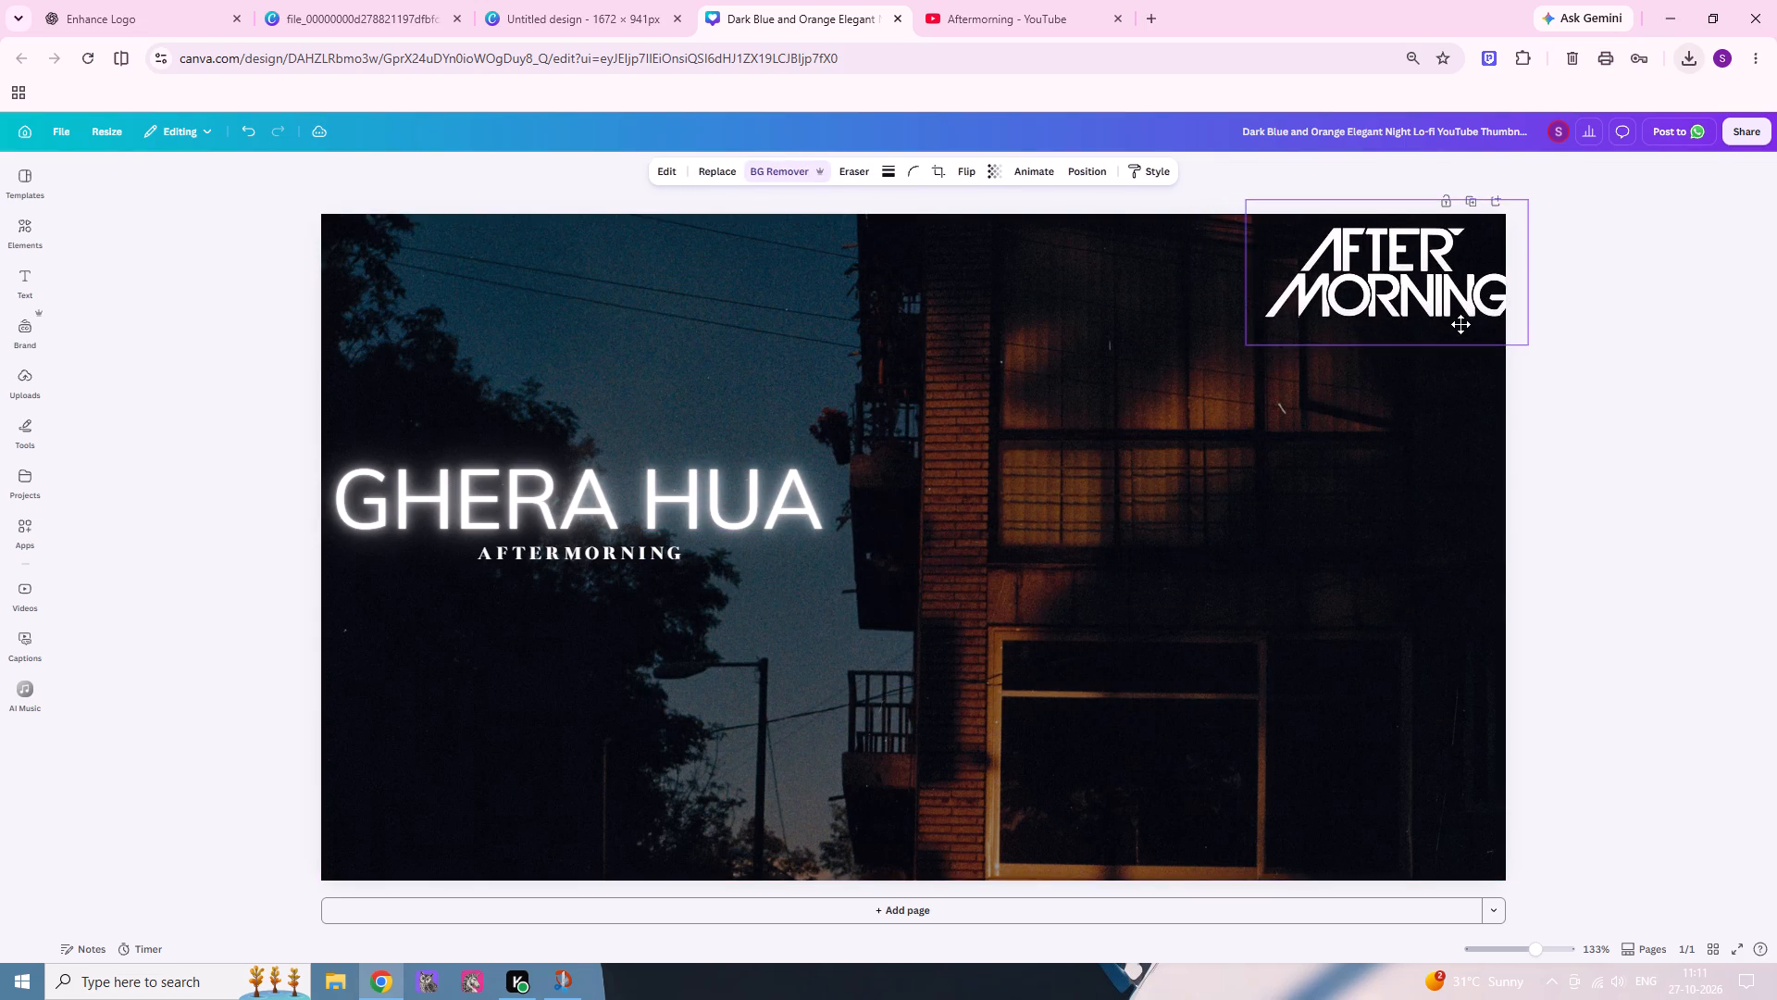
drag(1460, 324, 1440, 322)
drag(1505, 342, 1487, 339)
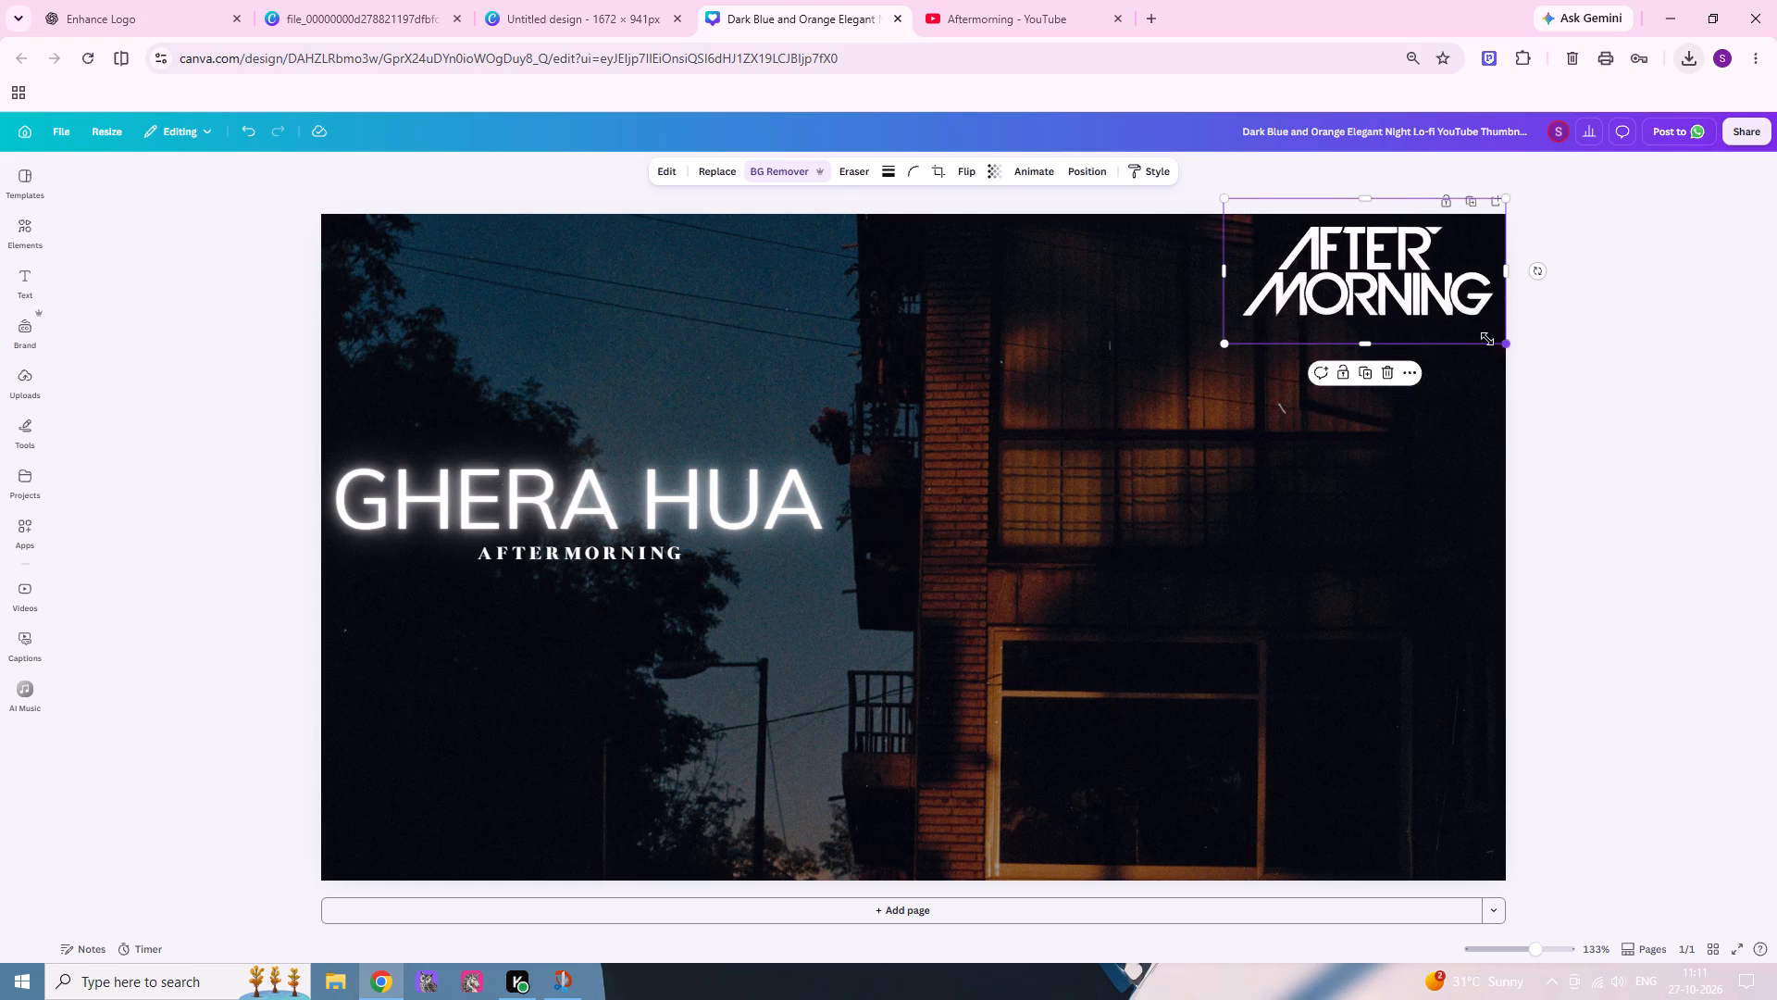
drag(1487, 339, 1350, 312)
drag(1327, 267, 1458, 289)
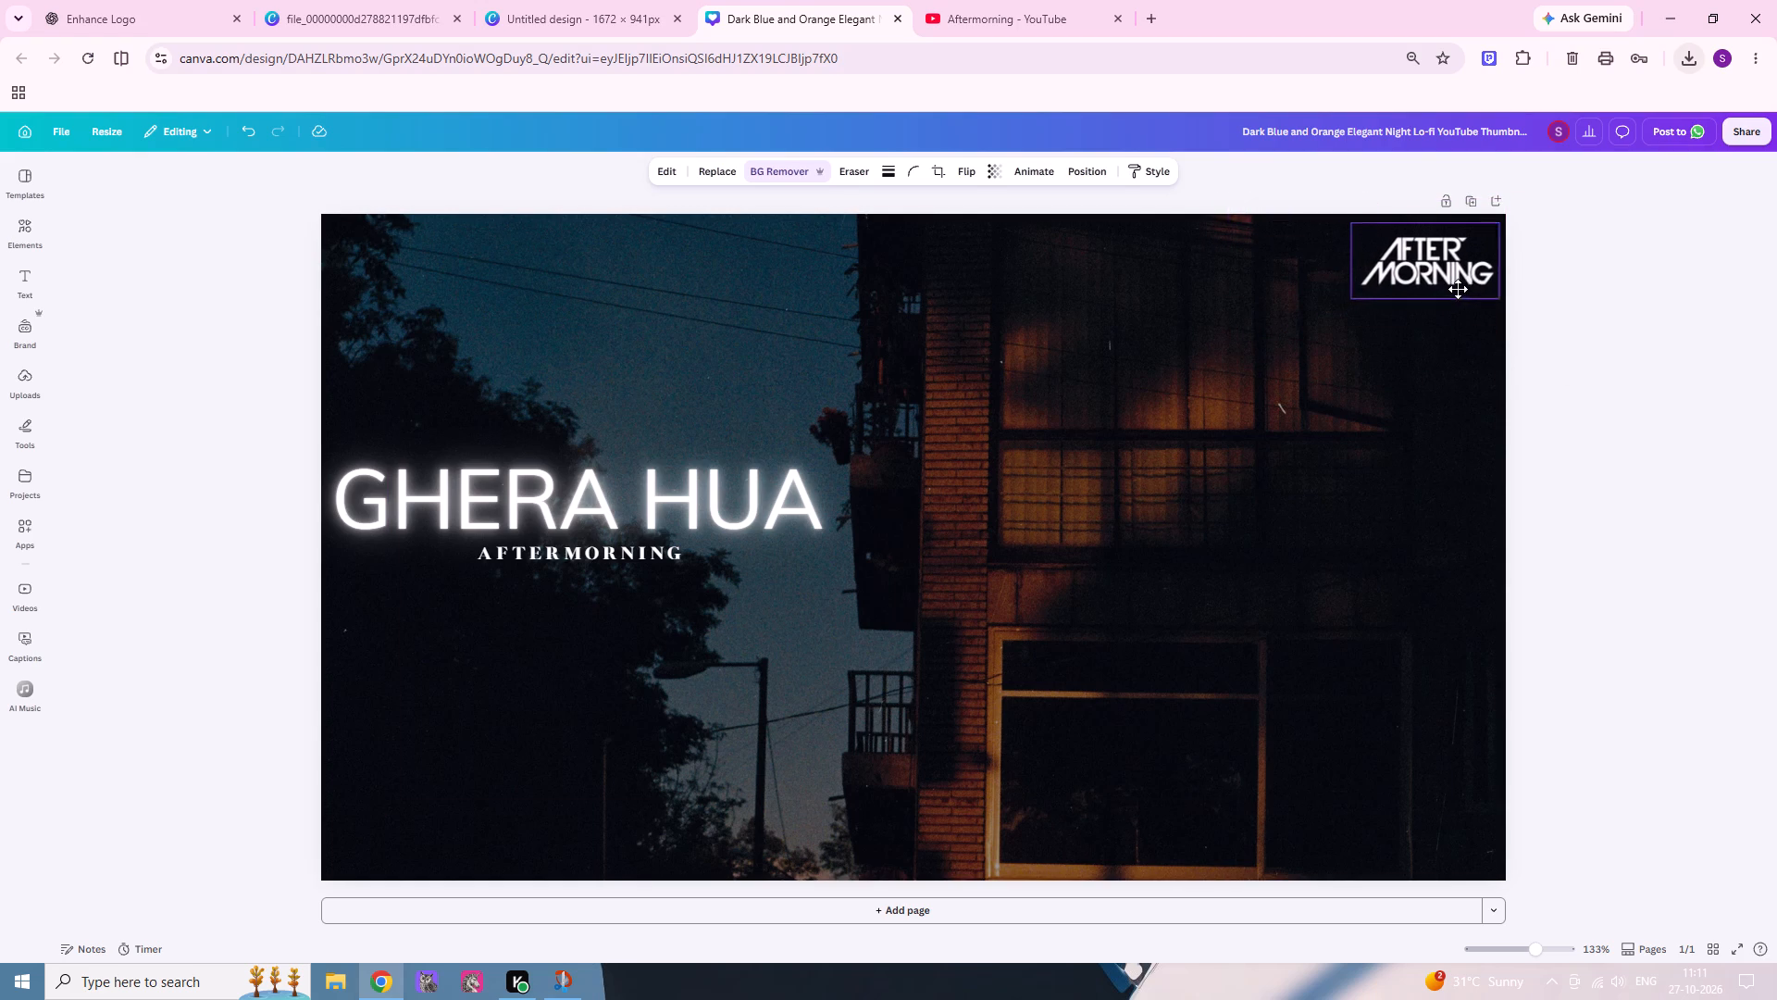
drag(1458, 289, 1469, 283)
drag(1513, 286, 1448, 282)
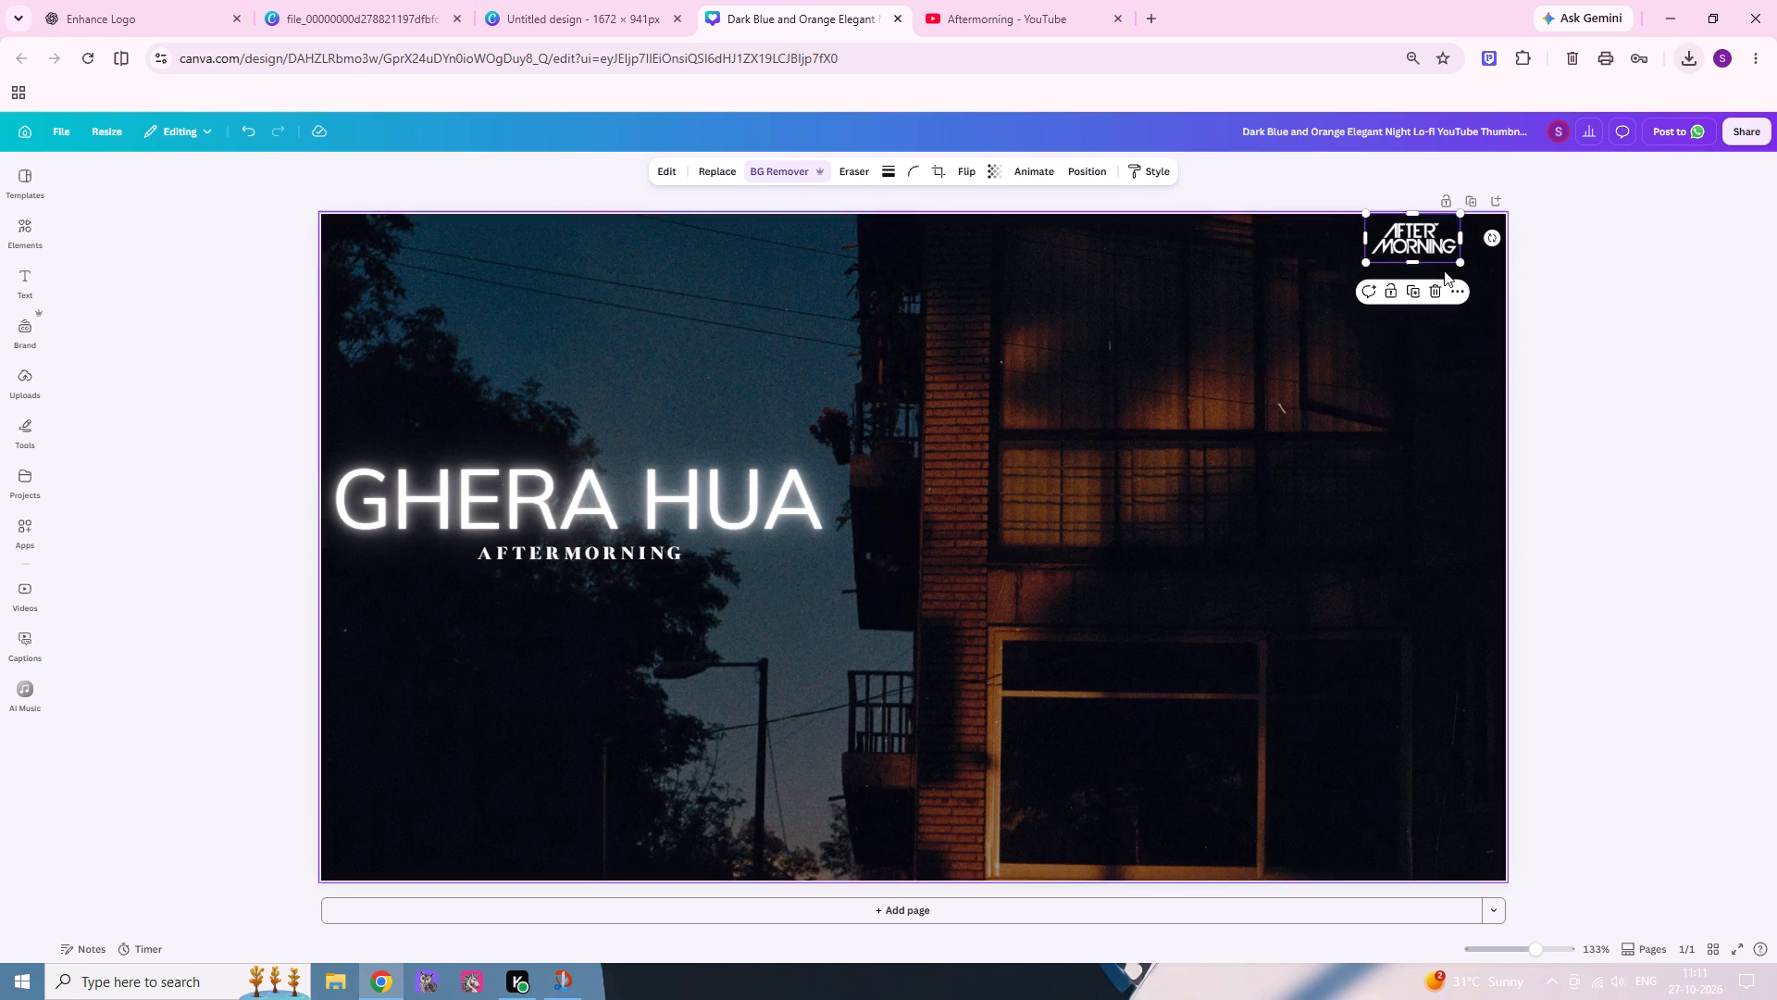
click(1443, 259)
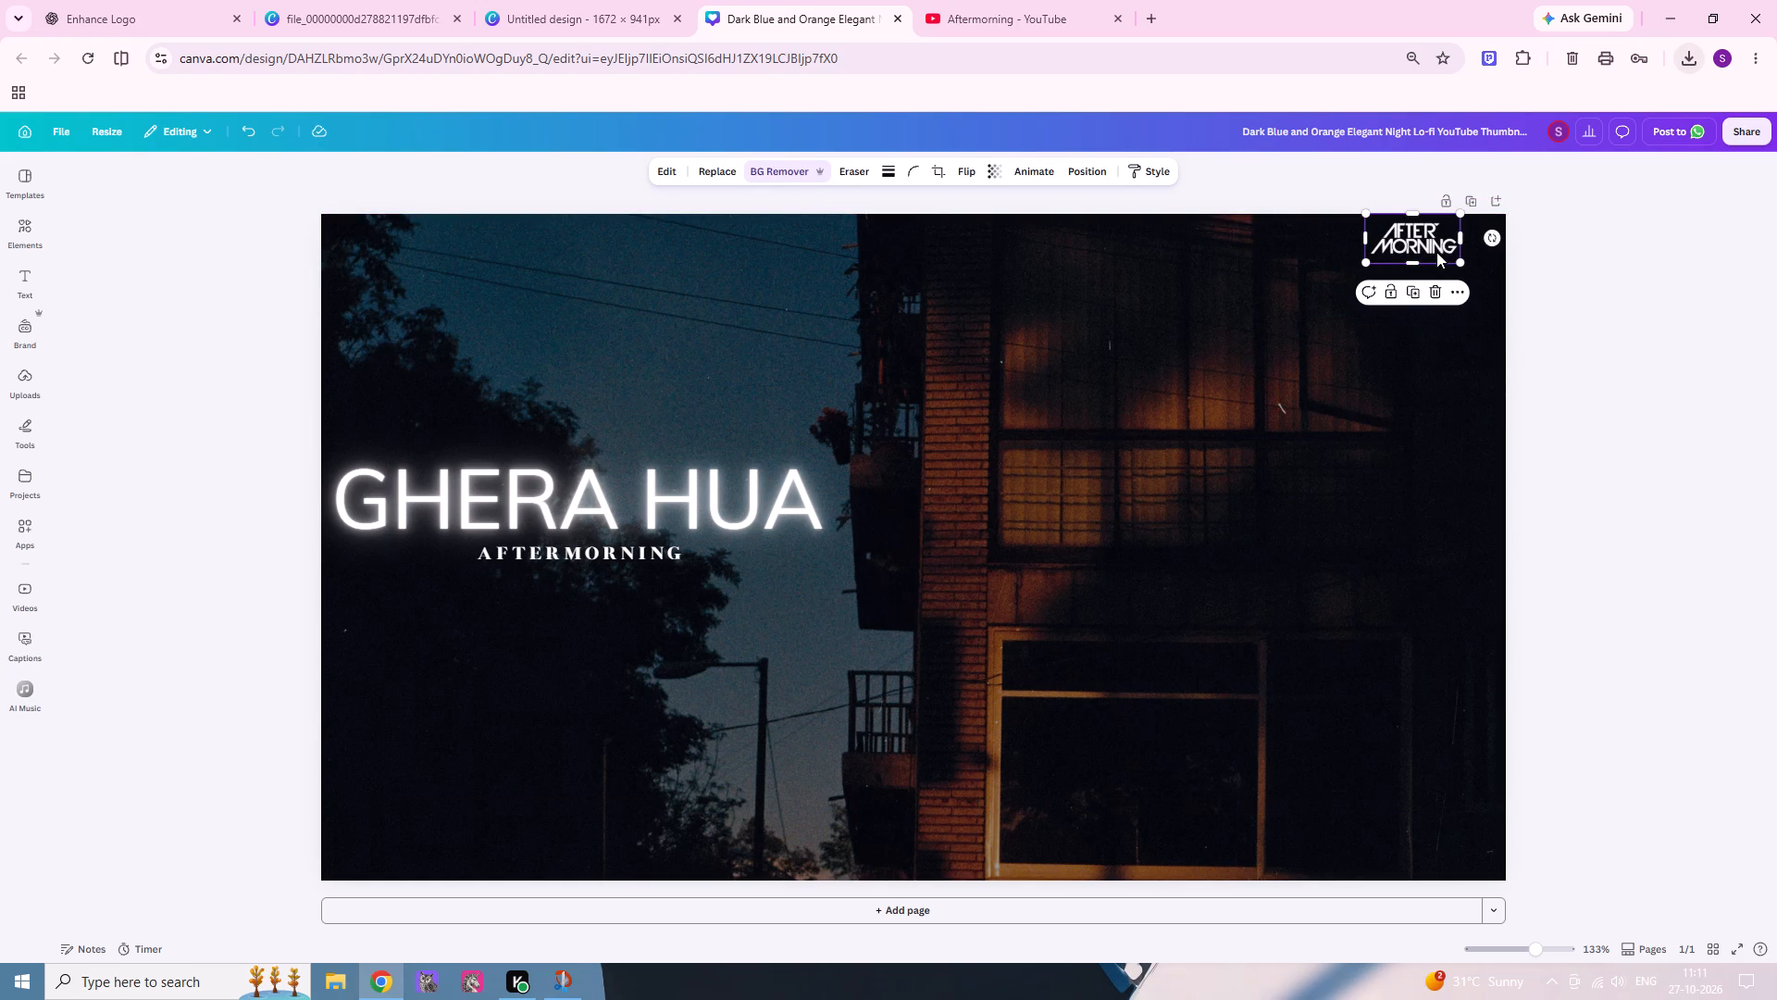
drag(1435, 250, 1477, 259)
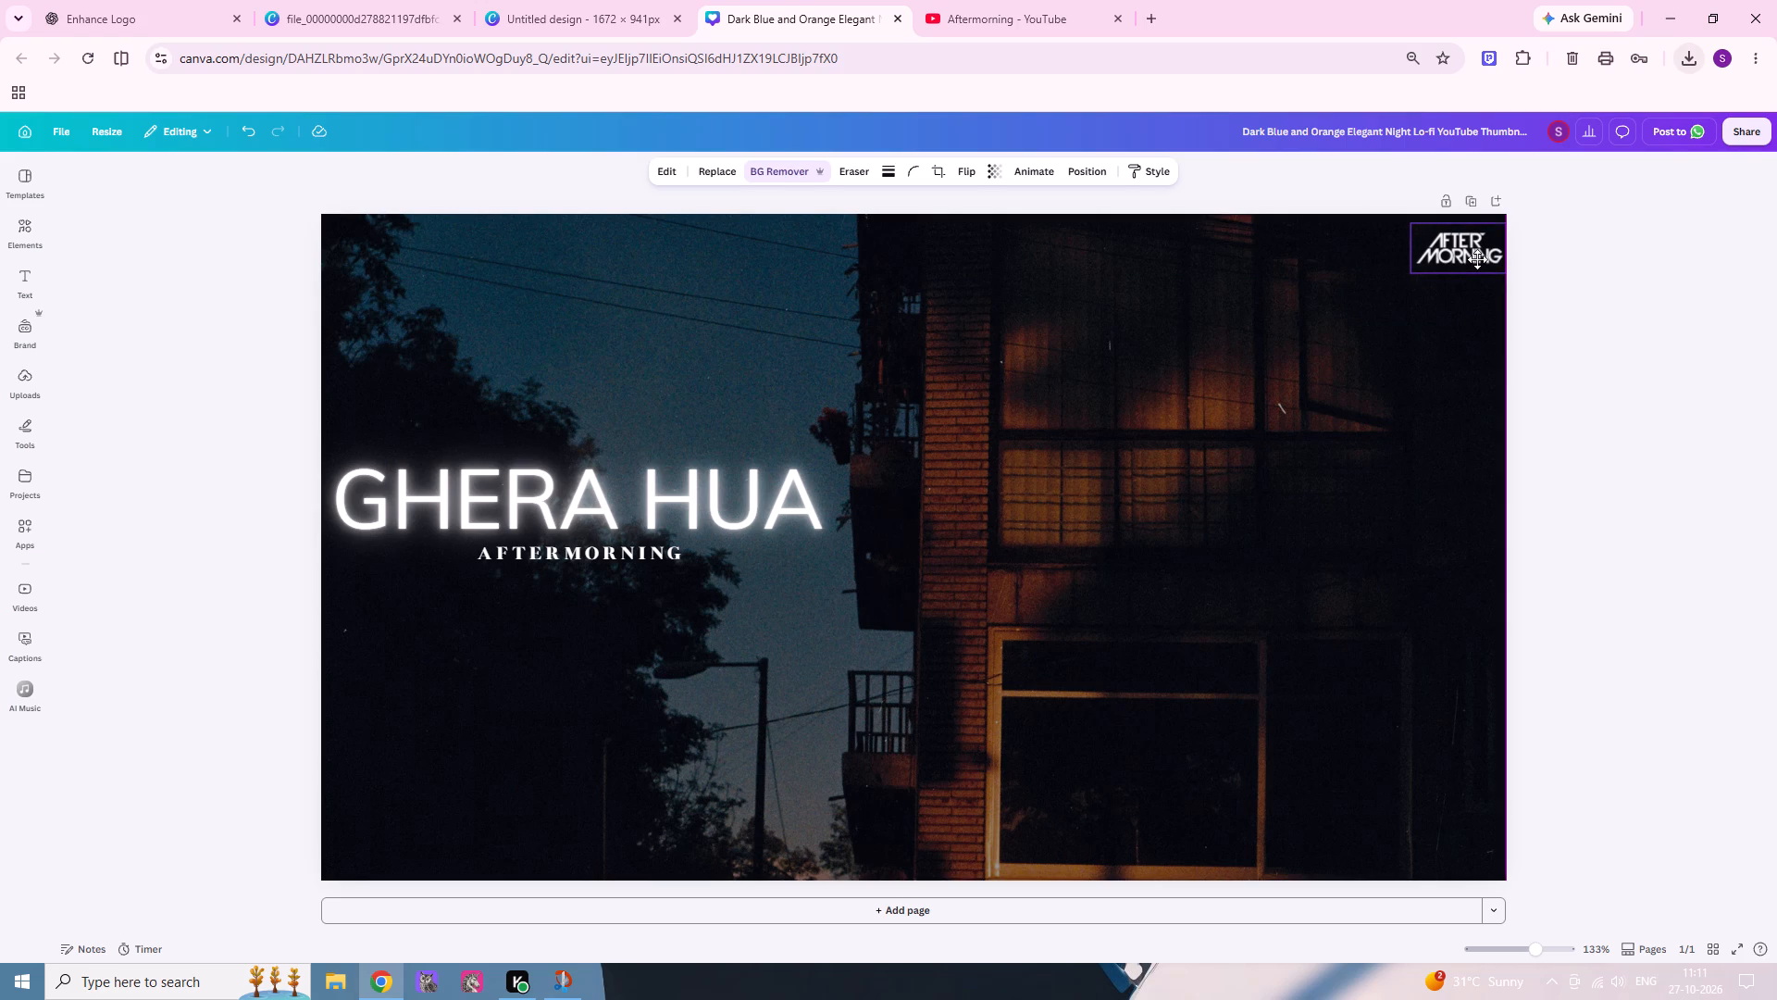
drag(1477, 259, 1477, 253)
click(1702, 367)
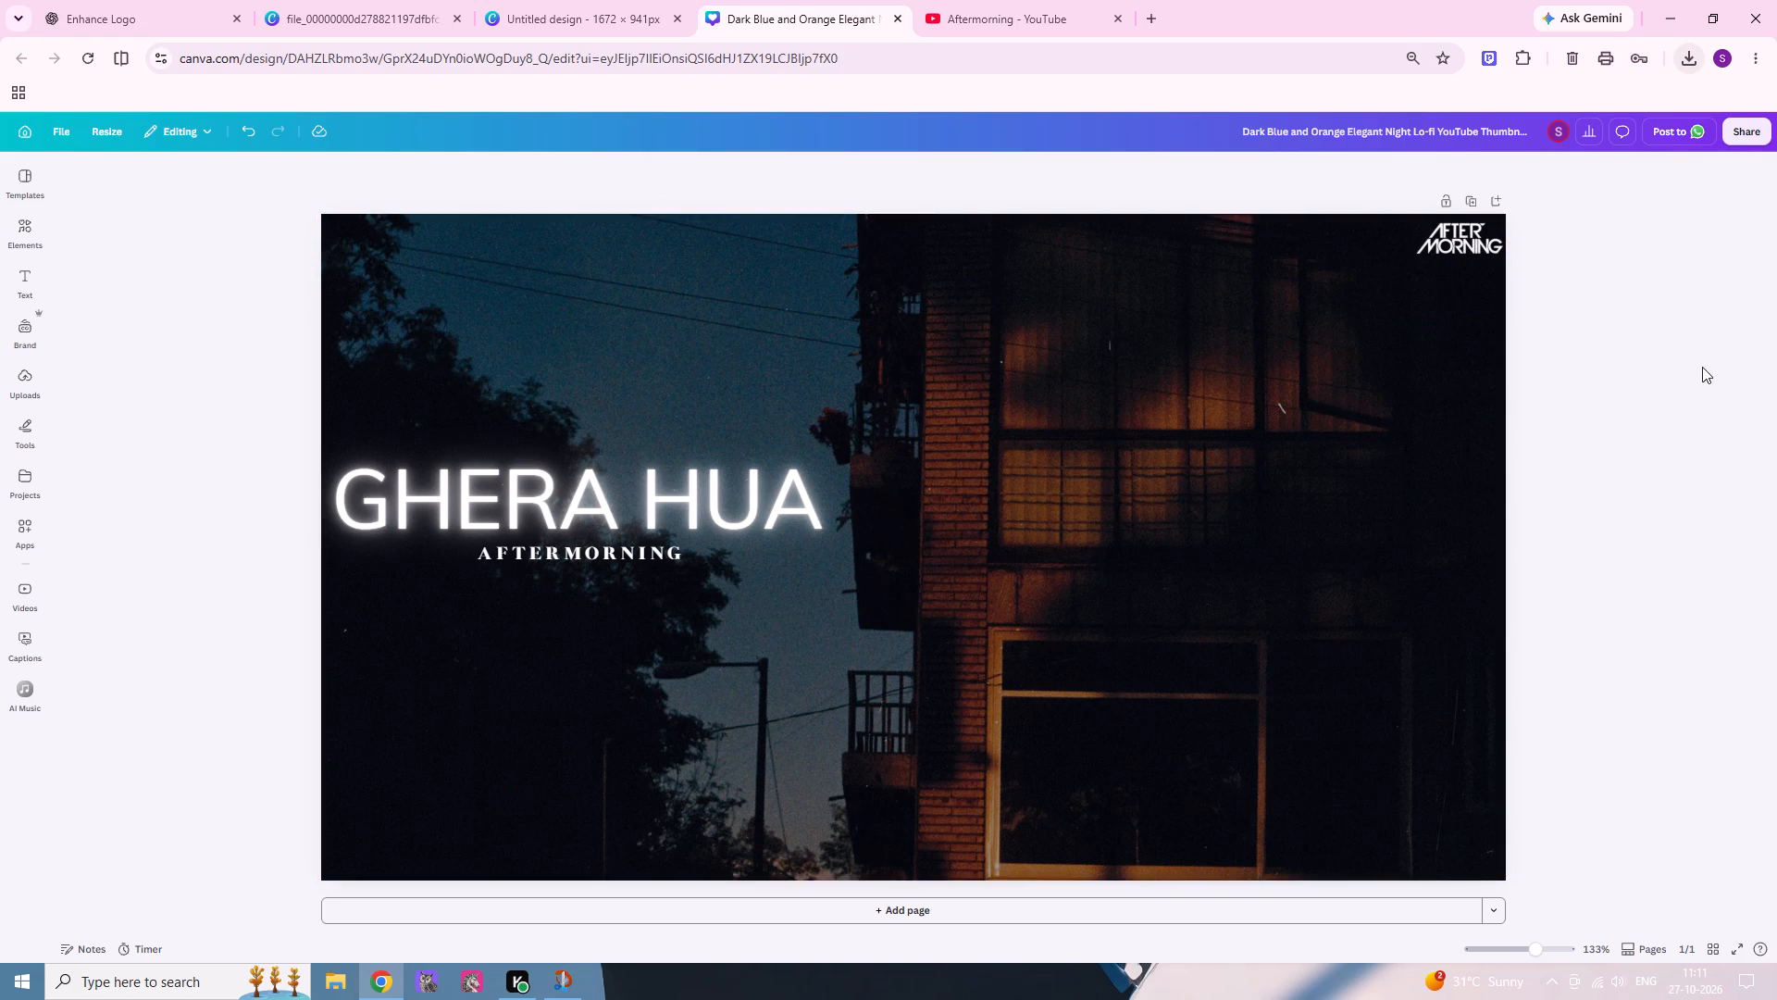
Look through the text effects and preview the text animations for the "AFTERMORNING" subtitle.
click(628, 558)
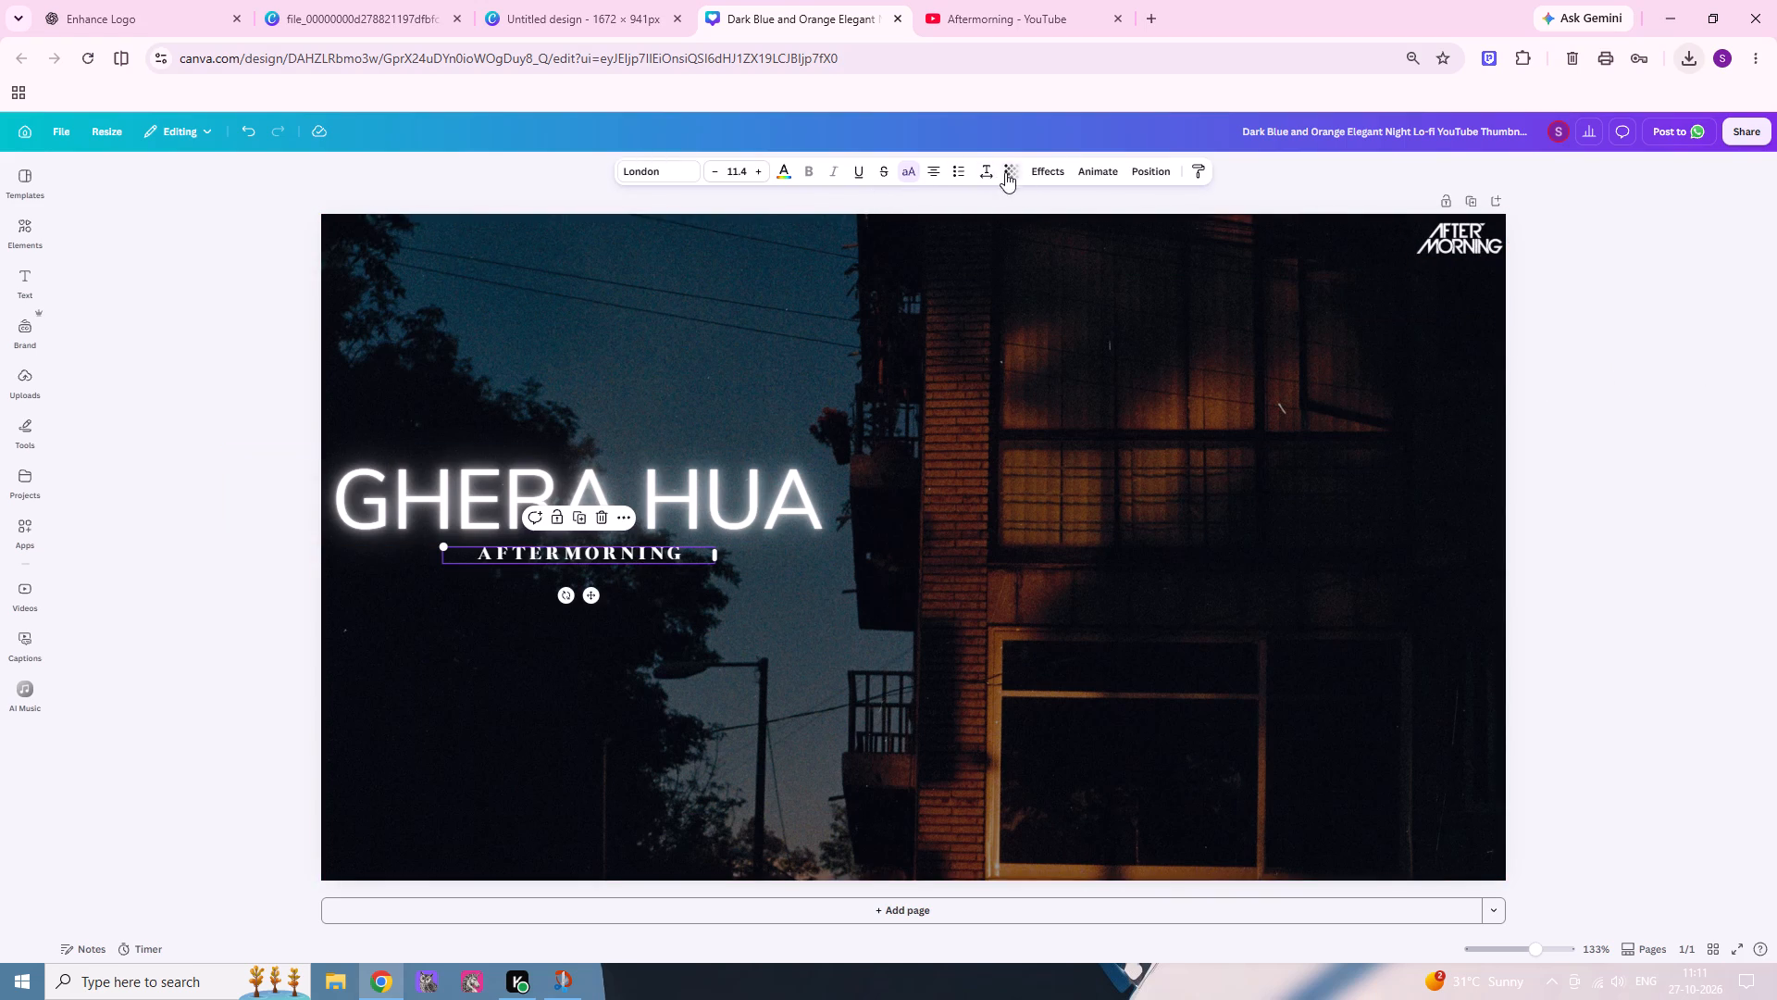
click(1052, 177)
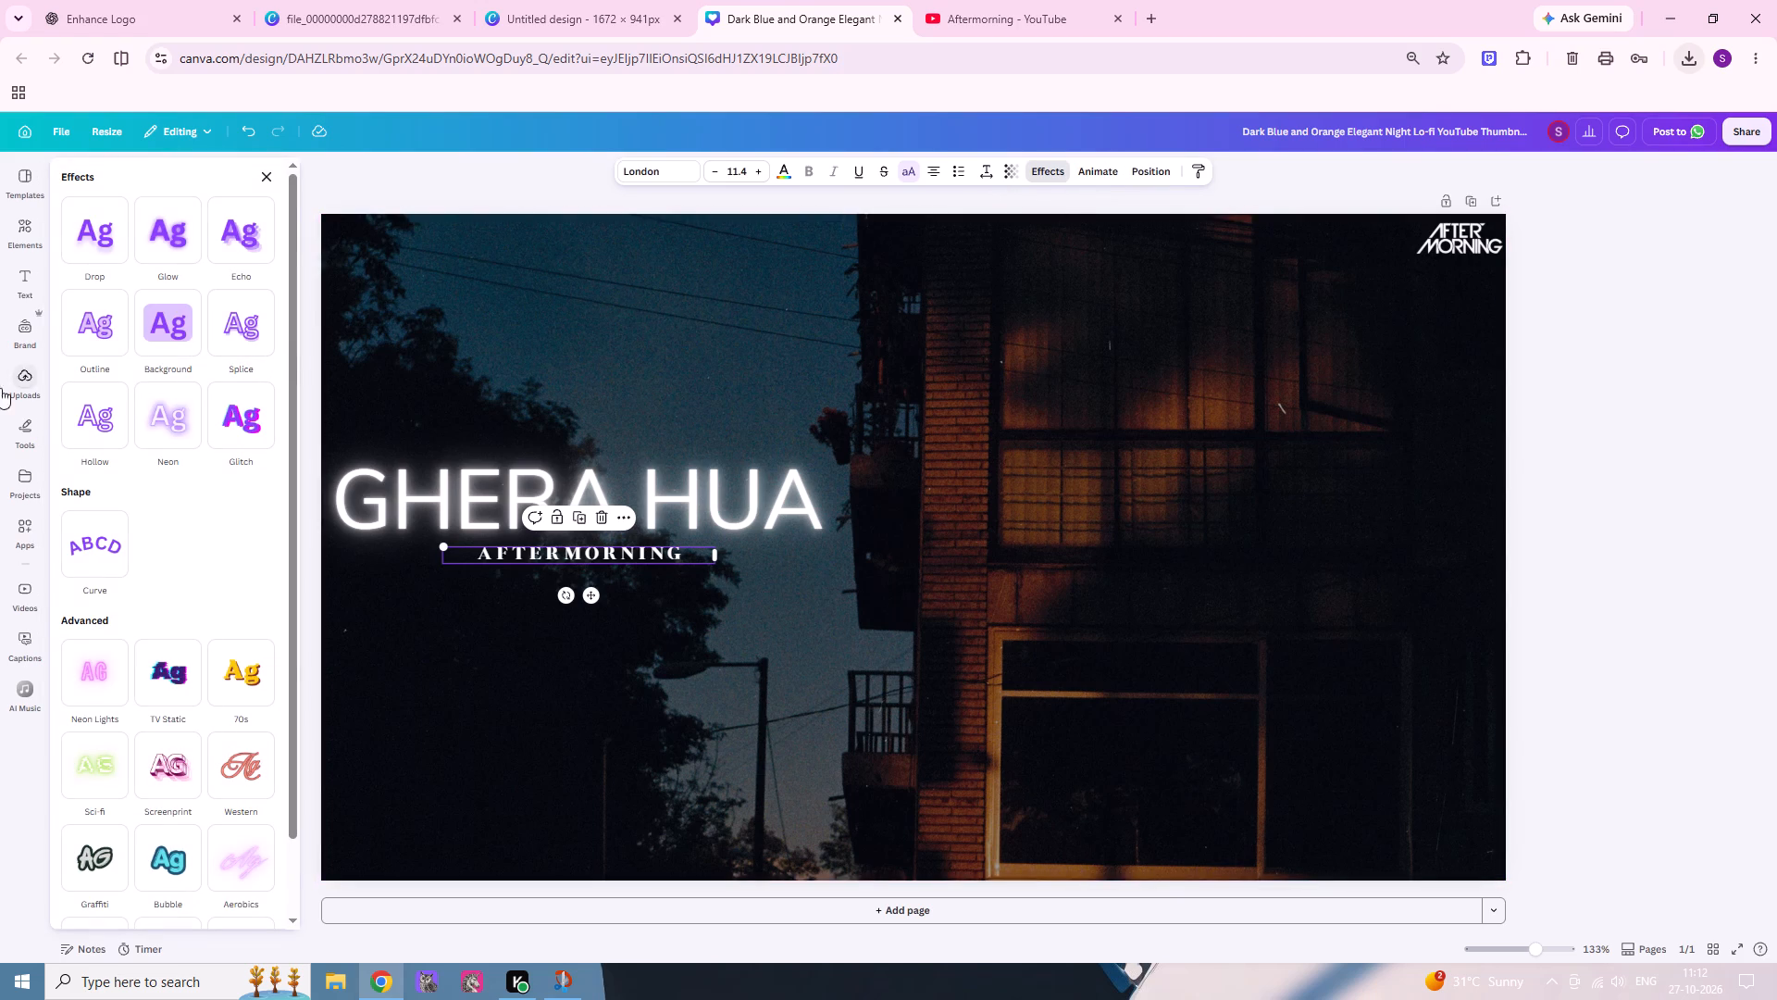
scroll(159, 483, up, 1)
scroll(162, 485, down, 2)
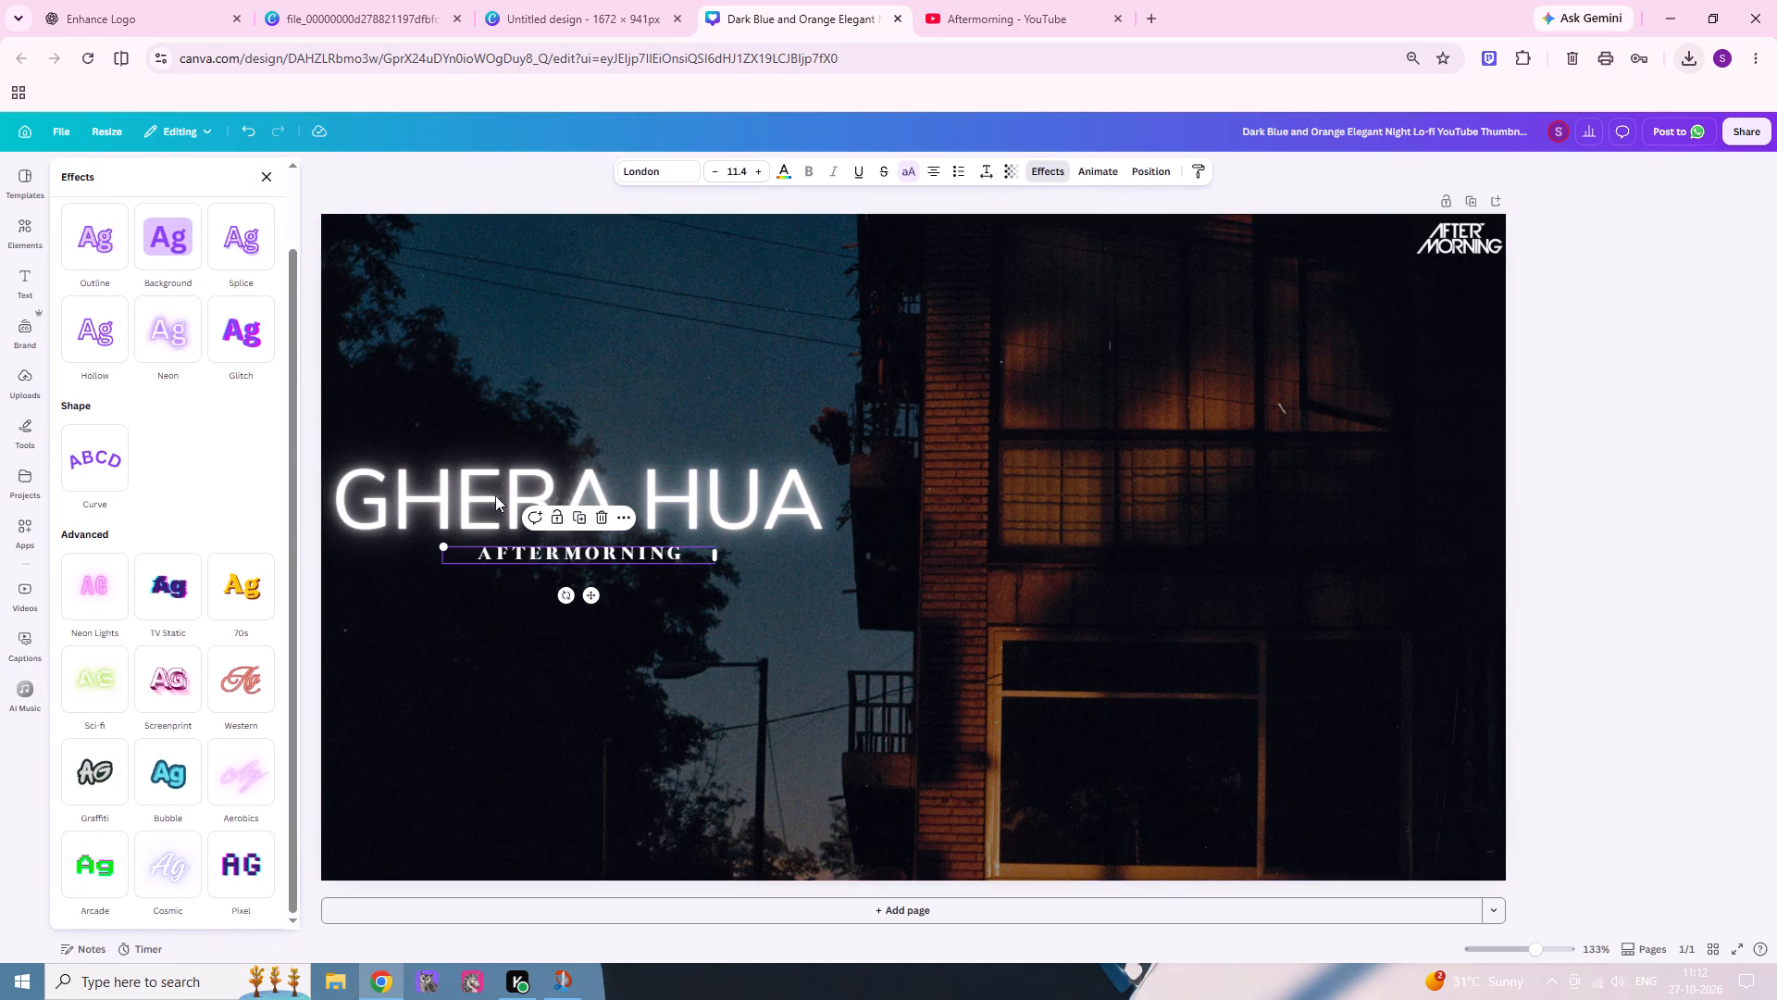
scroll(66, 318, up, 3)
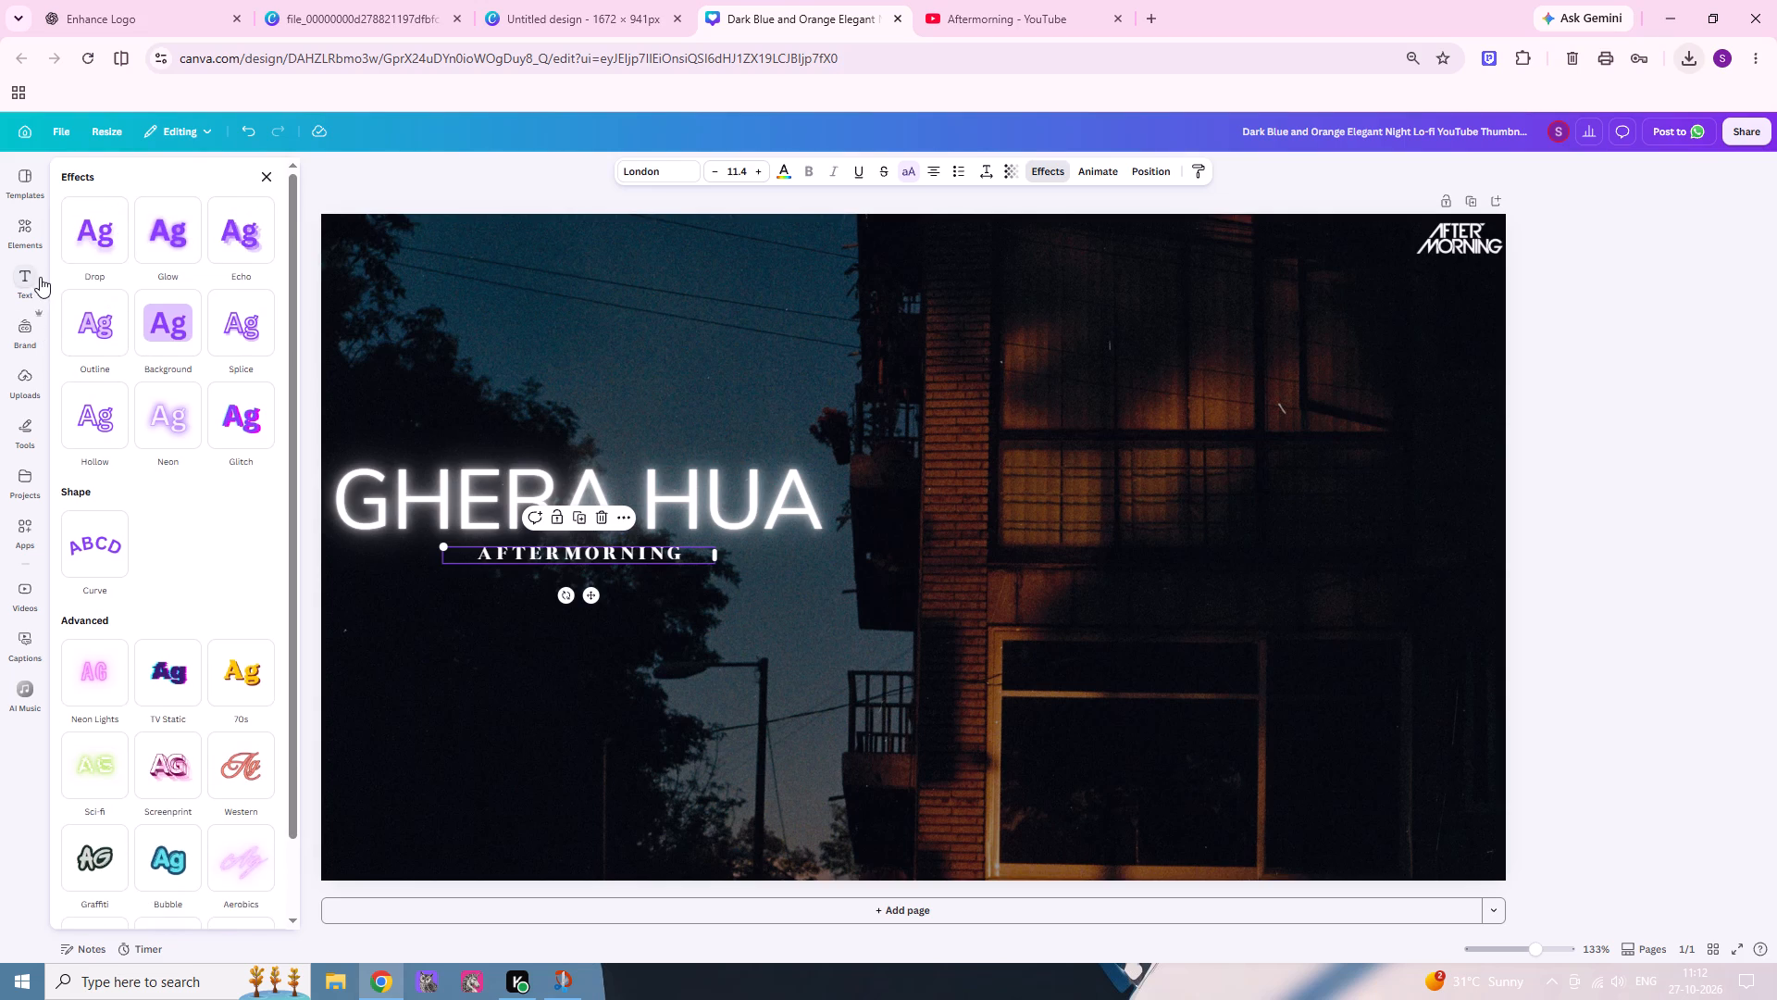
click(1092, 171)
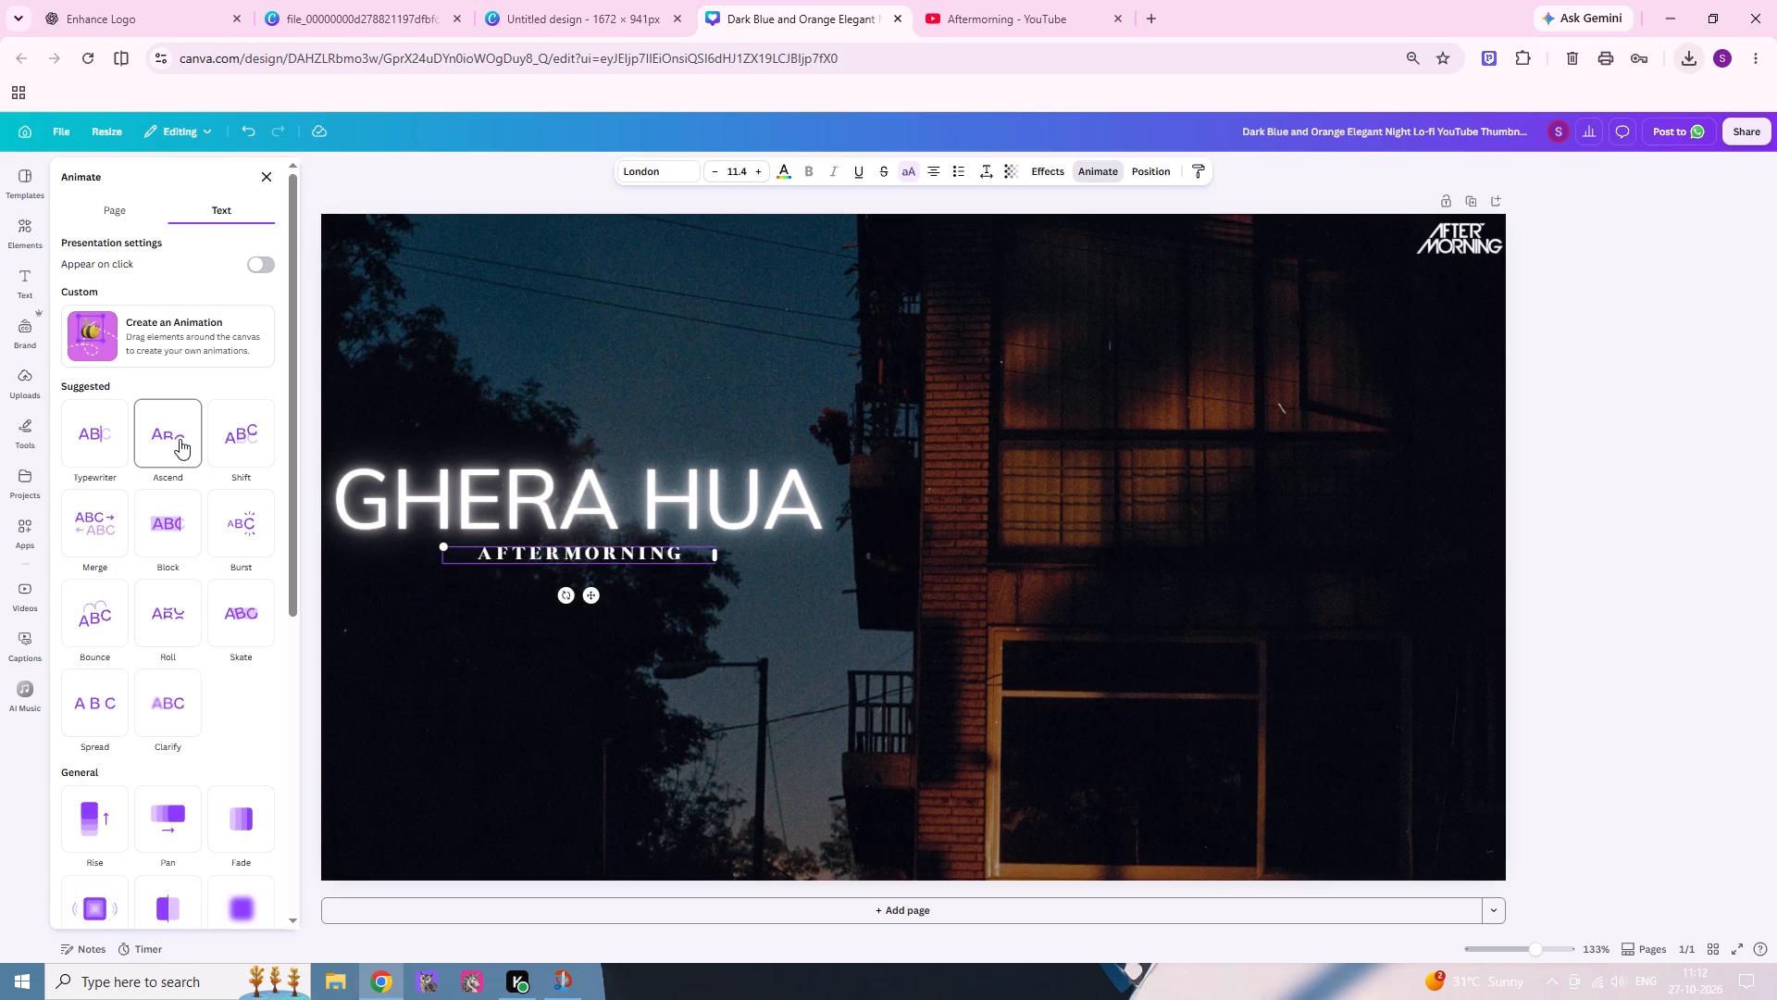
scroll(108, 734, down, 1)
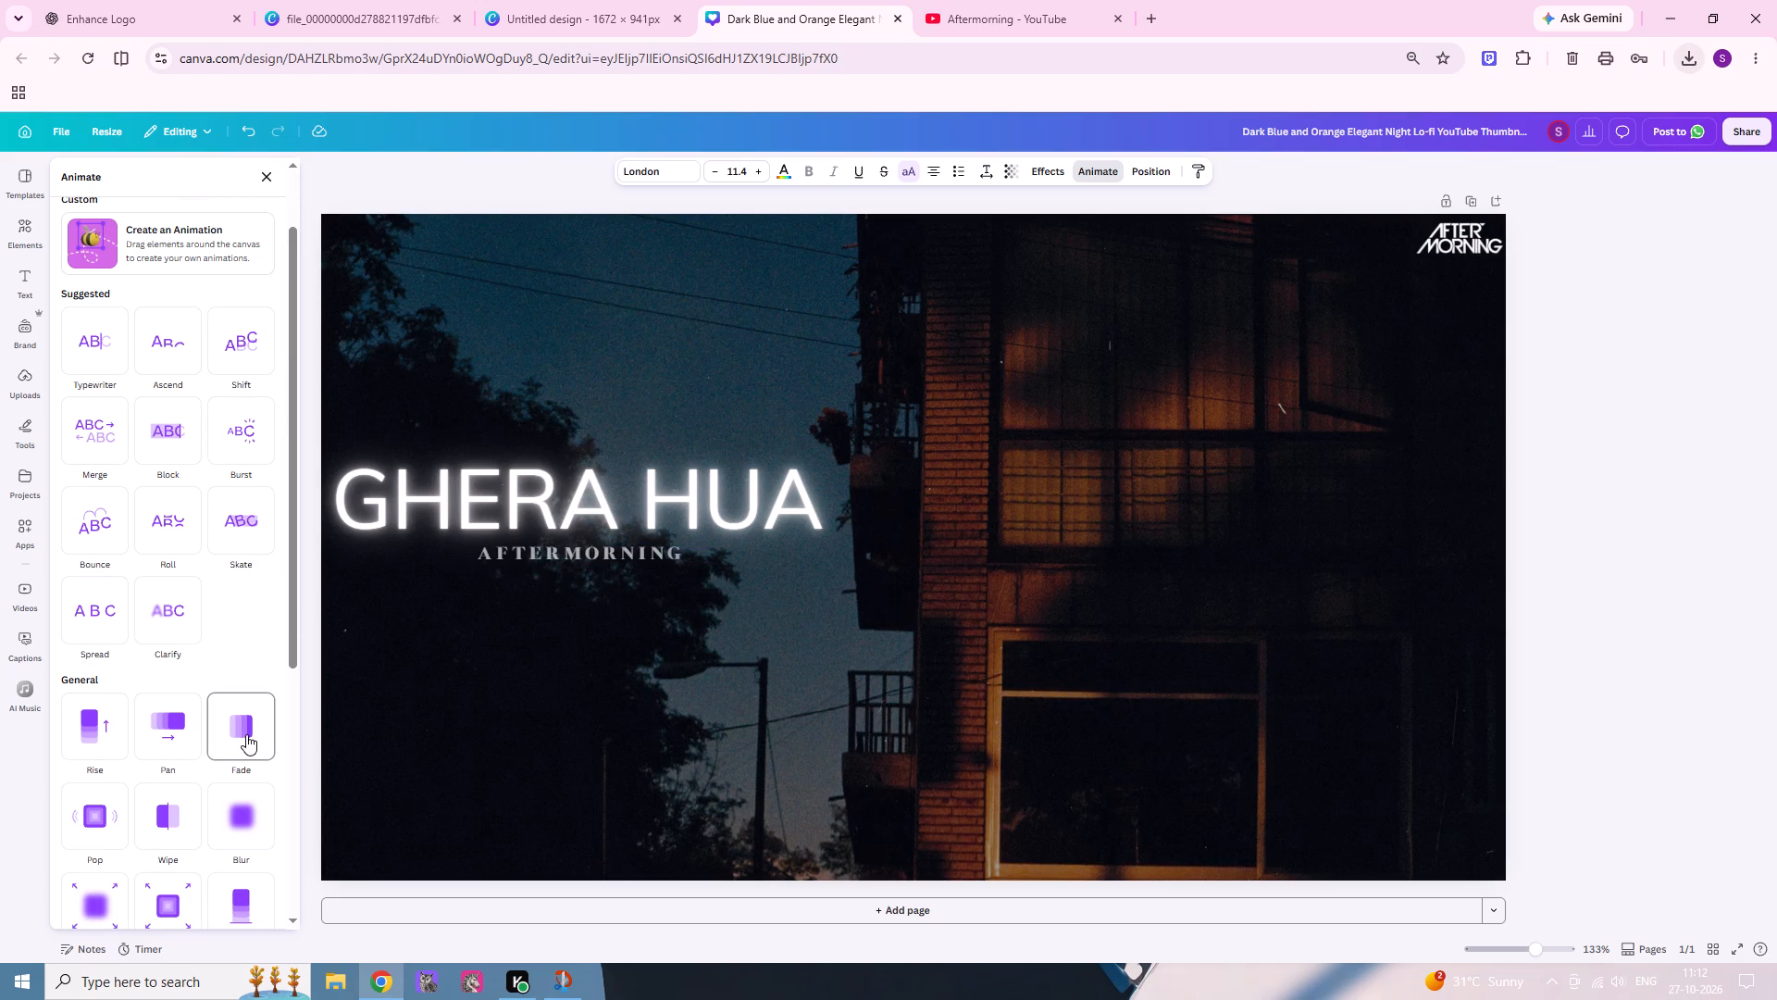
scroll(244, 735, down, 1)
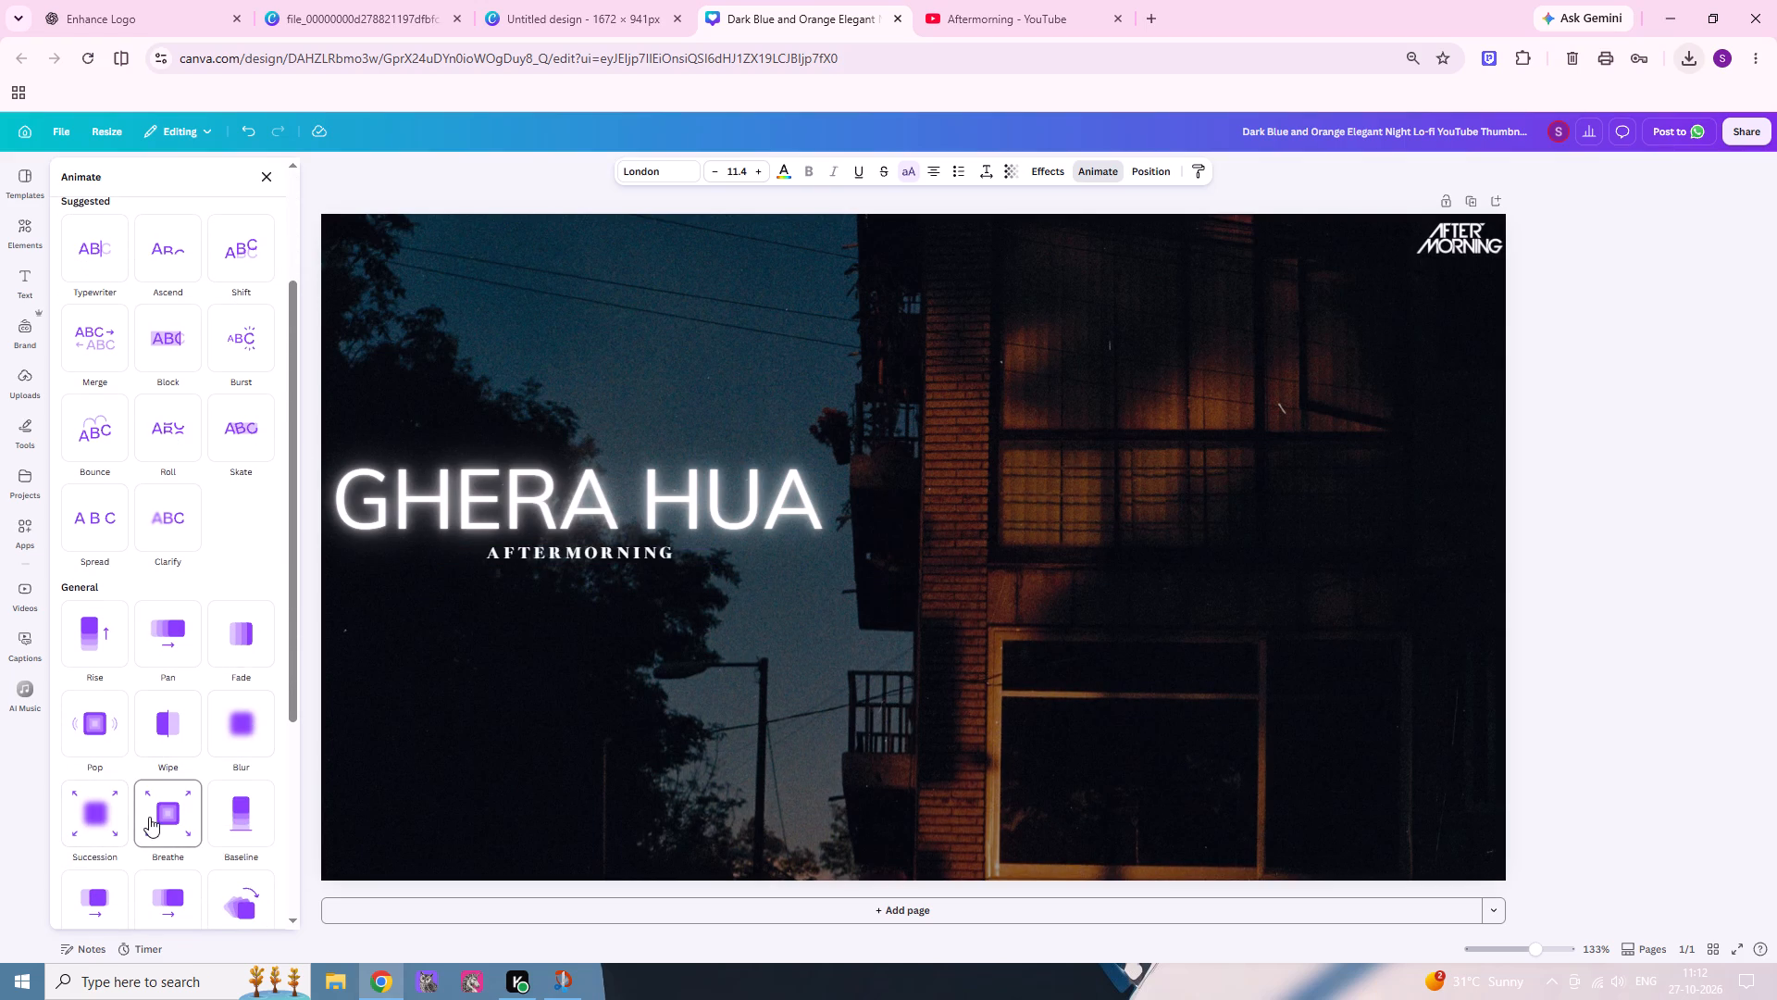
scroll(180, 813, down, 2)
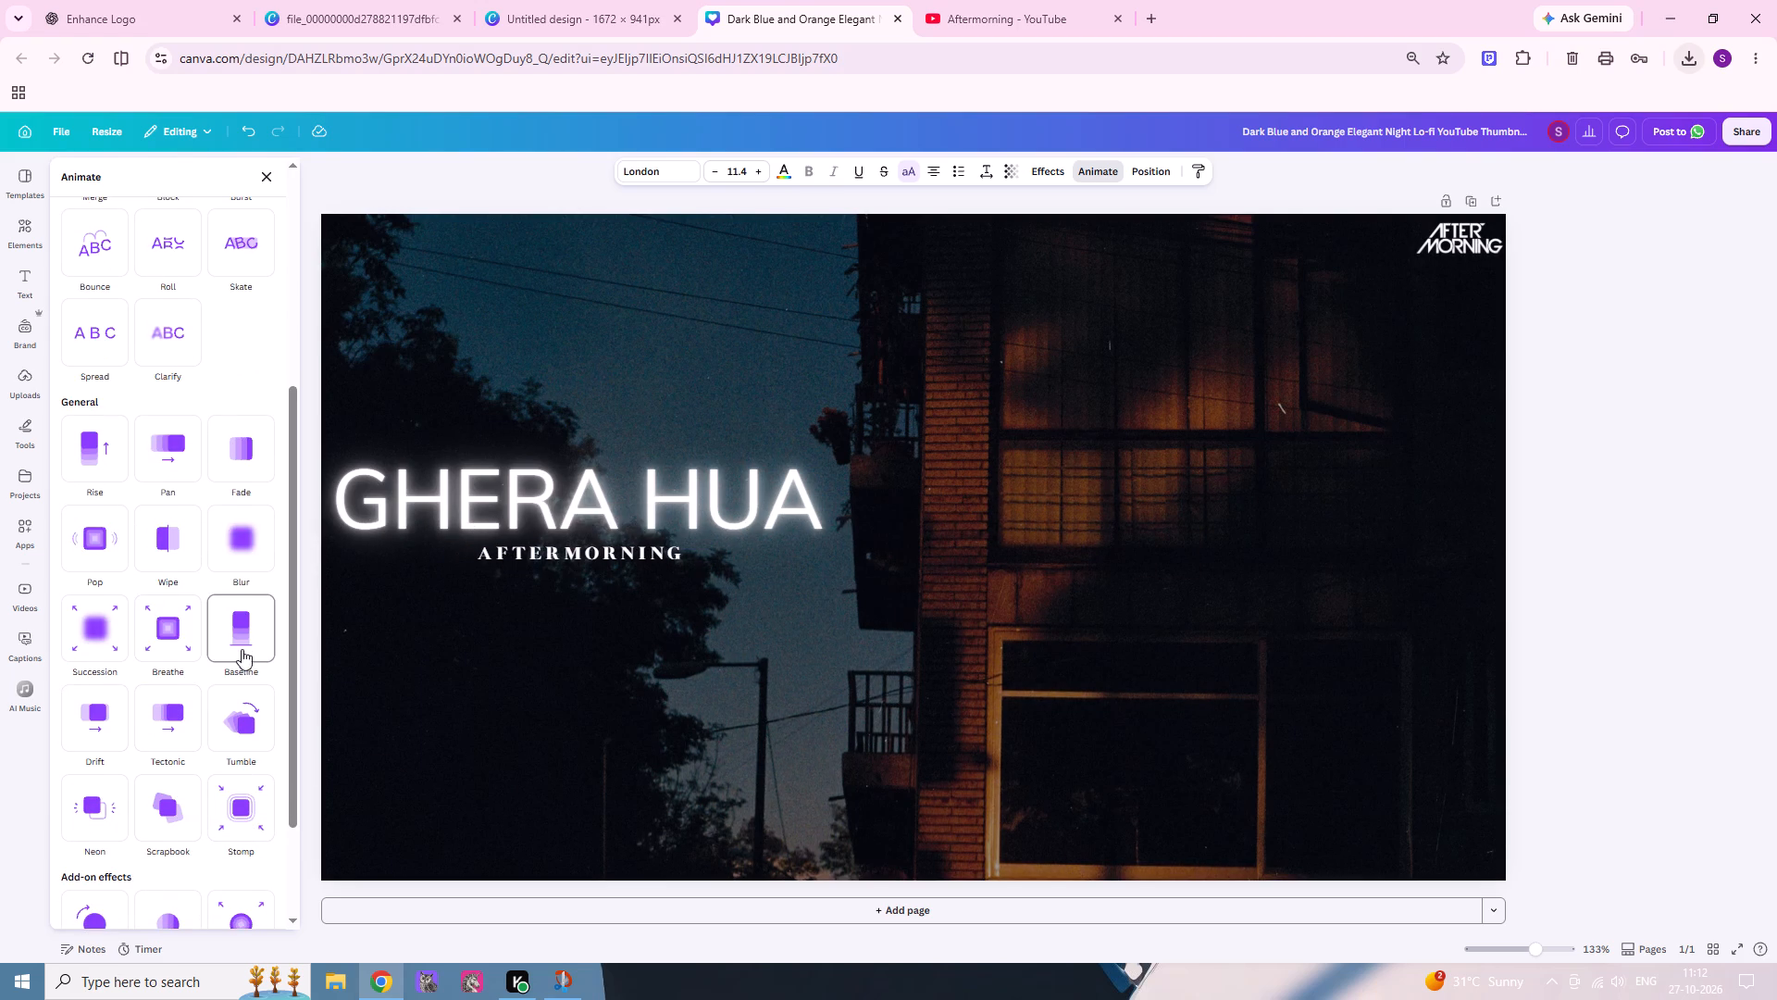
scroll(241, 649, down, 2)
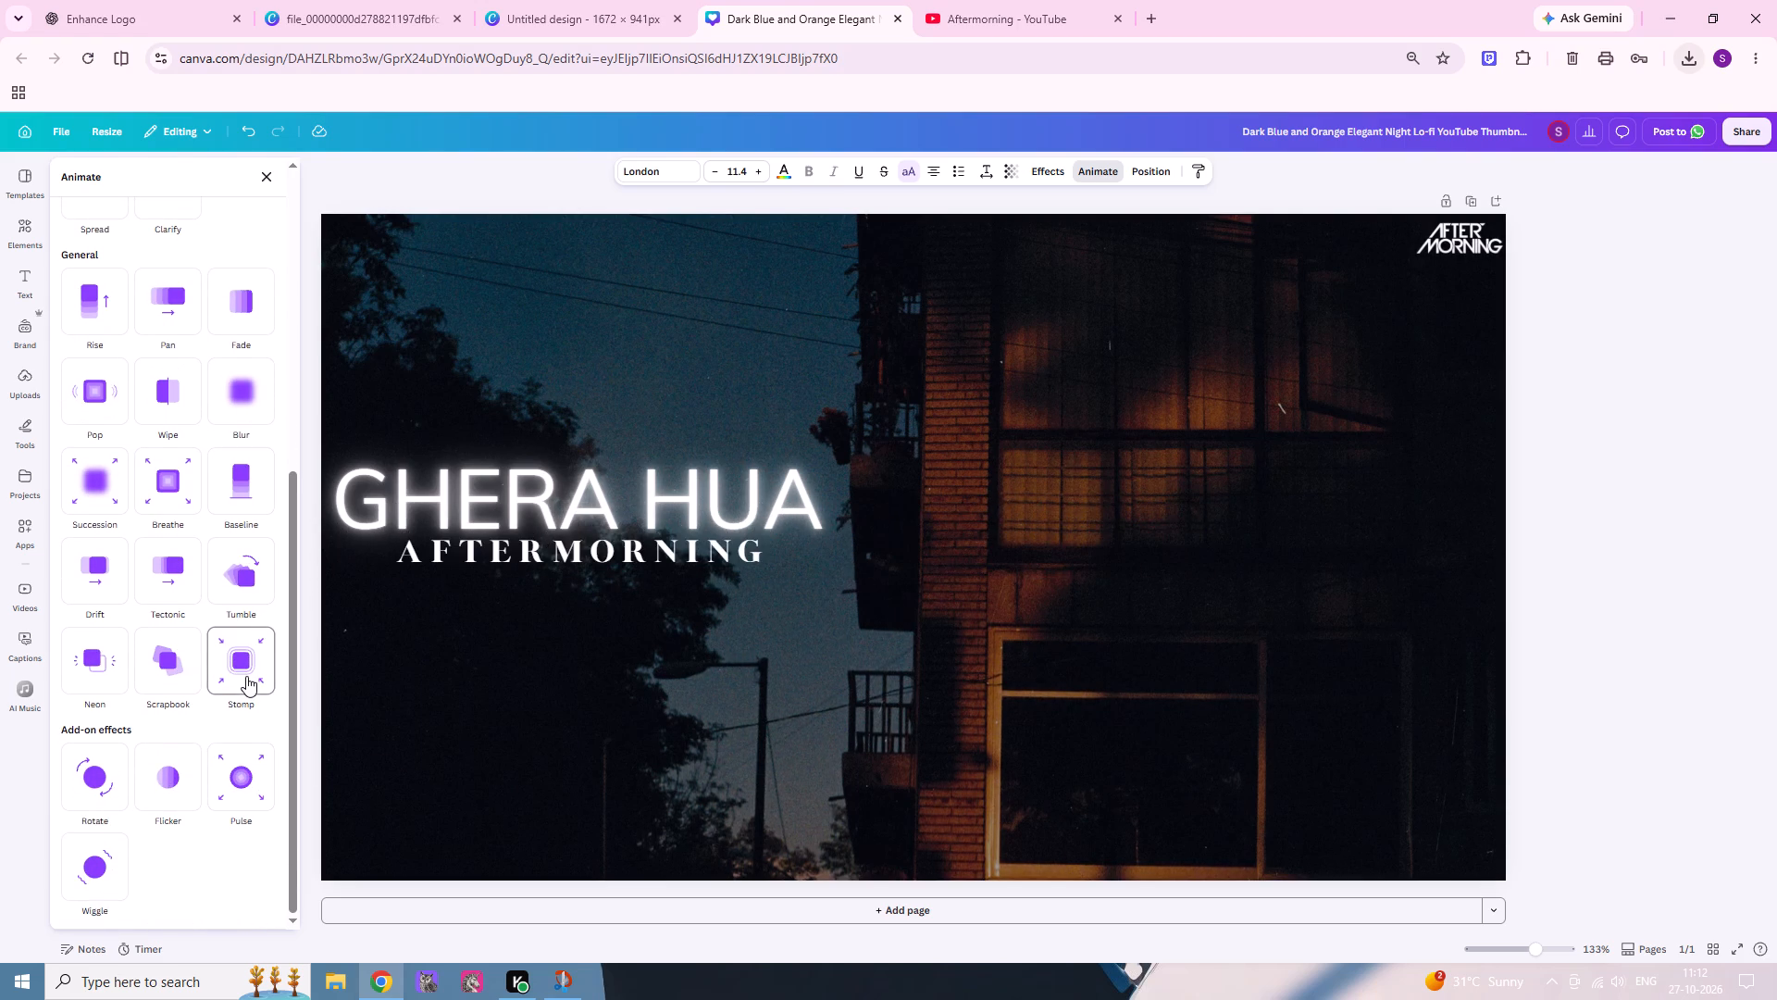
scroll(119, 655, up, 3)
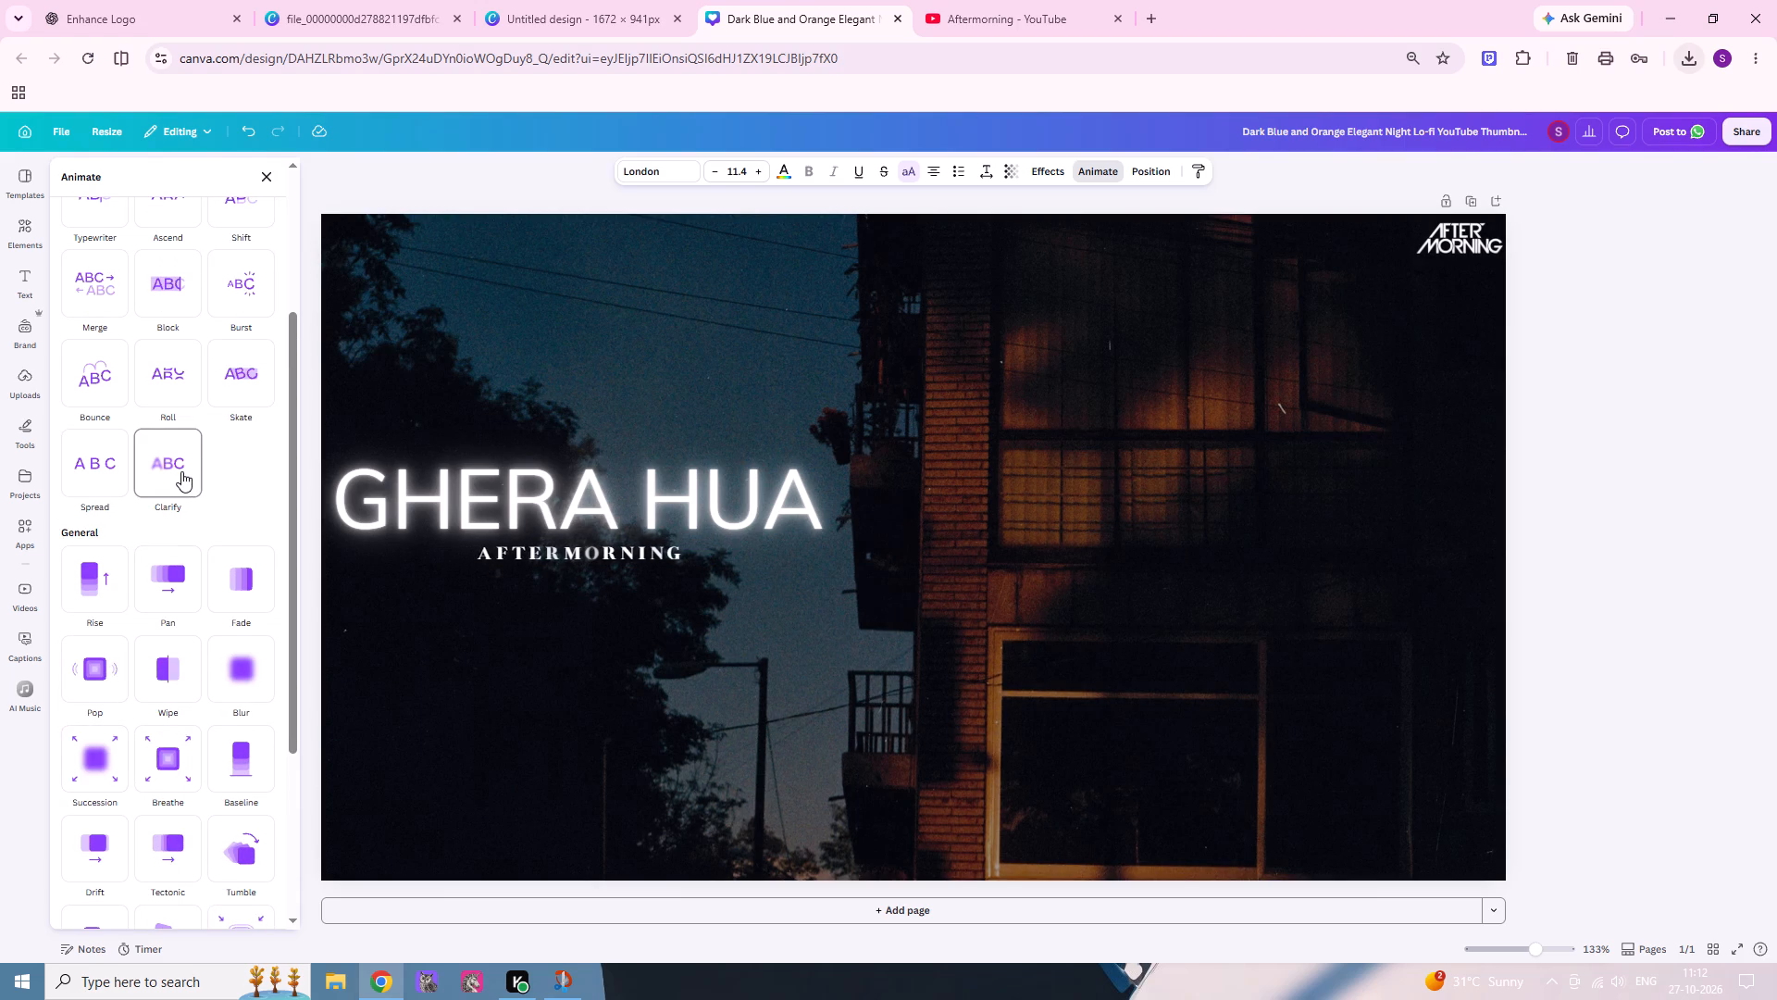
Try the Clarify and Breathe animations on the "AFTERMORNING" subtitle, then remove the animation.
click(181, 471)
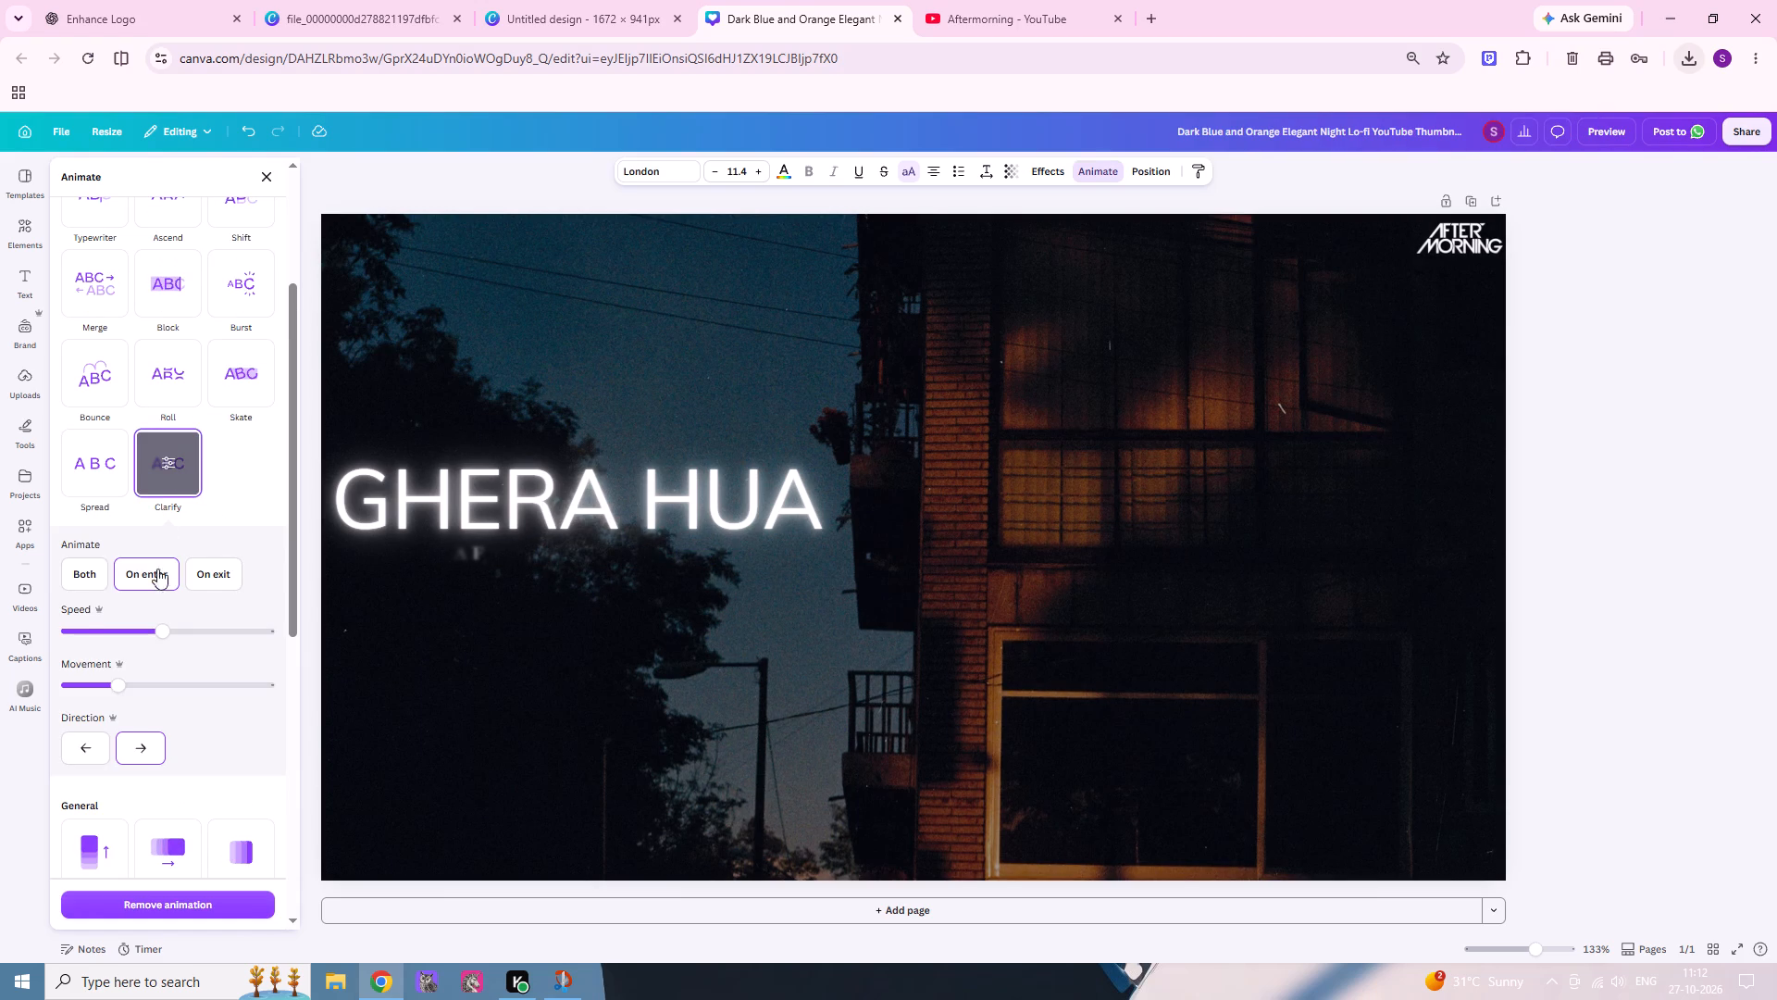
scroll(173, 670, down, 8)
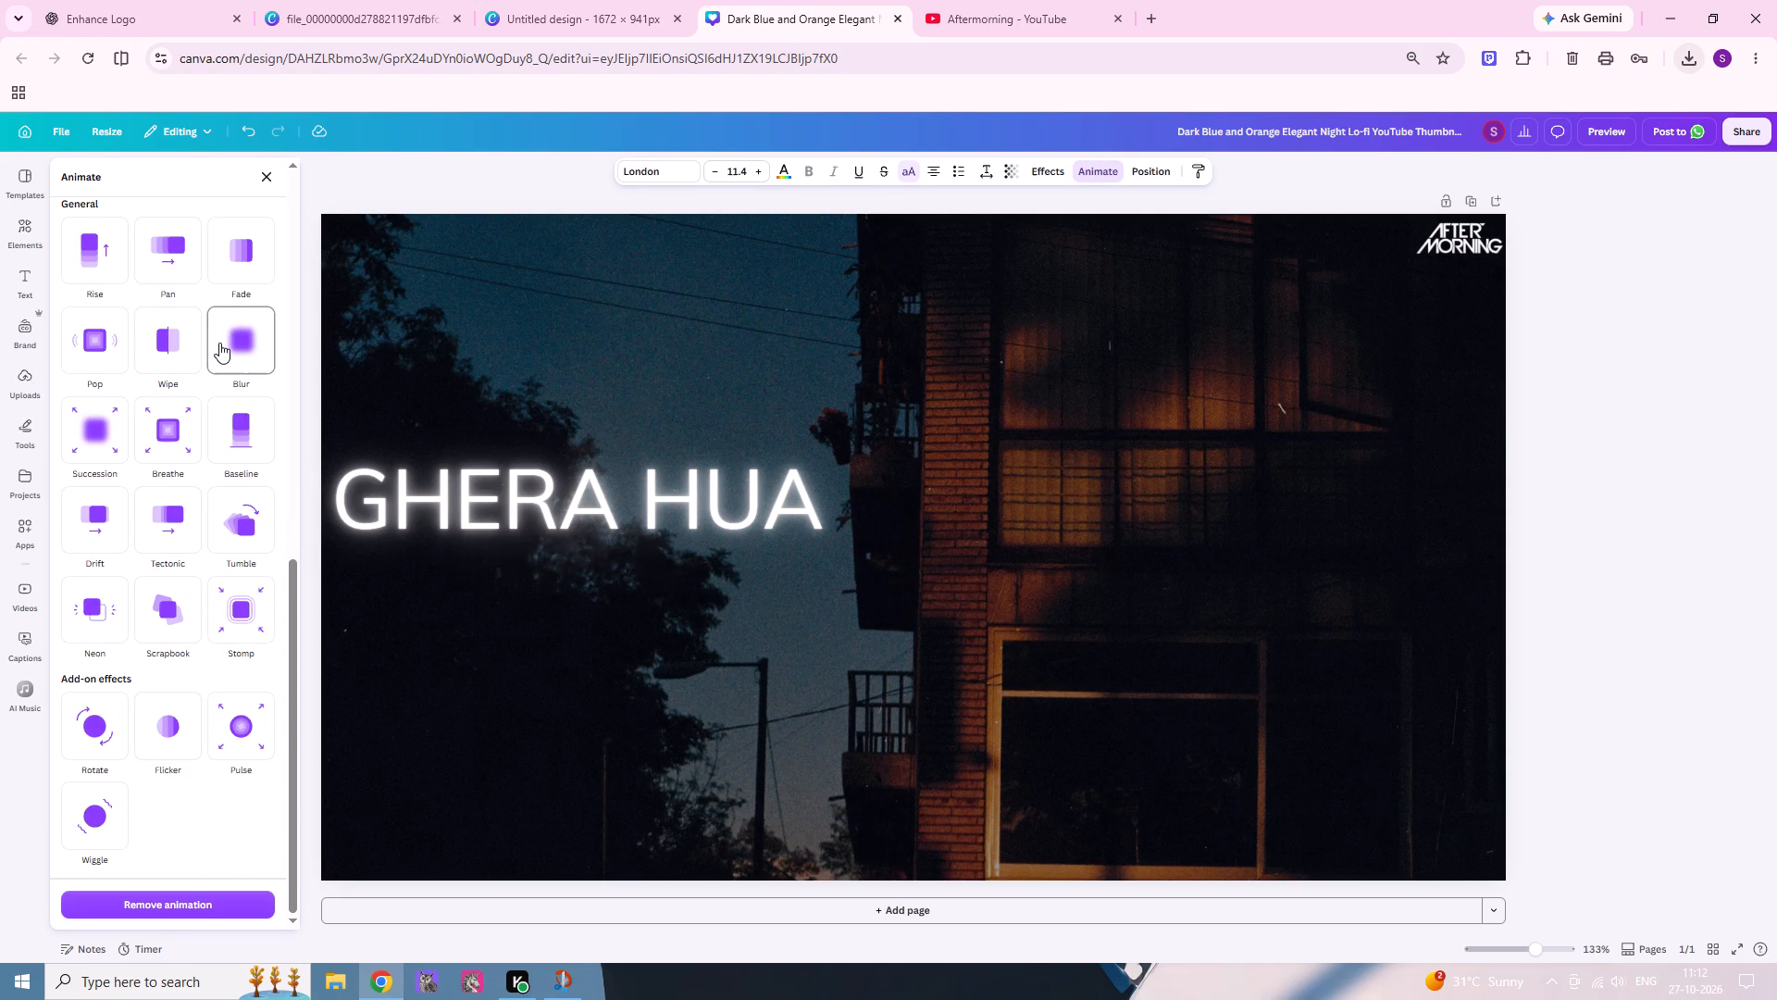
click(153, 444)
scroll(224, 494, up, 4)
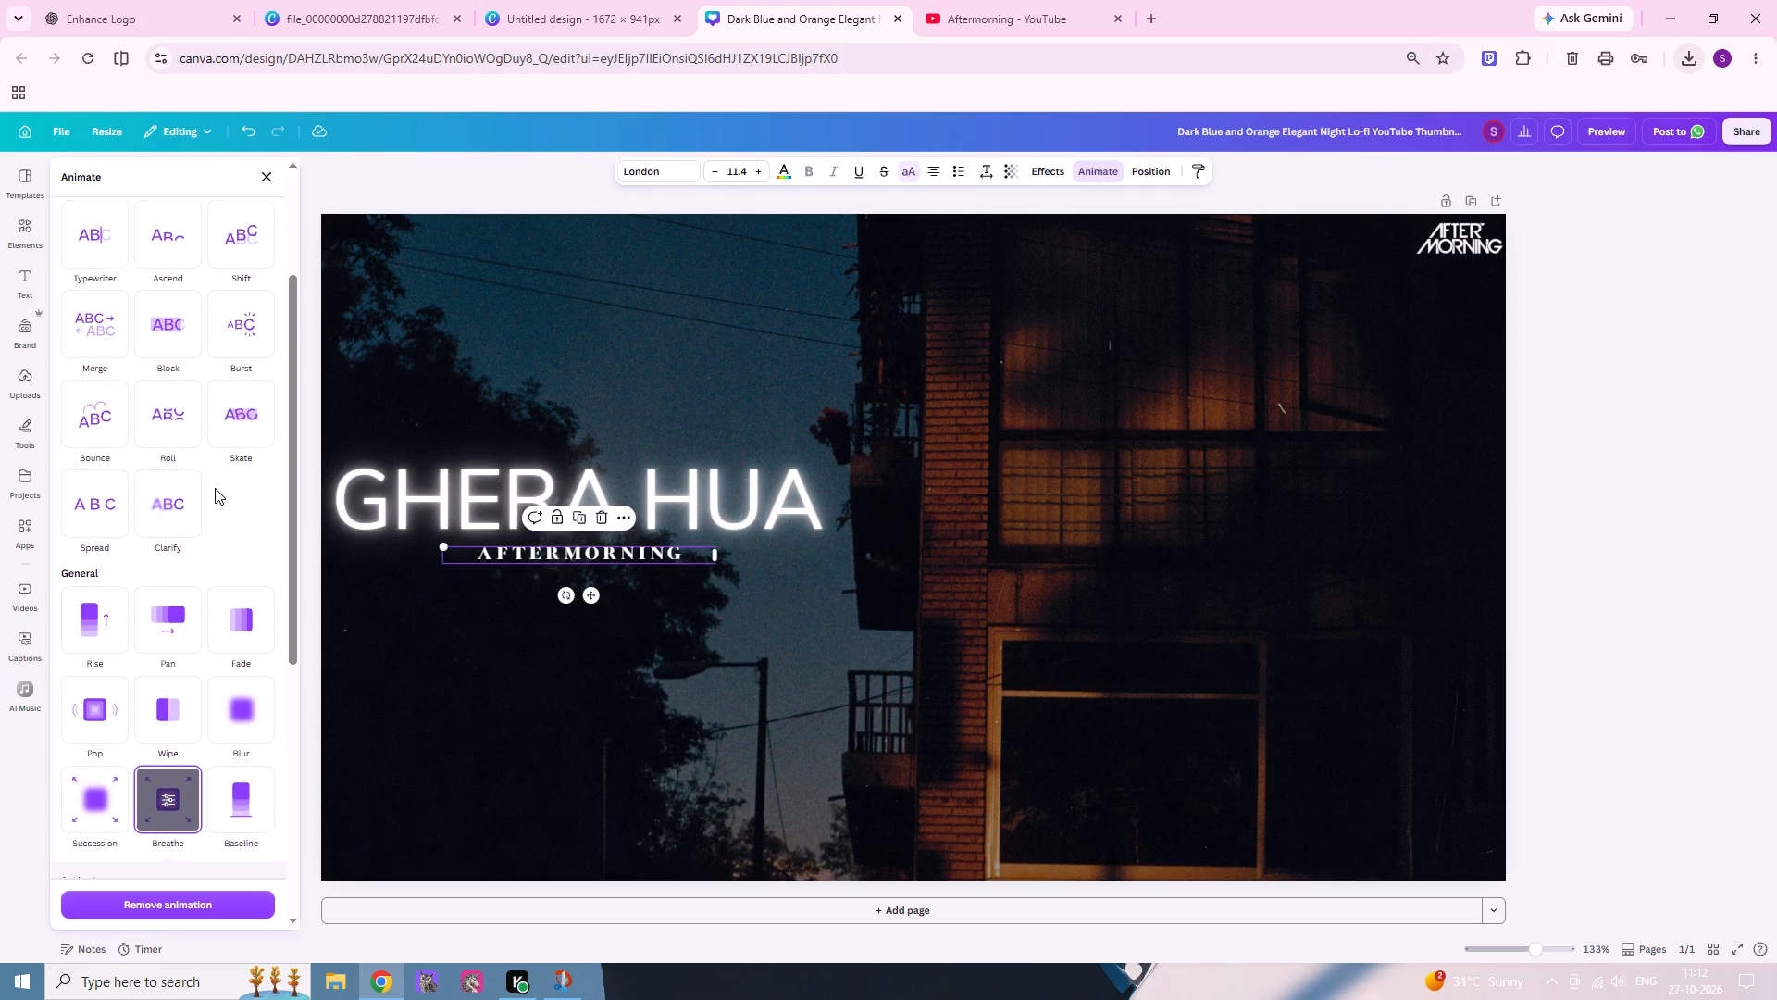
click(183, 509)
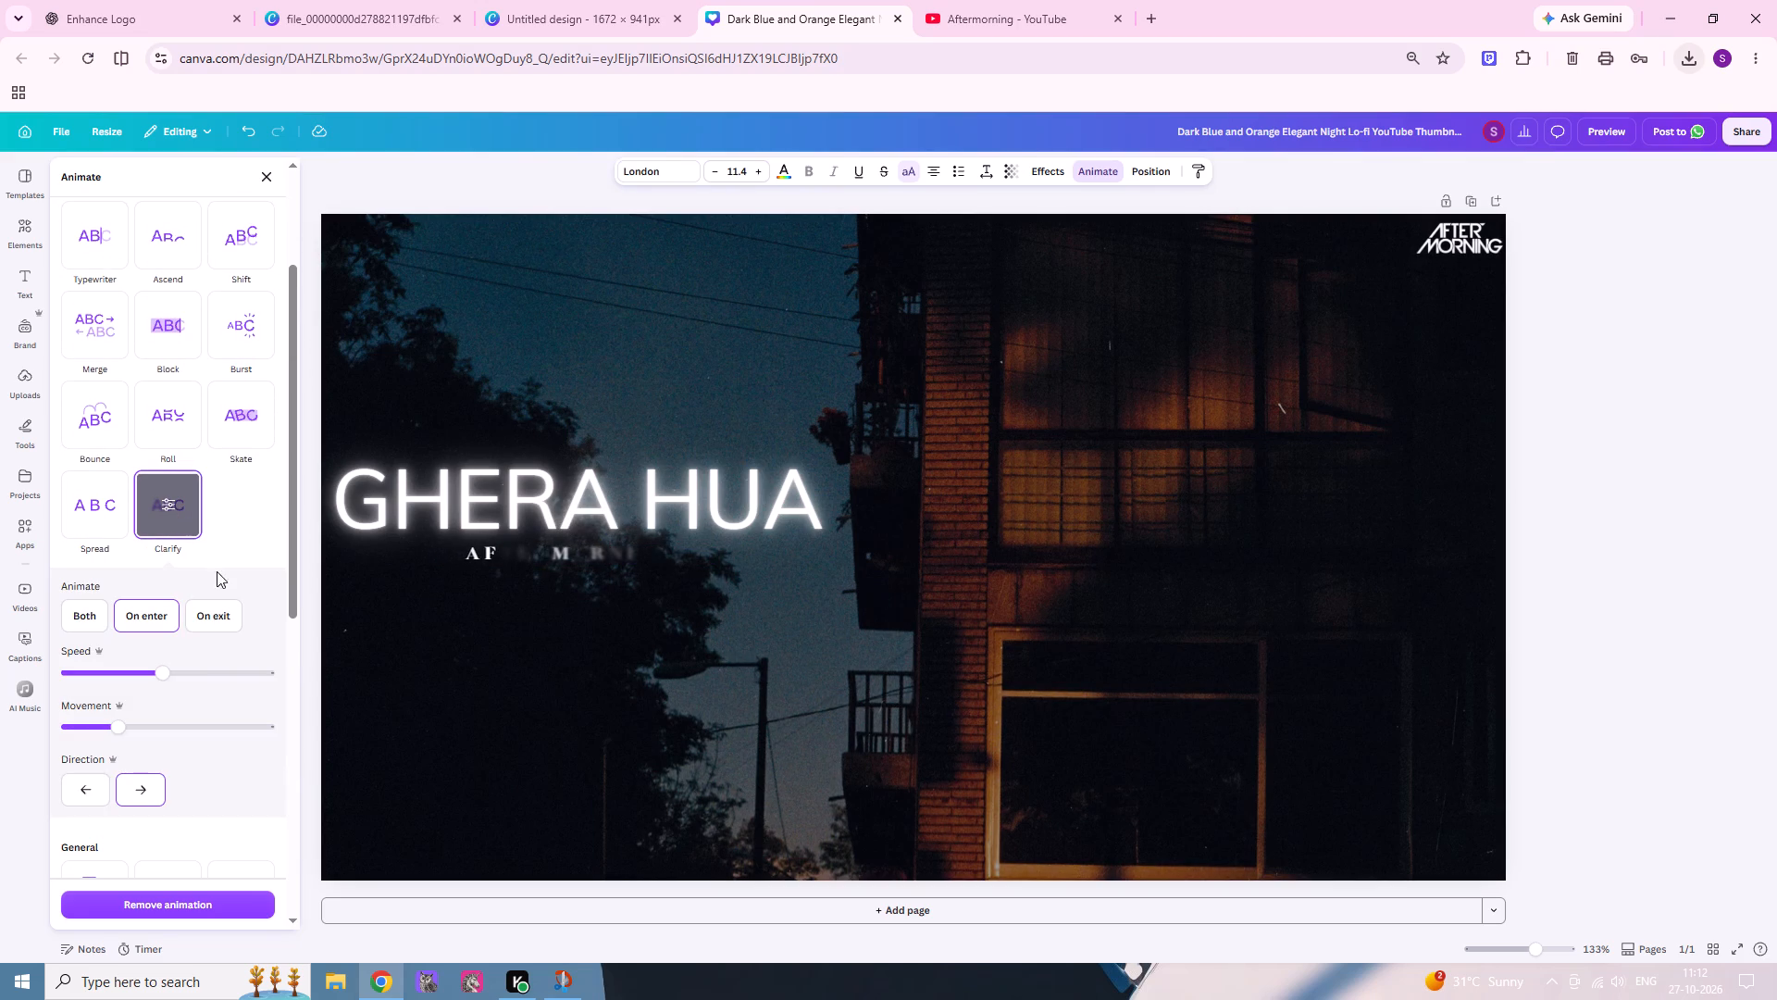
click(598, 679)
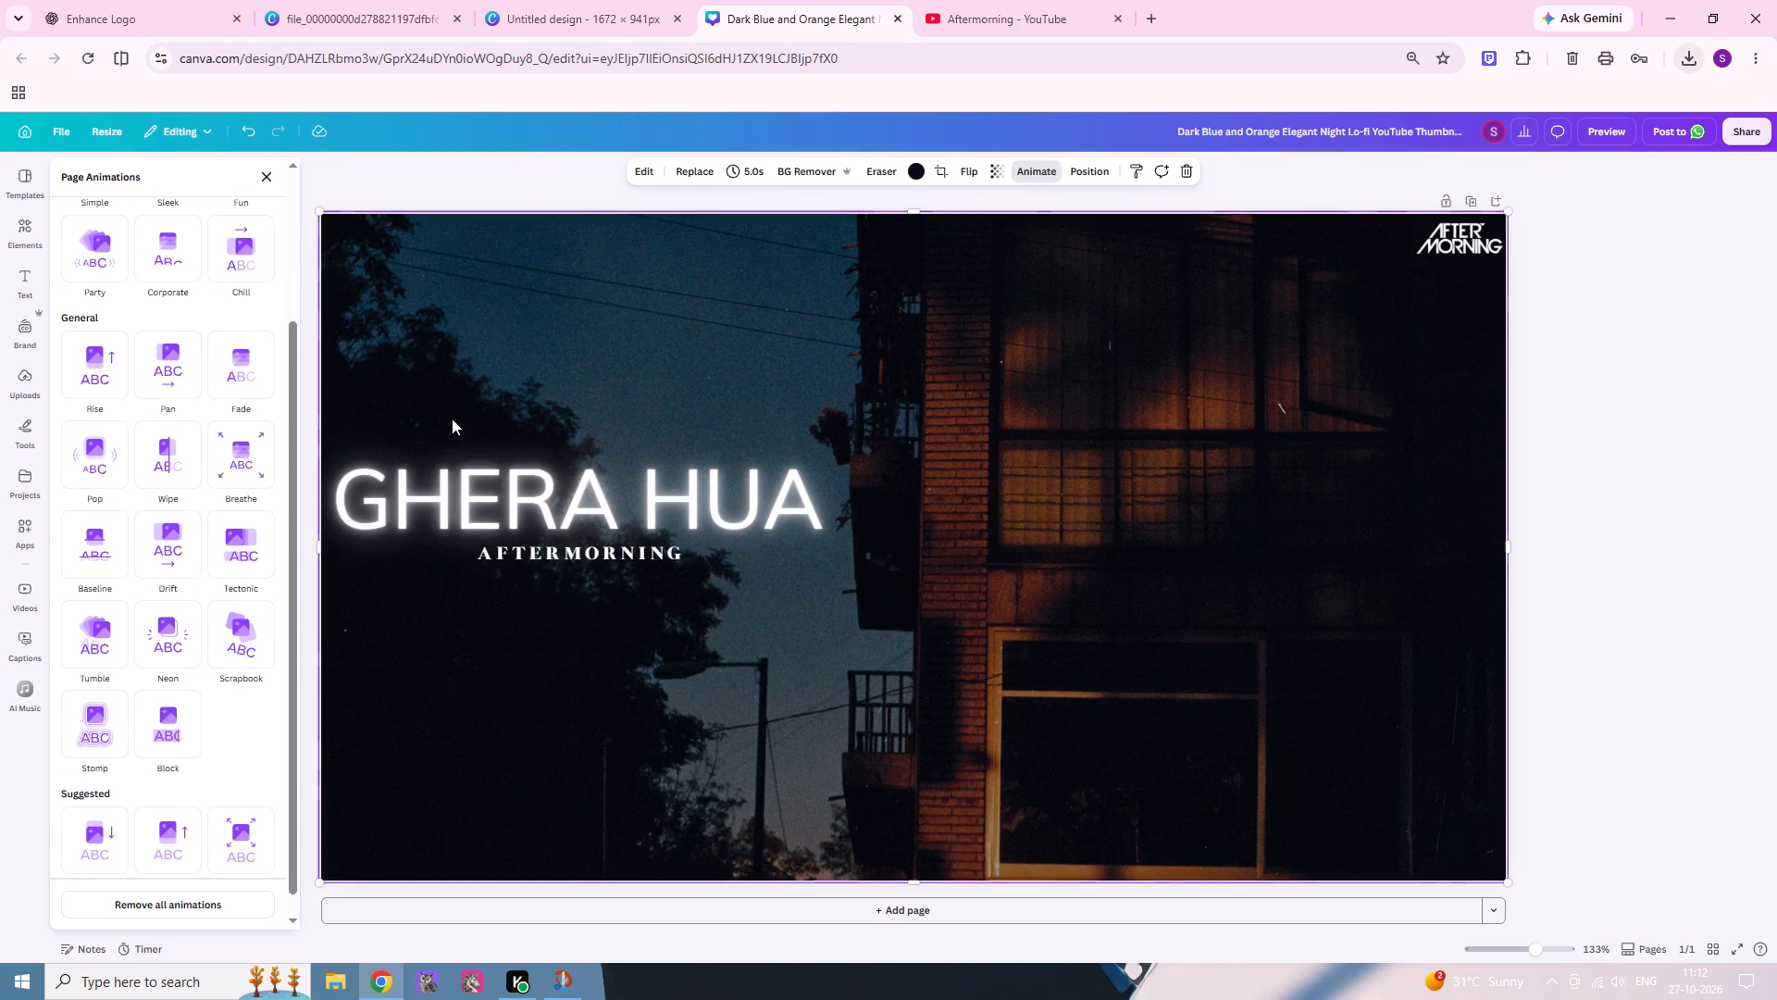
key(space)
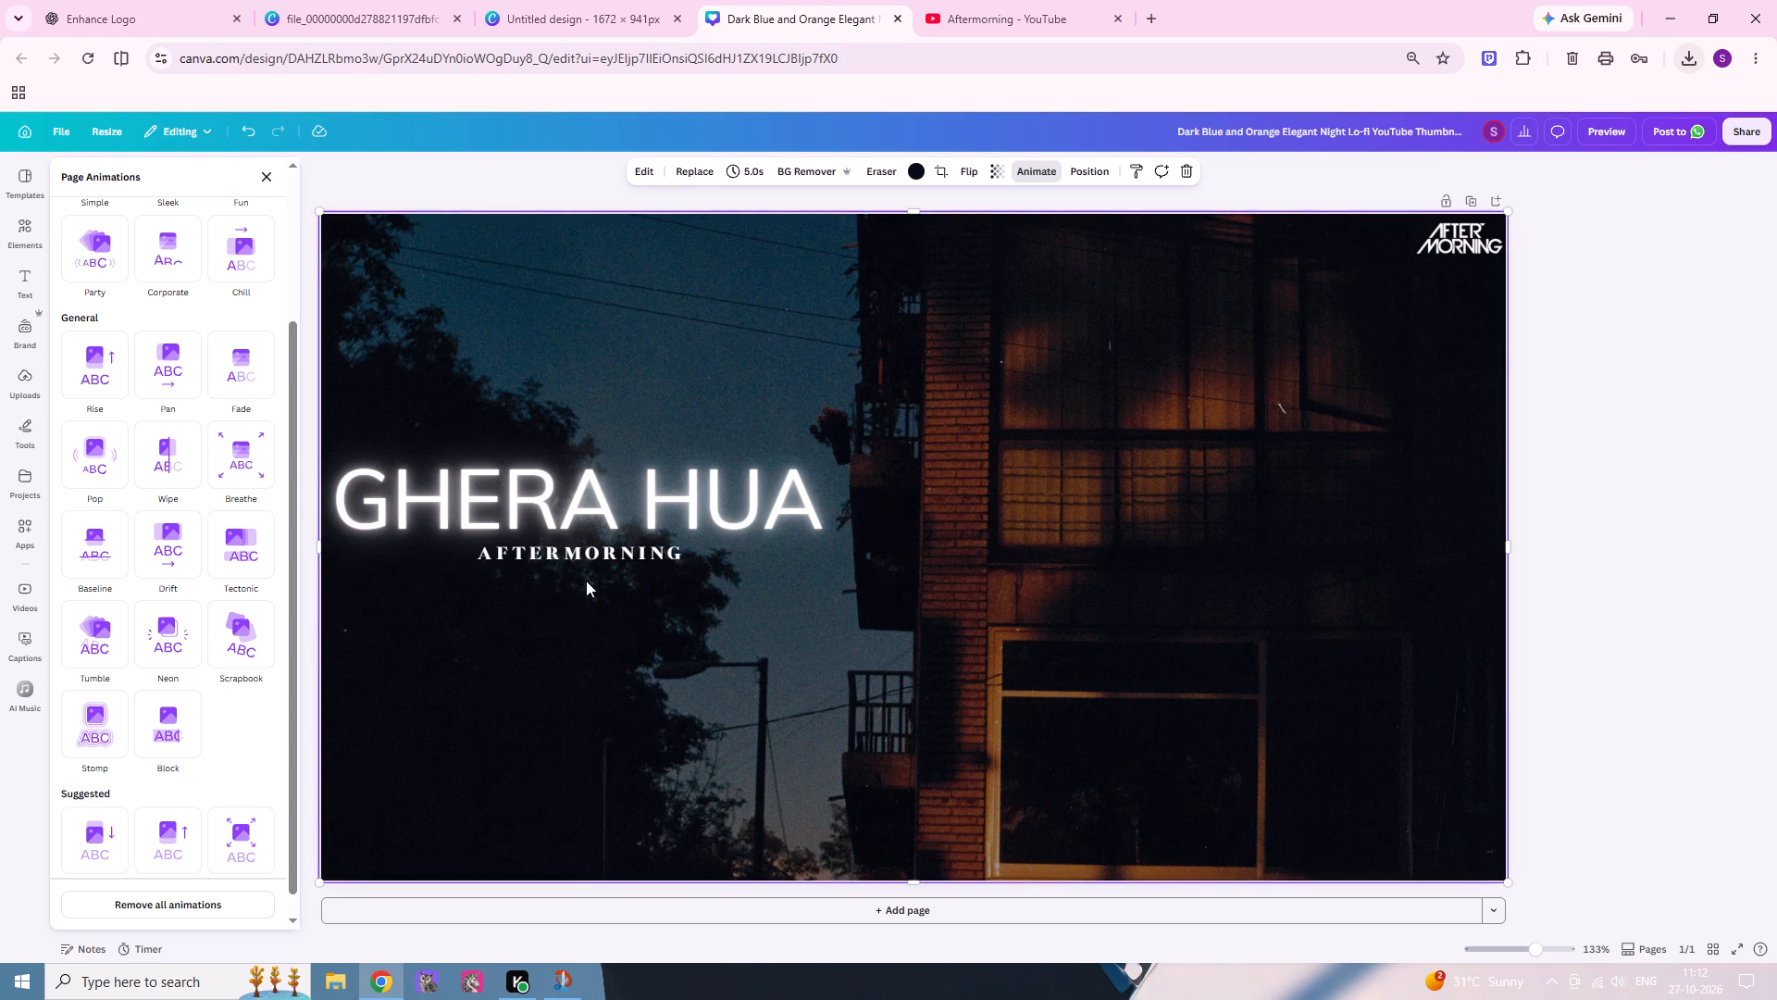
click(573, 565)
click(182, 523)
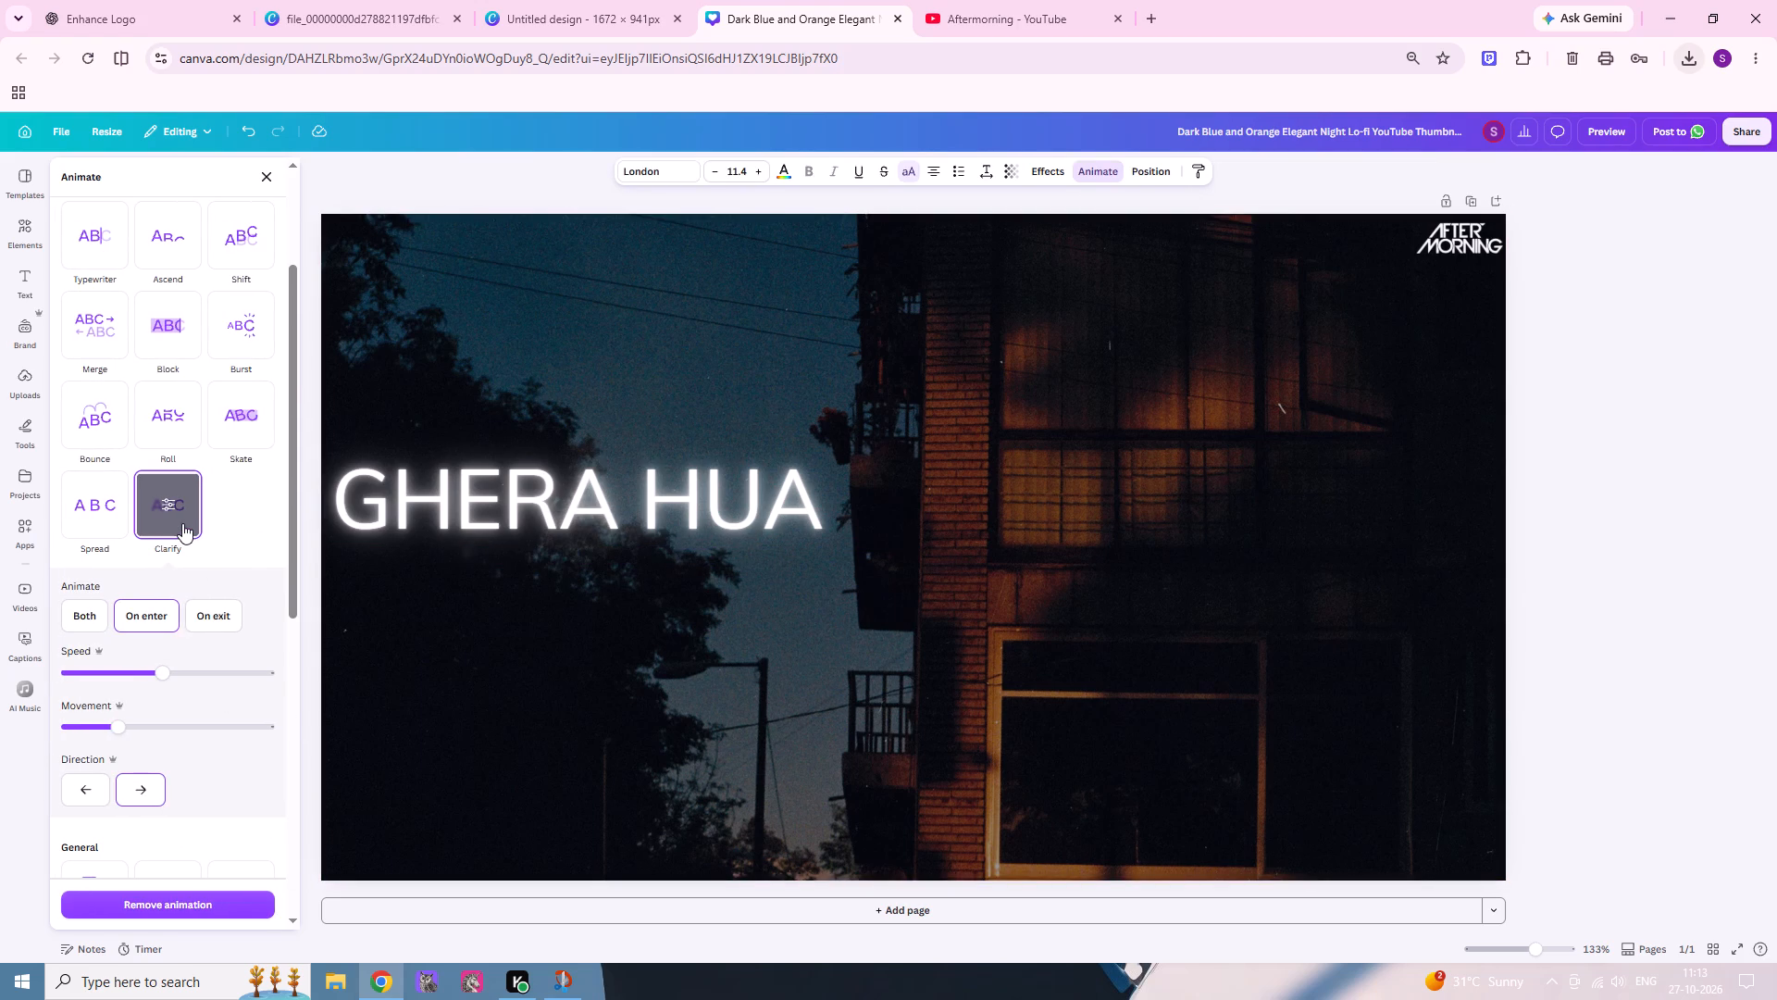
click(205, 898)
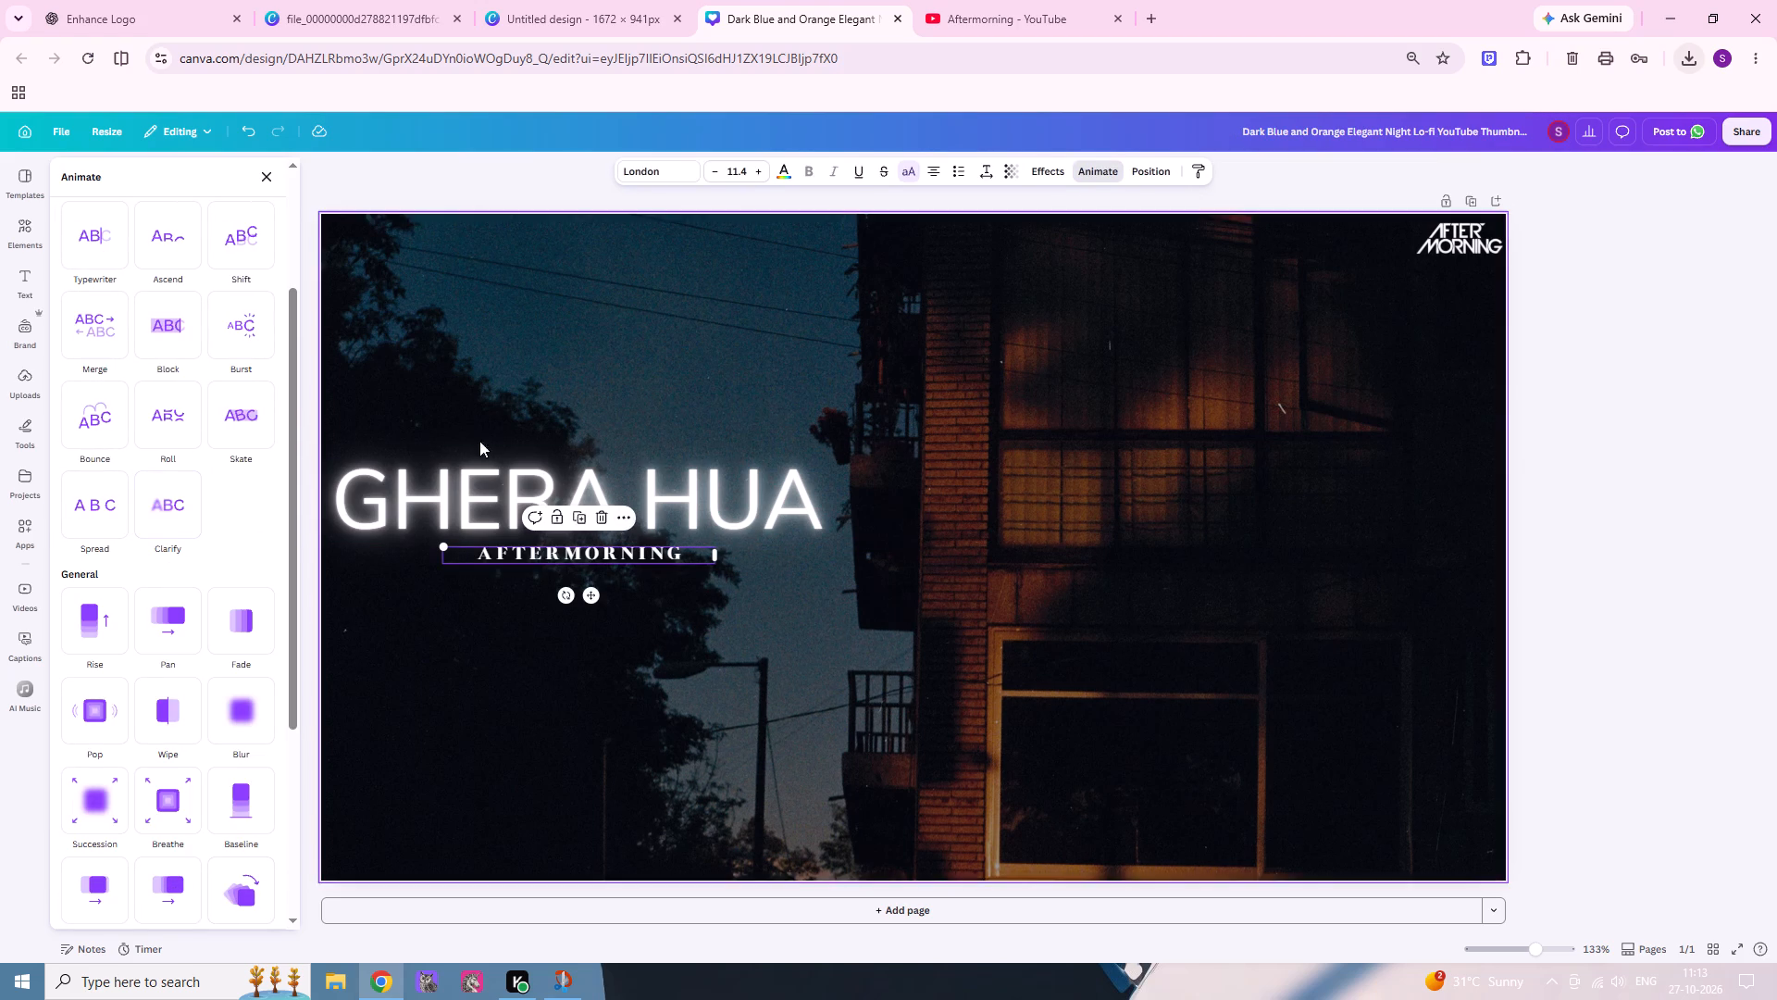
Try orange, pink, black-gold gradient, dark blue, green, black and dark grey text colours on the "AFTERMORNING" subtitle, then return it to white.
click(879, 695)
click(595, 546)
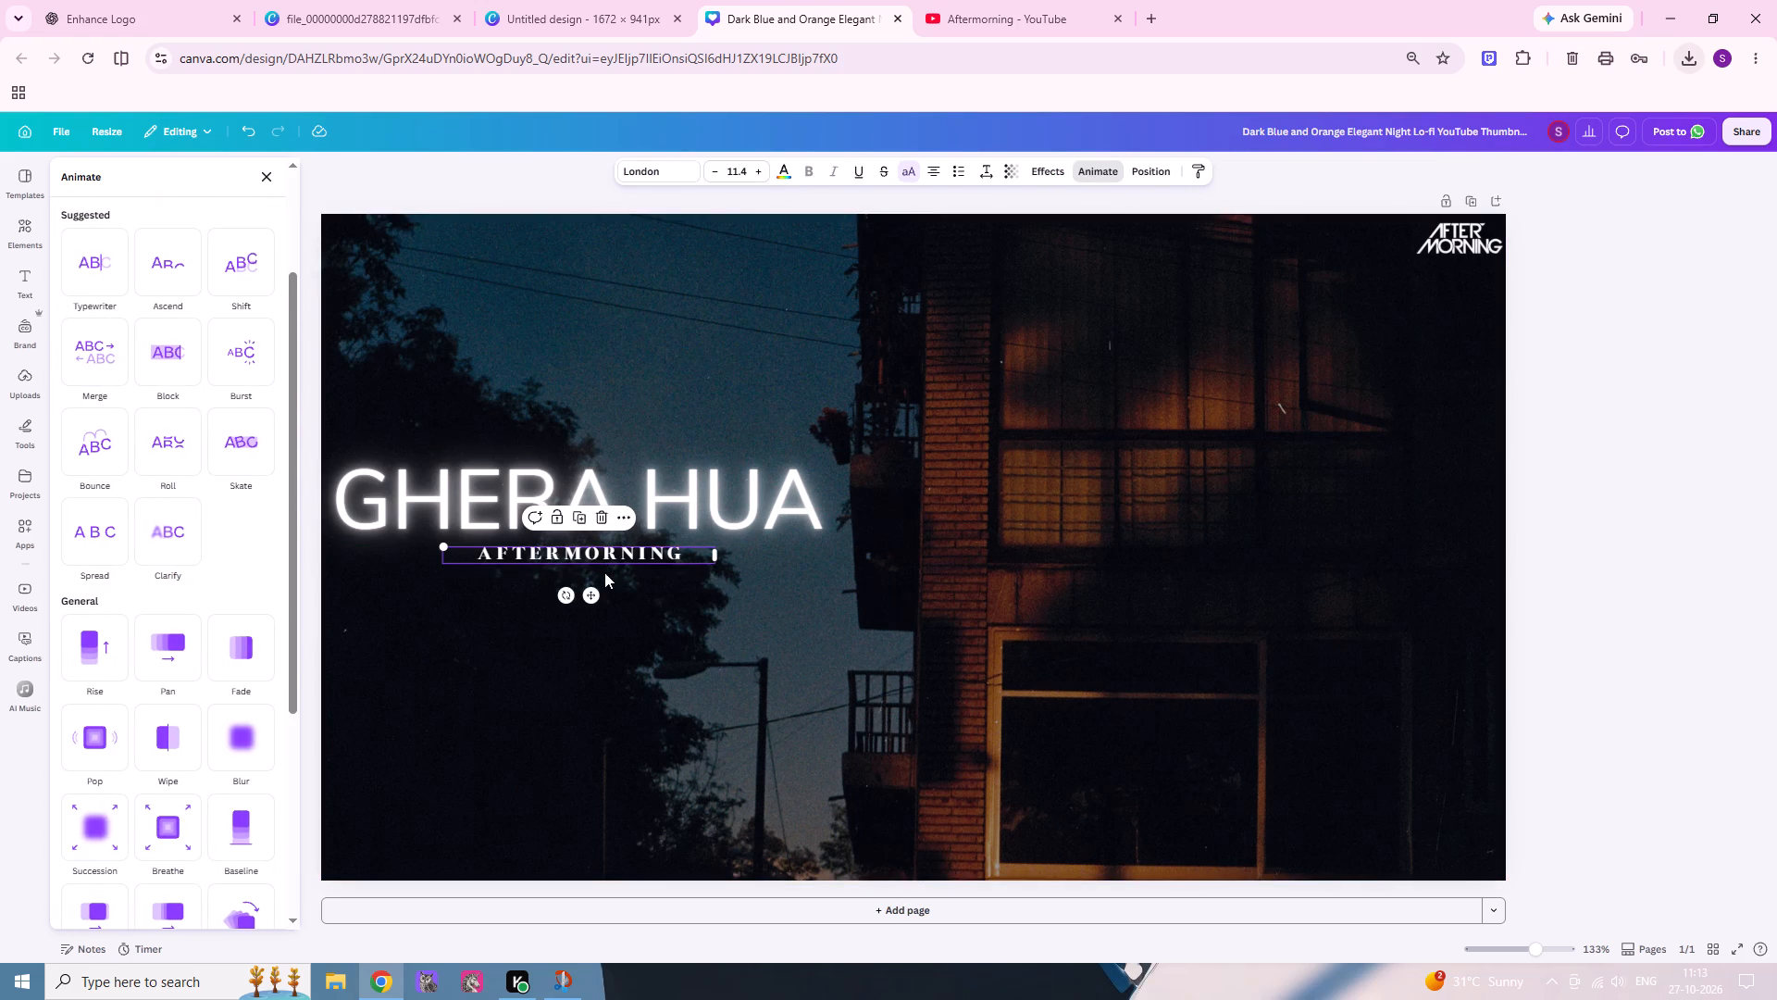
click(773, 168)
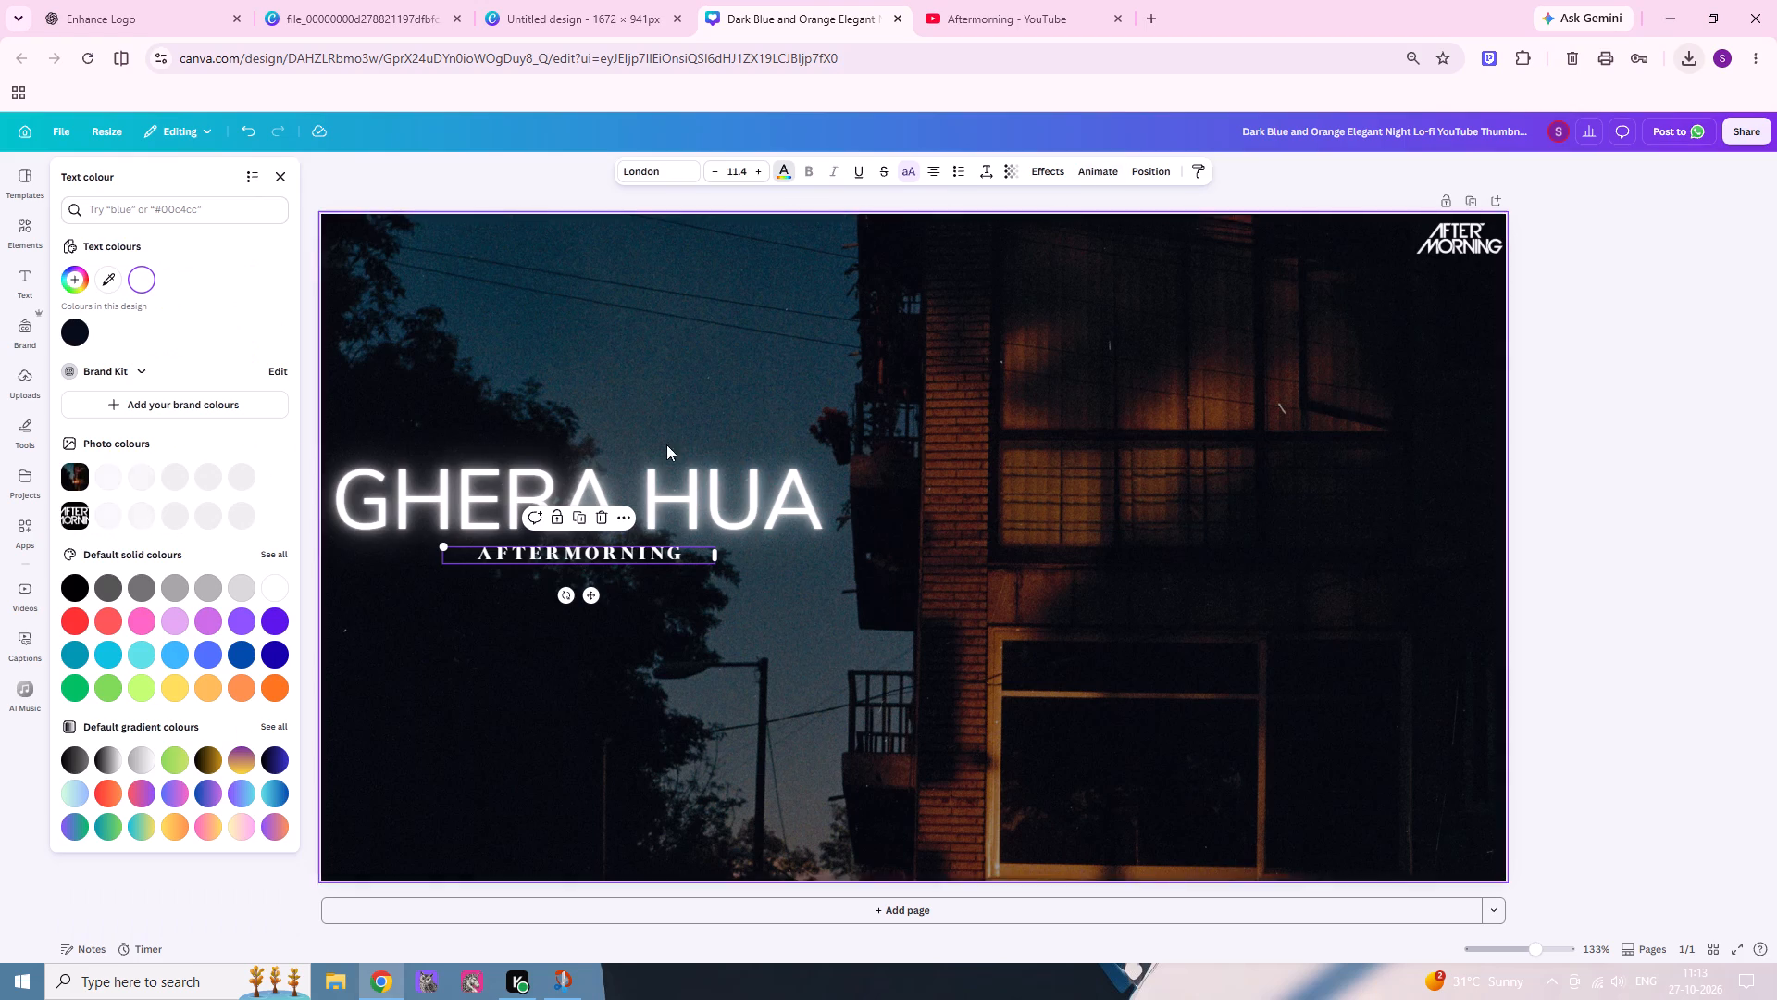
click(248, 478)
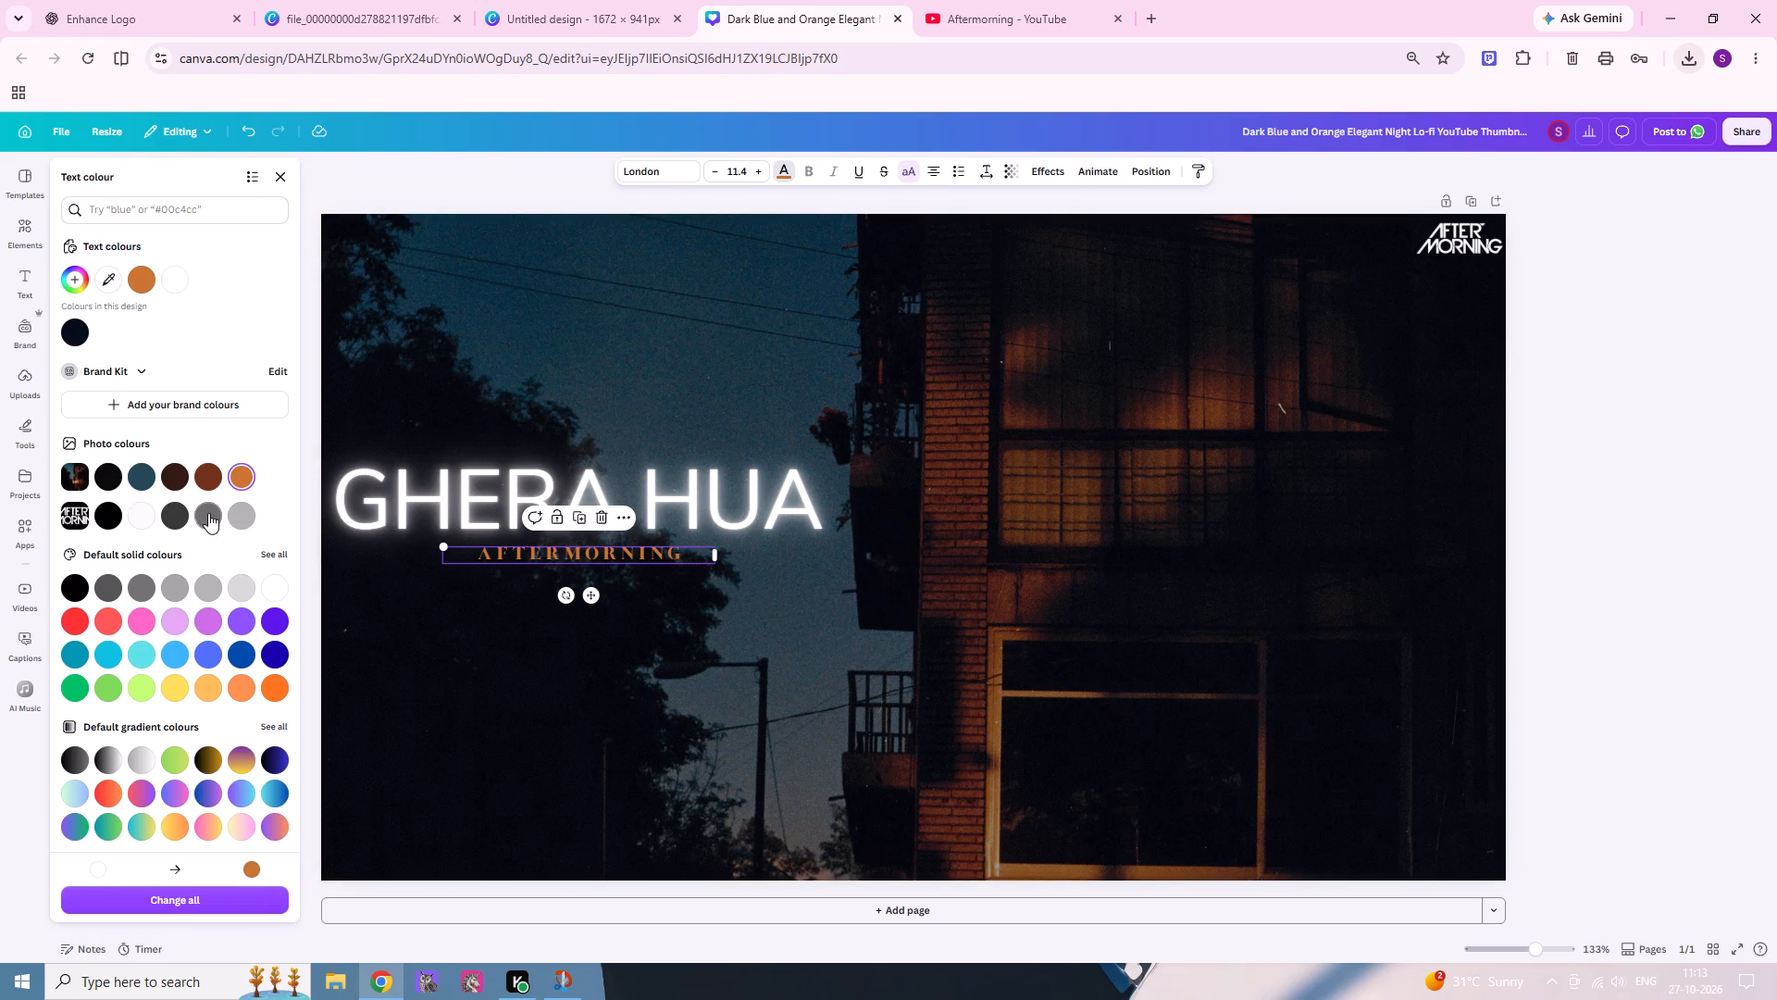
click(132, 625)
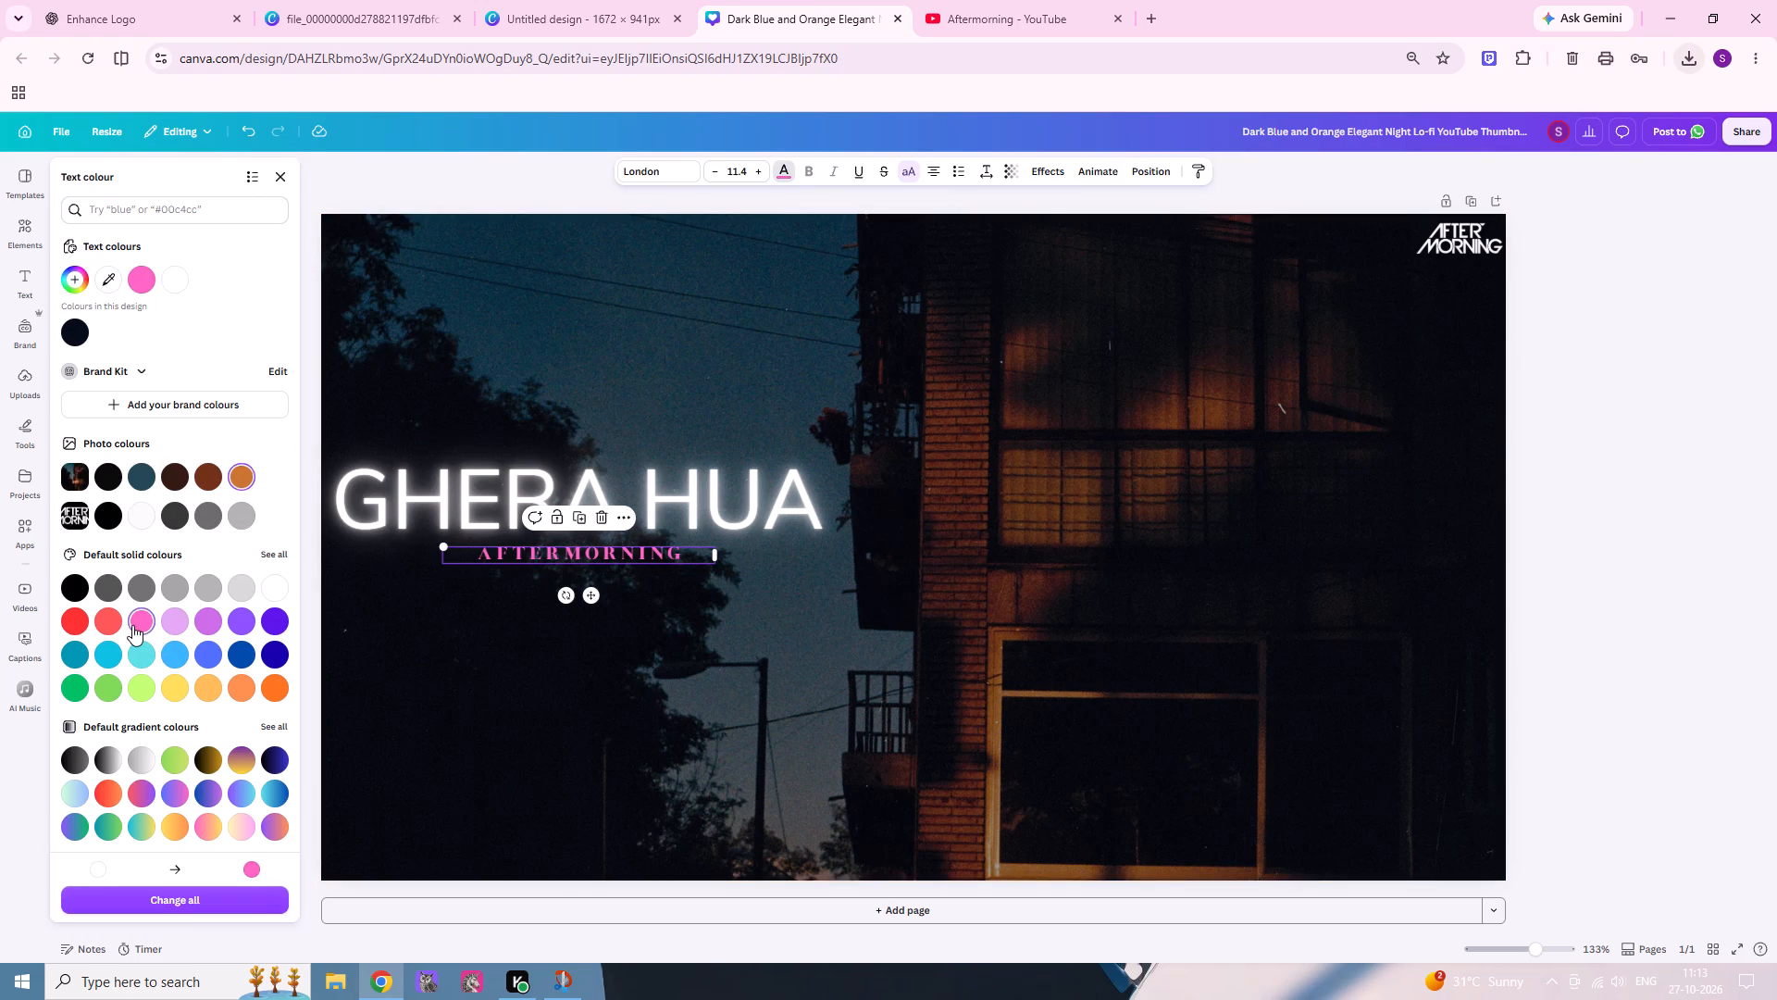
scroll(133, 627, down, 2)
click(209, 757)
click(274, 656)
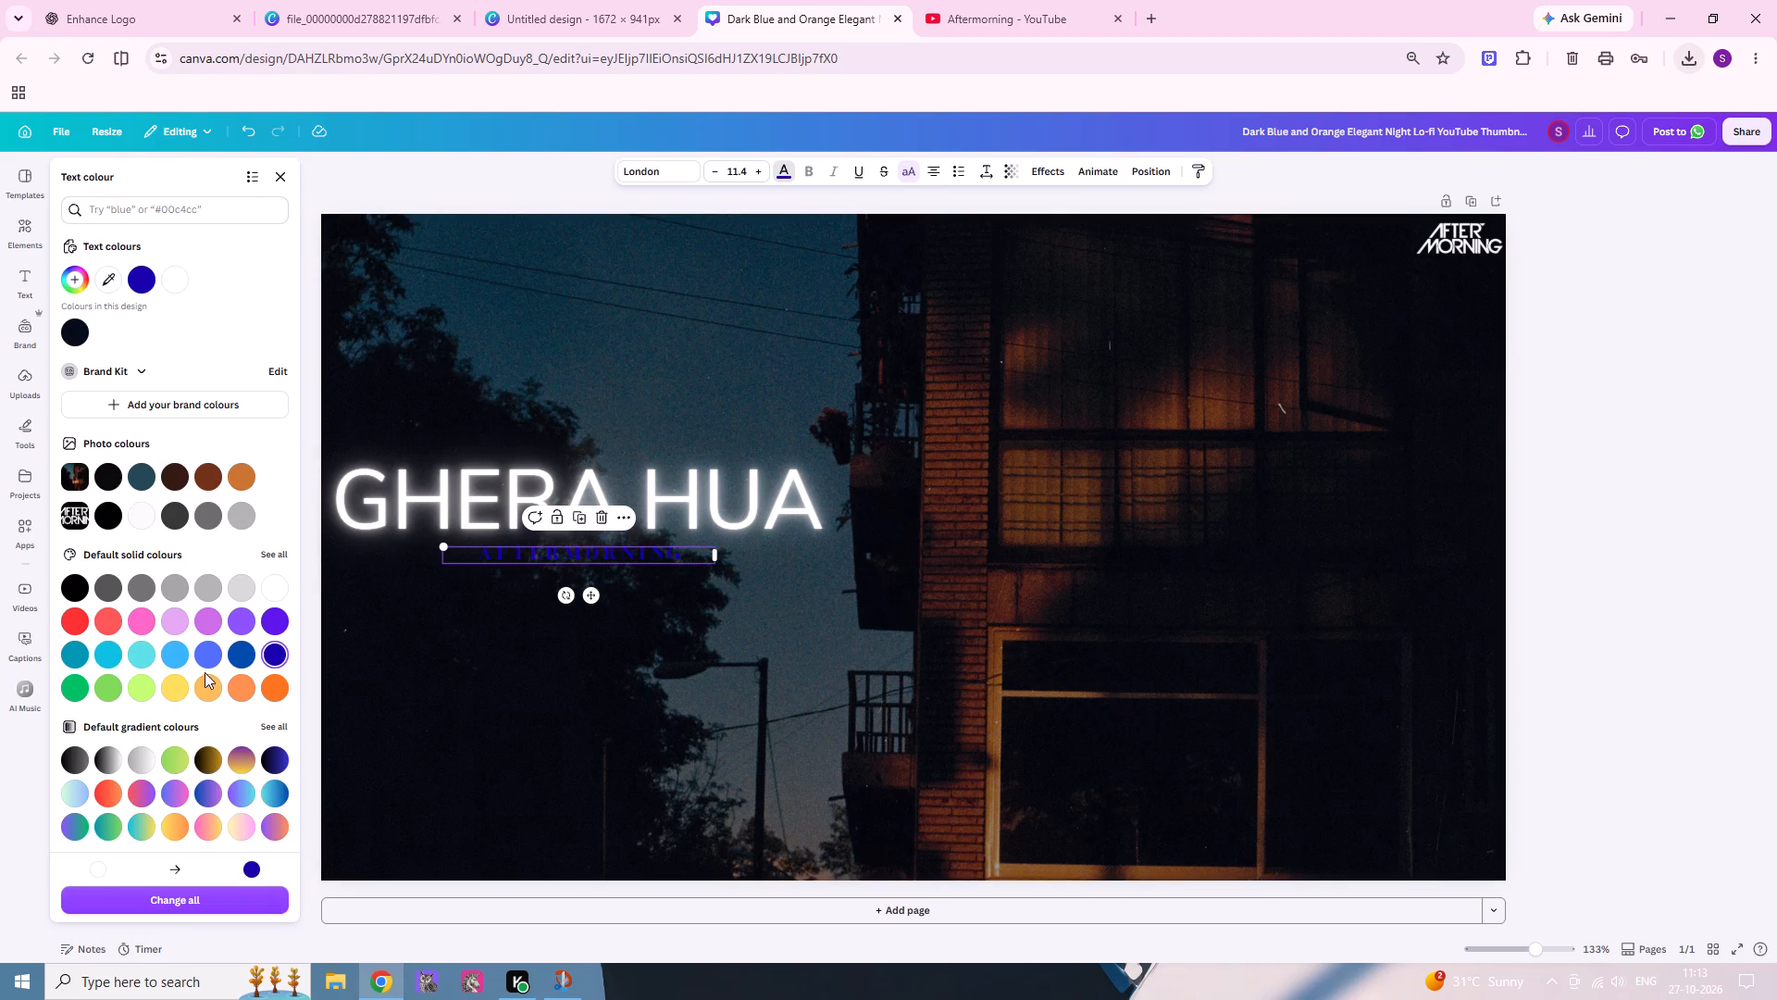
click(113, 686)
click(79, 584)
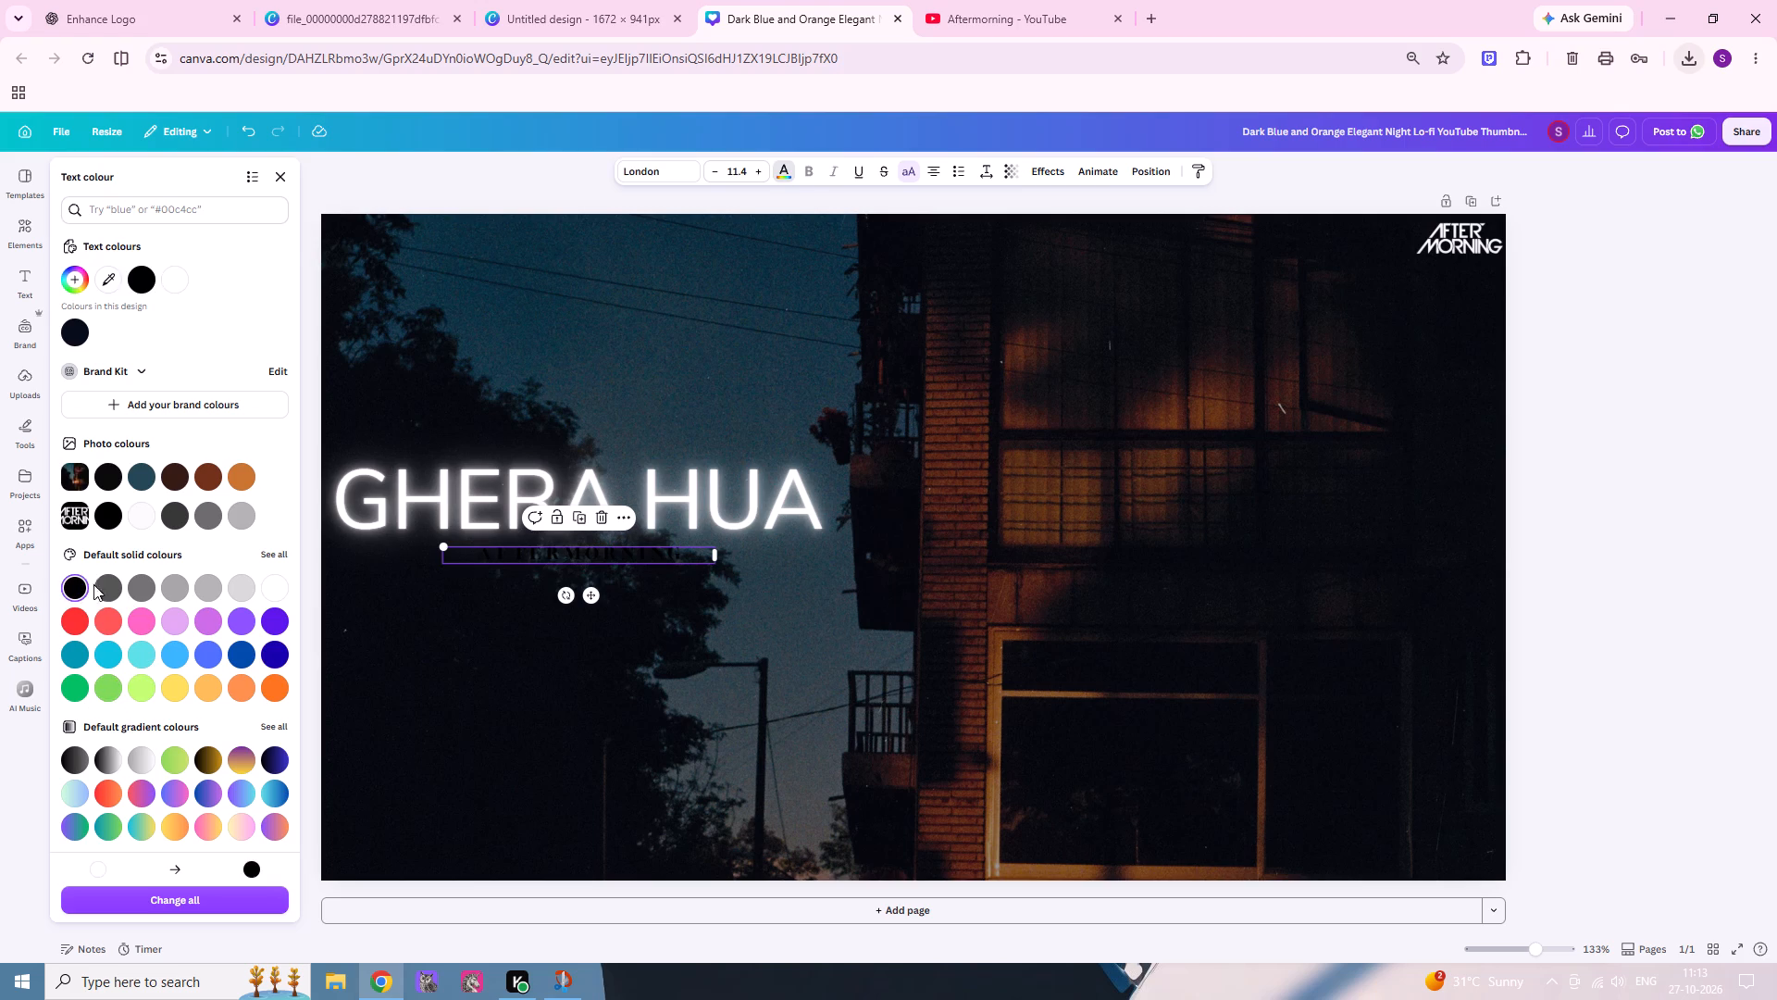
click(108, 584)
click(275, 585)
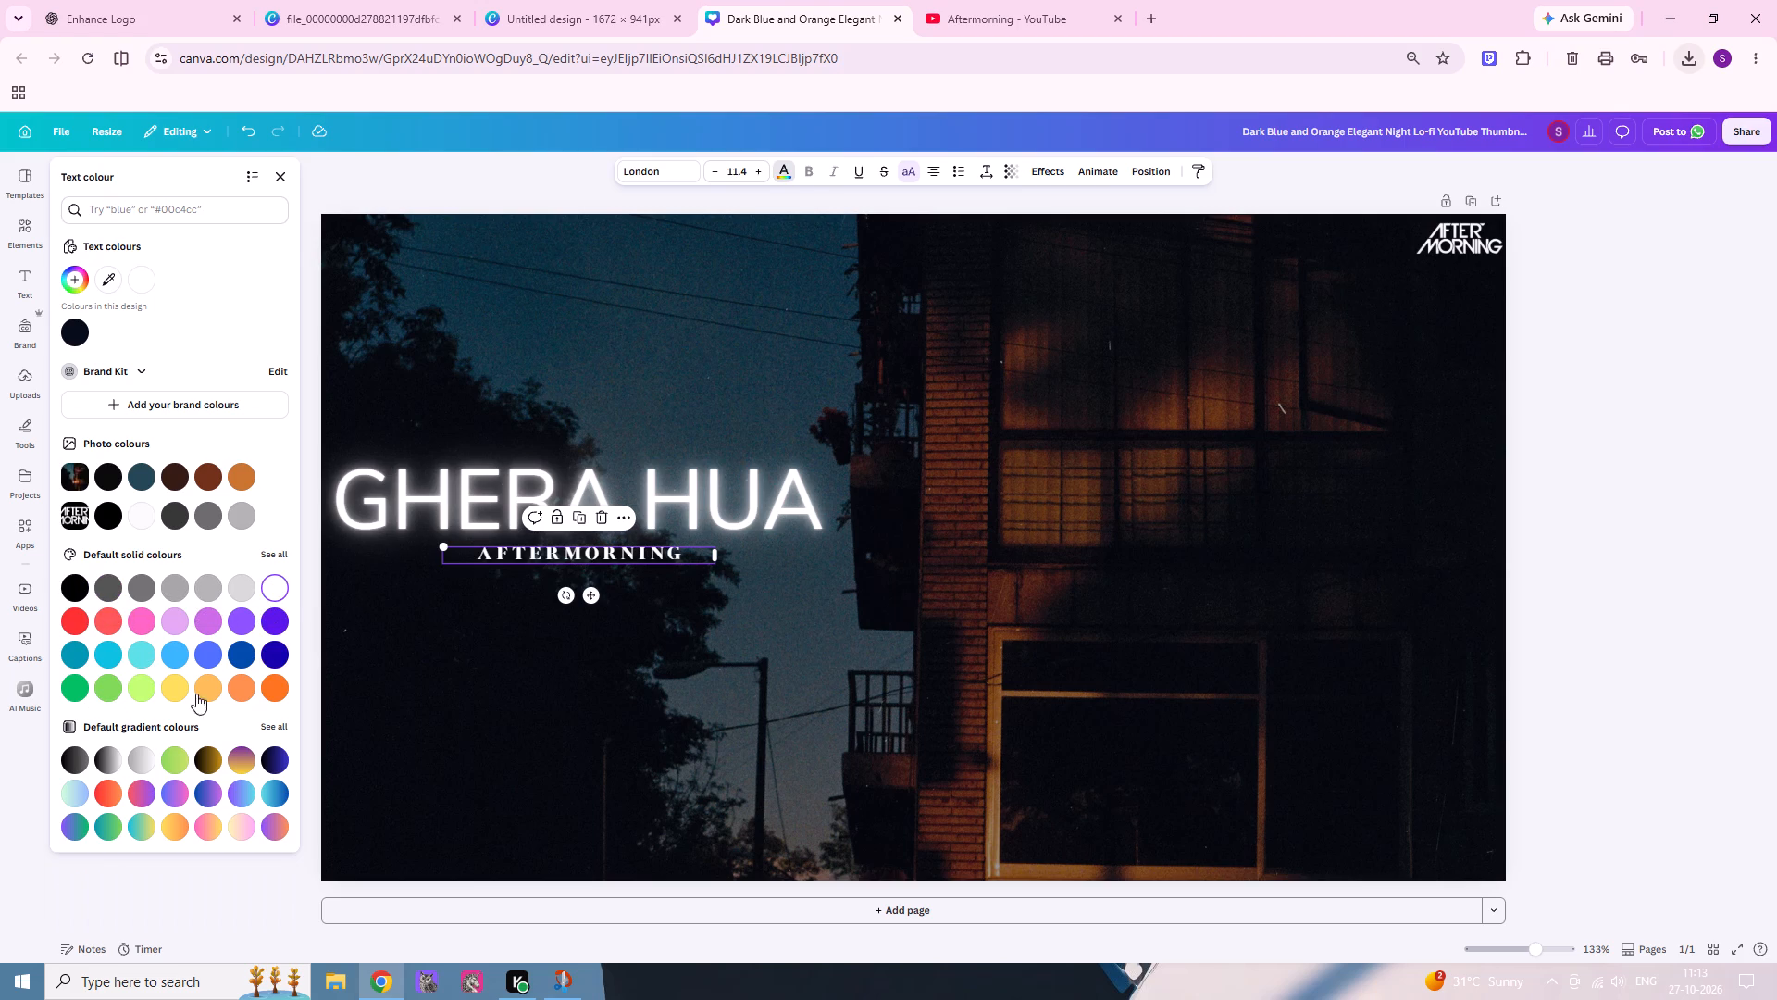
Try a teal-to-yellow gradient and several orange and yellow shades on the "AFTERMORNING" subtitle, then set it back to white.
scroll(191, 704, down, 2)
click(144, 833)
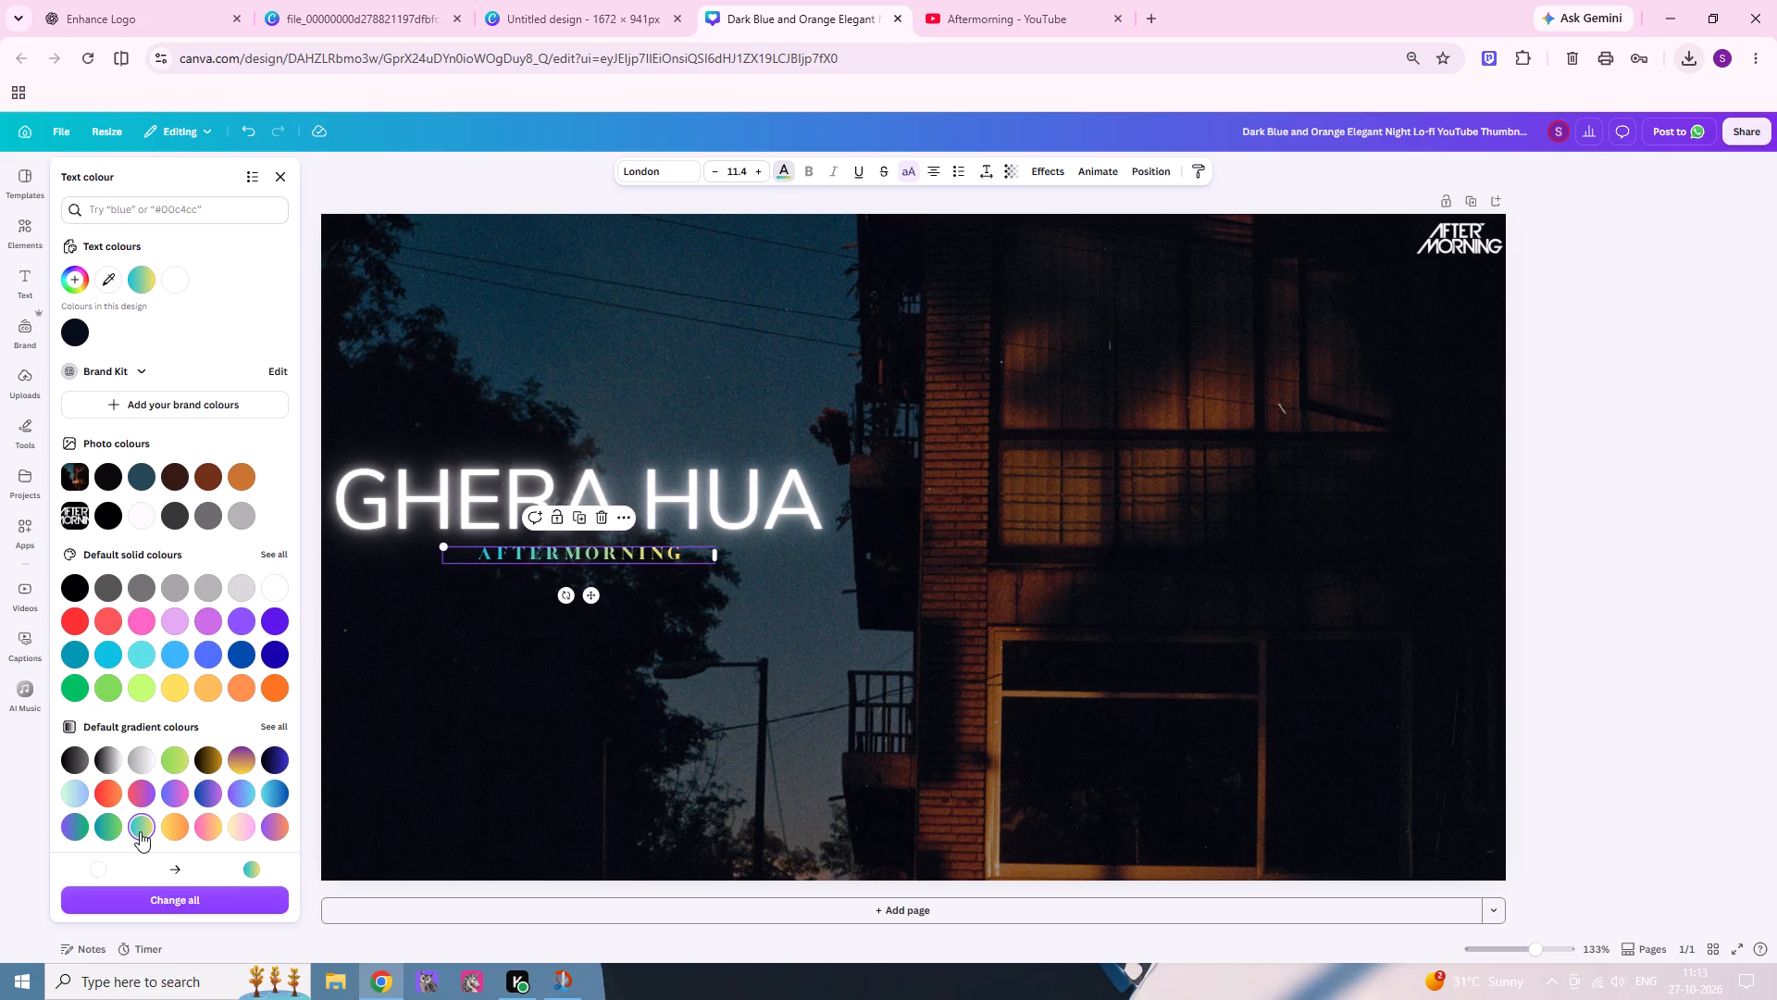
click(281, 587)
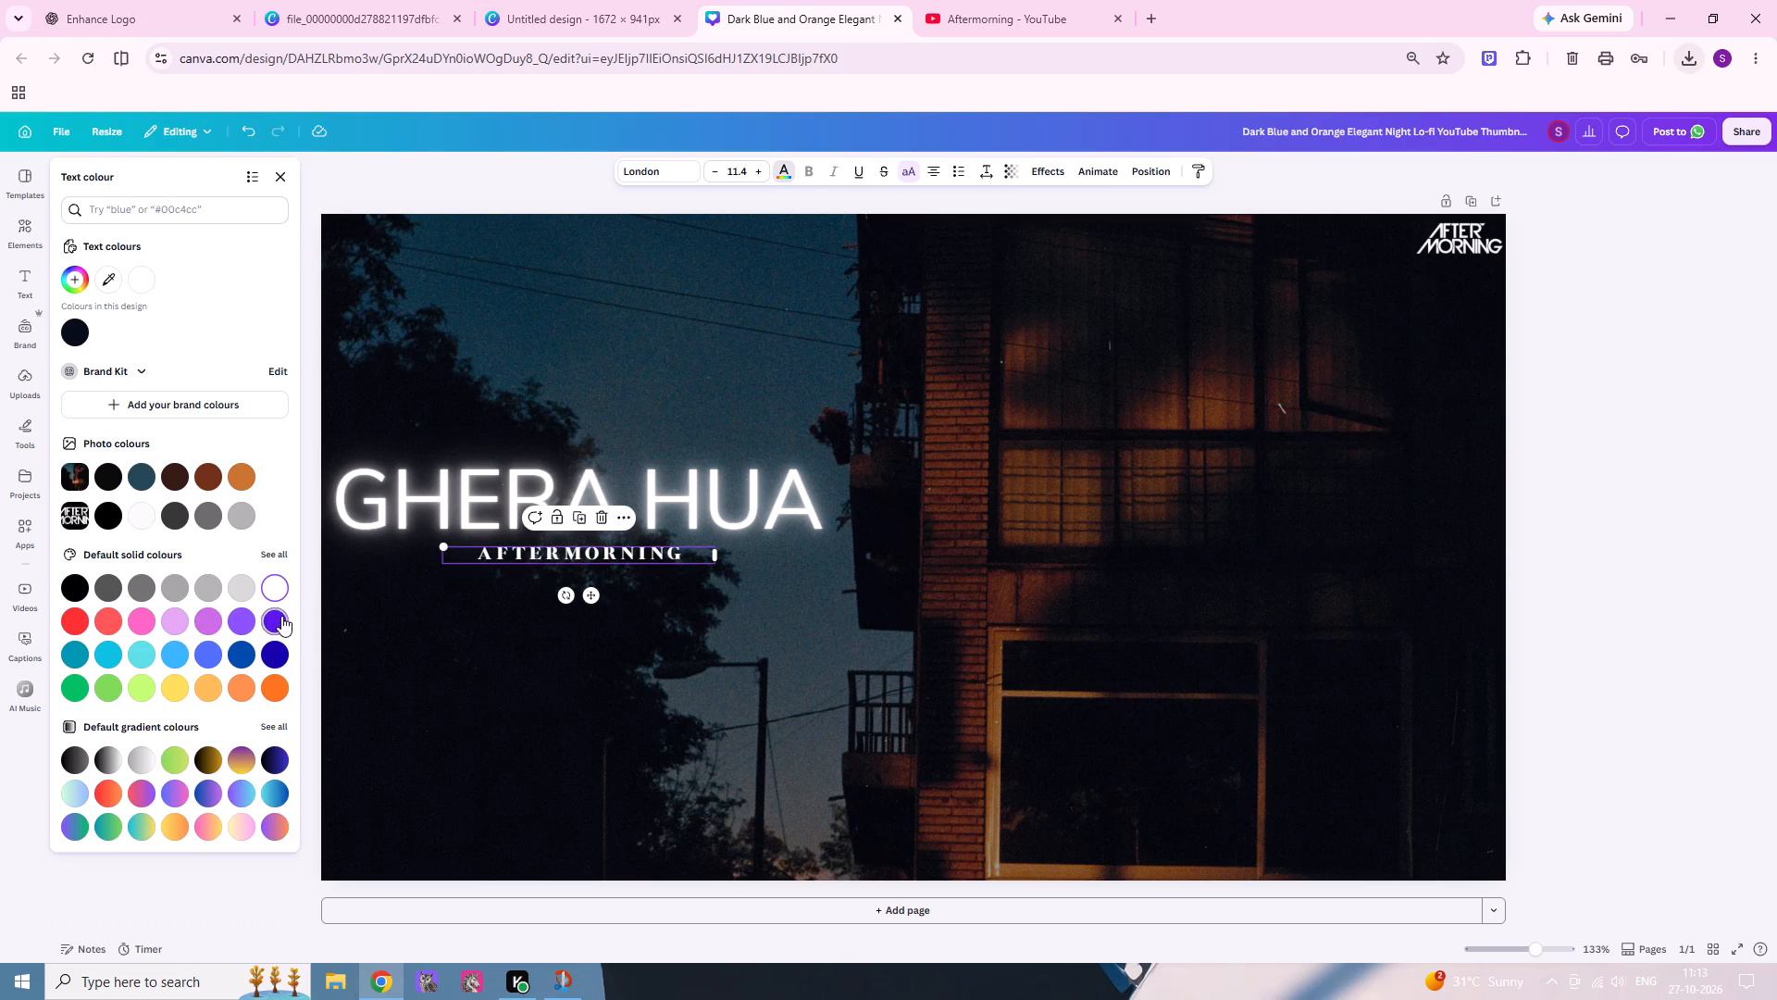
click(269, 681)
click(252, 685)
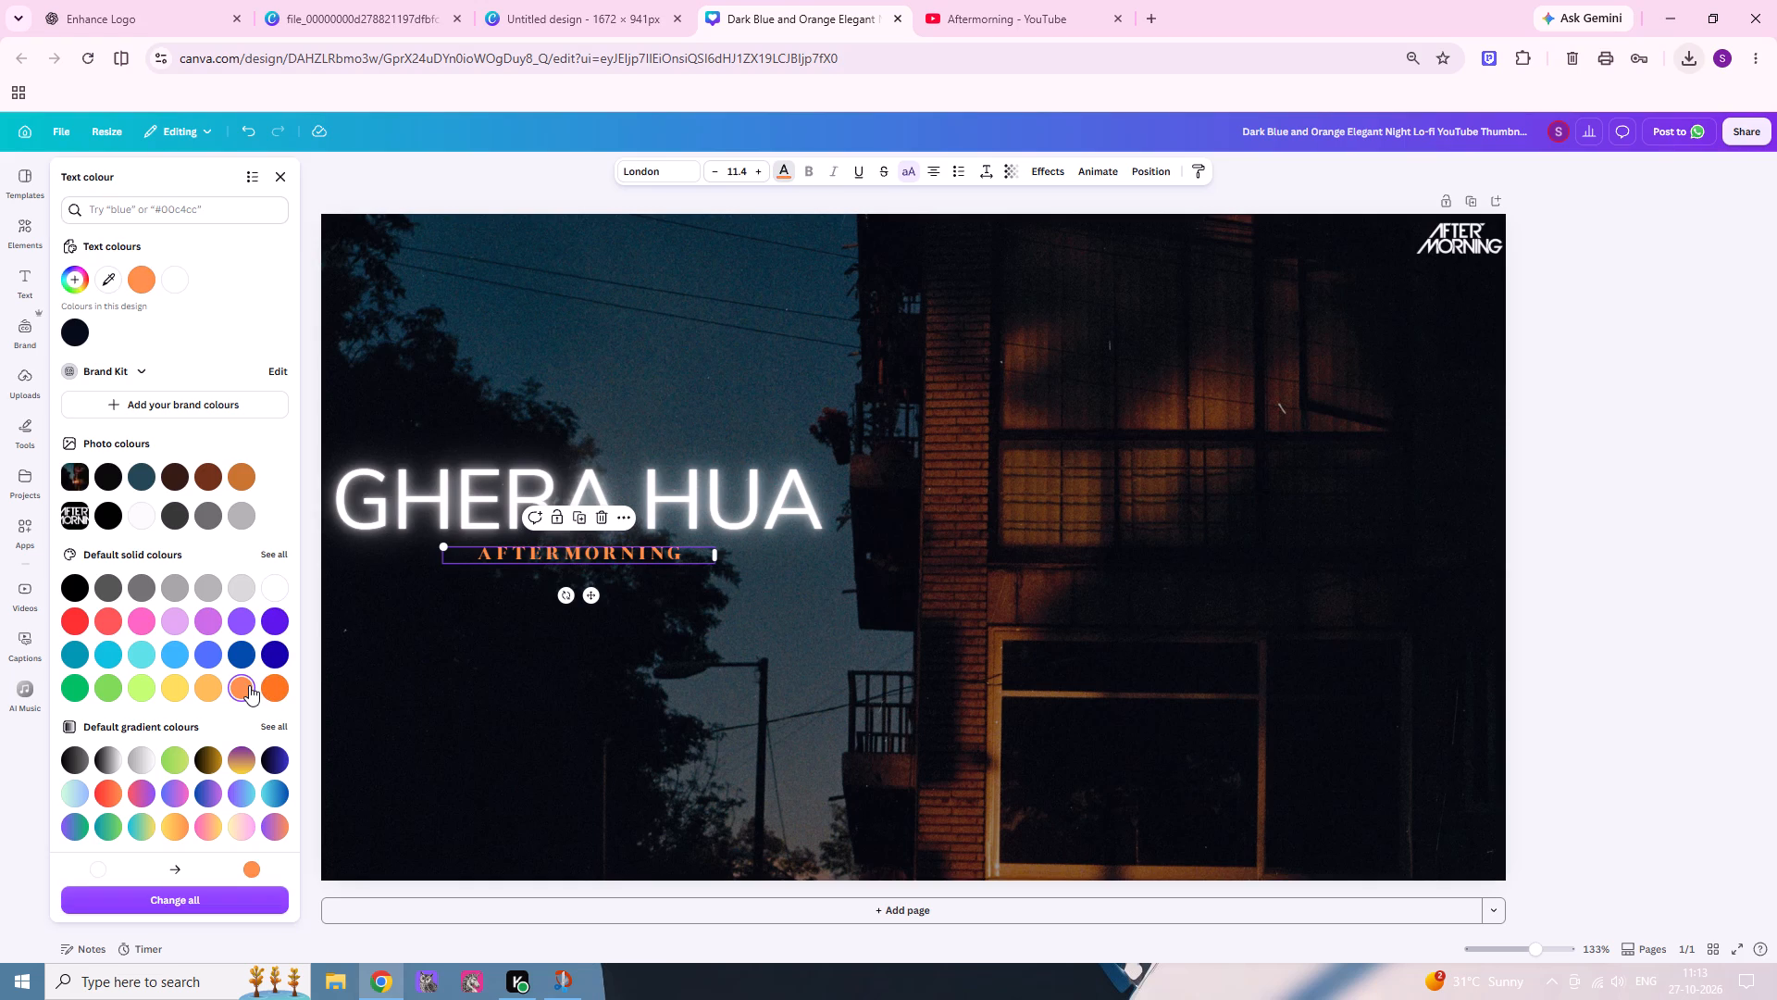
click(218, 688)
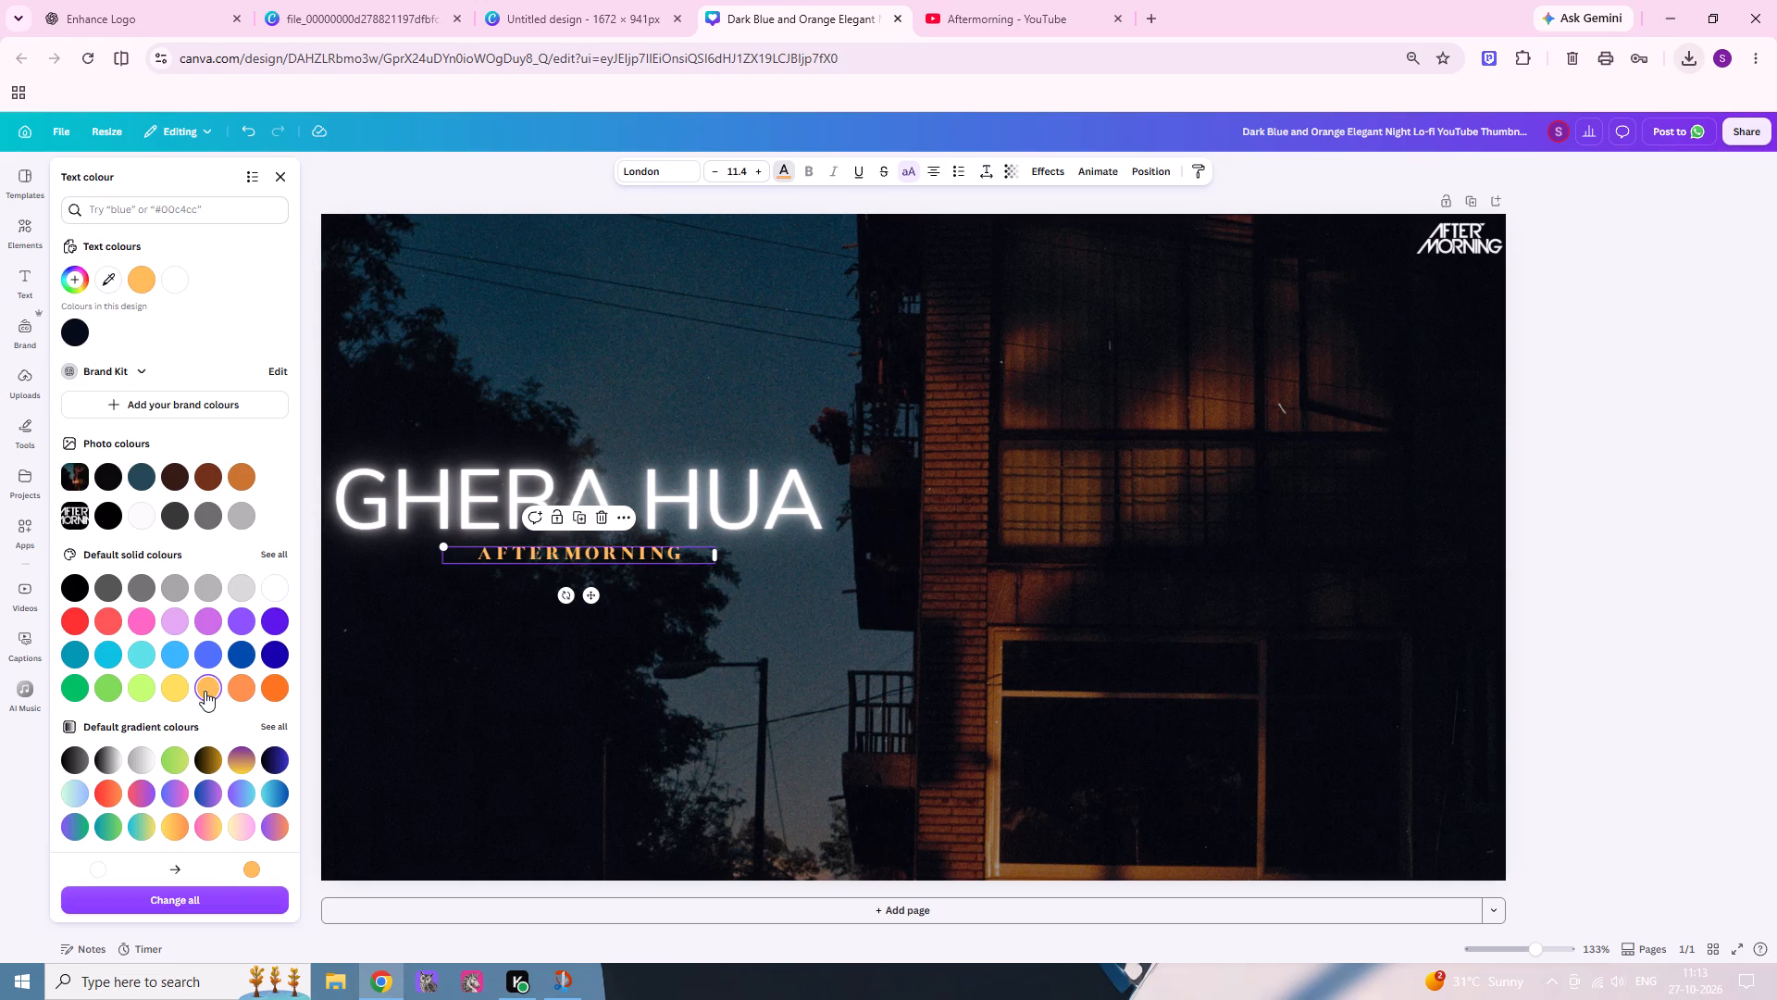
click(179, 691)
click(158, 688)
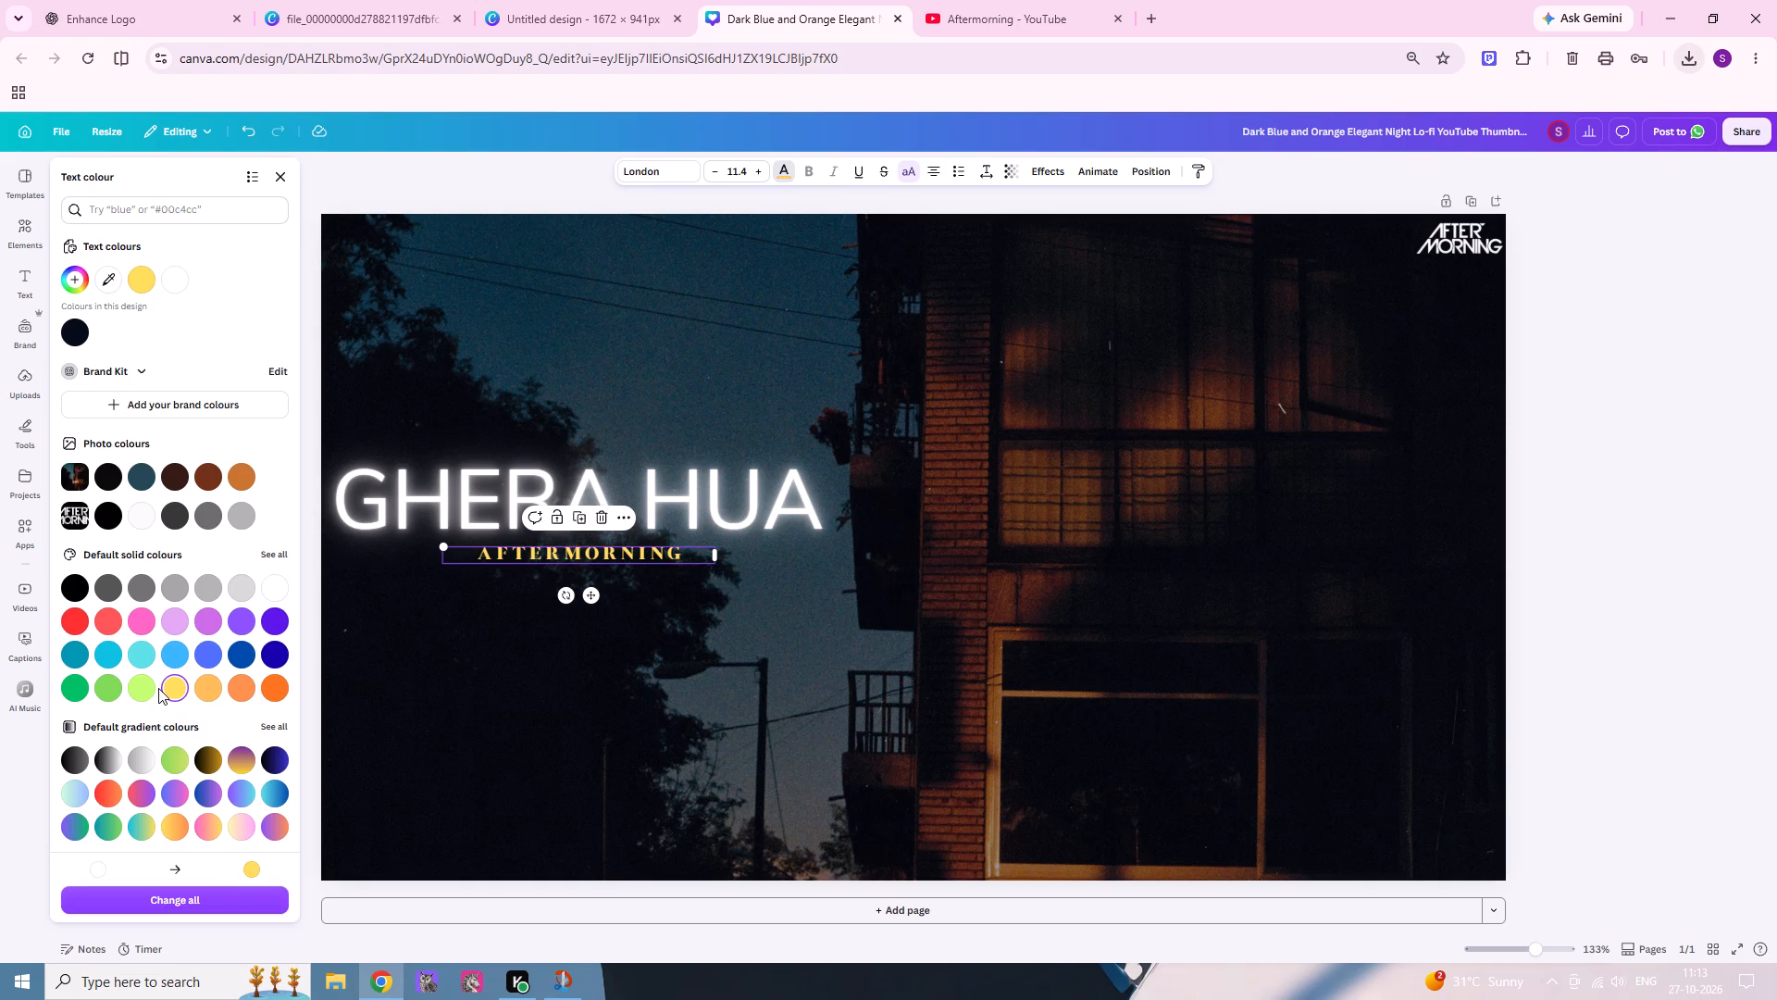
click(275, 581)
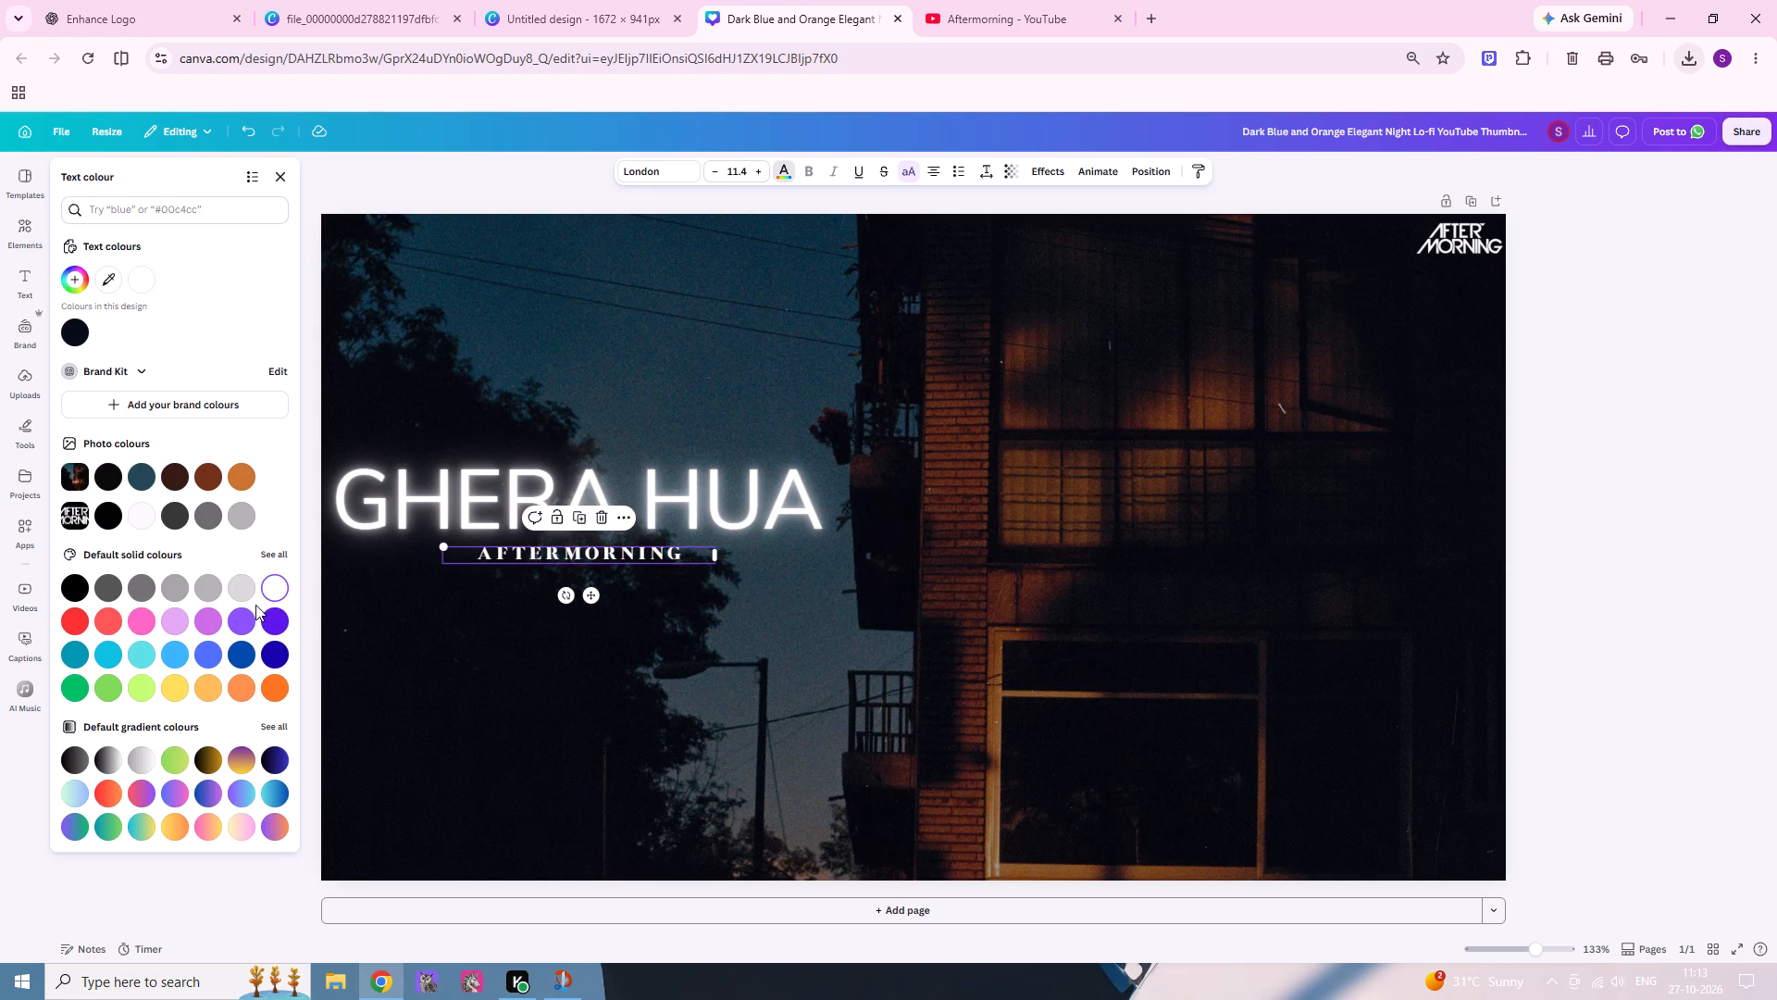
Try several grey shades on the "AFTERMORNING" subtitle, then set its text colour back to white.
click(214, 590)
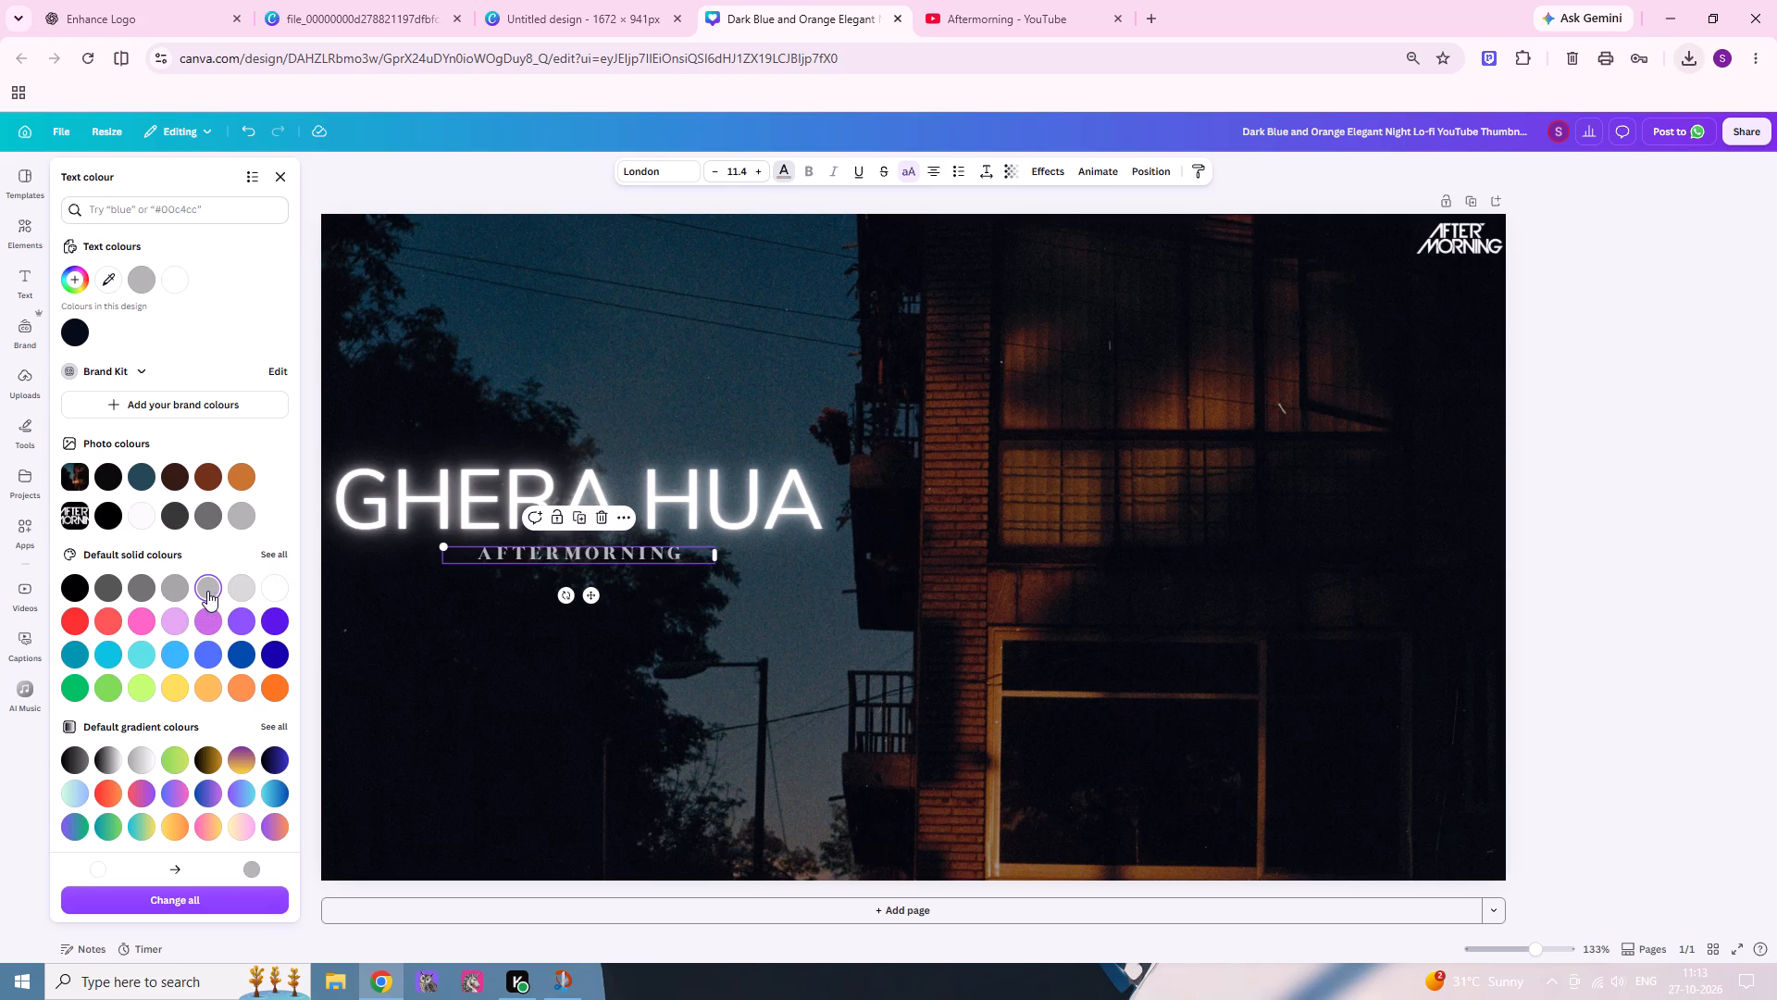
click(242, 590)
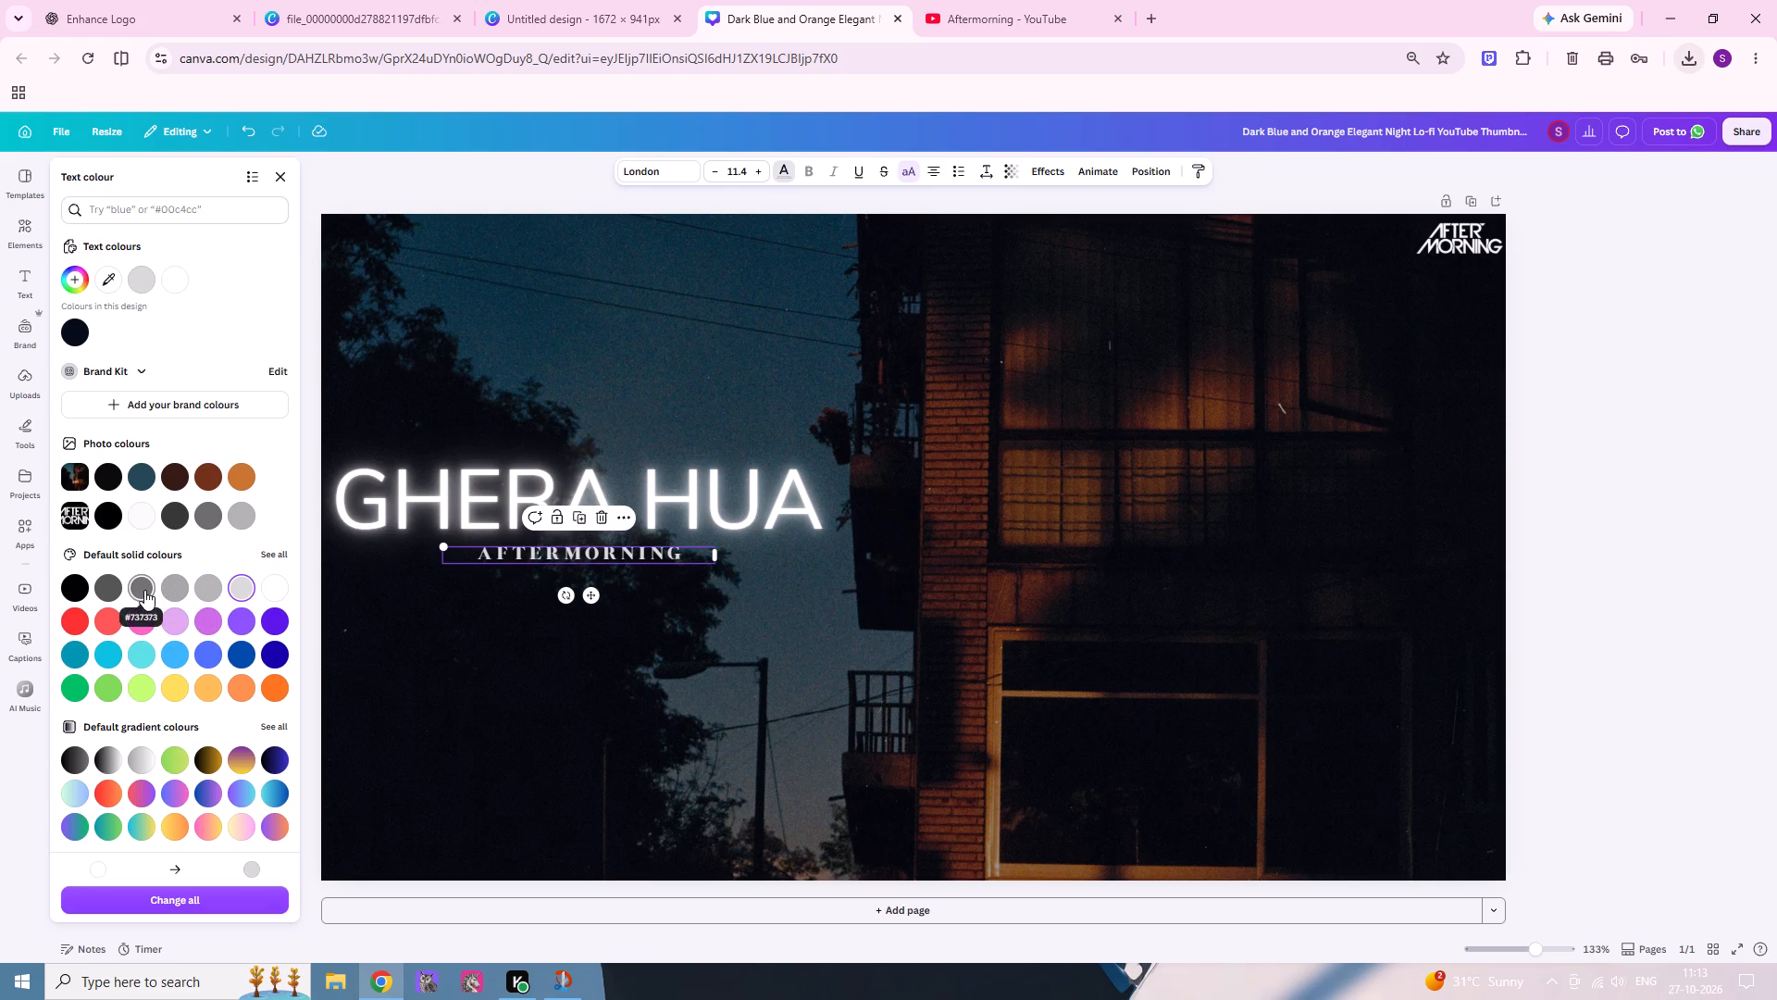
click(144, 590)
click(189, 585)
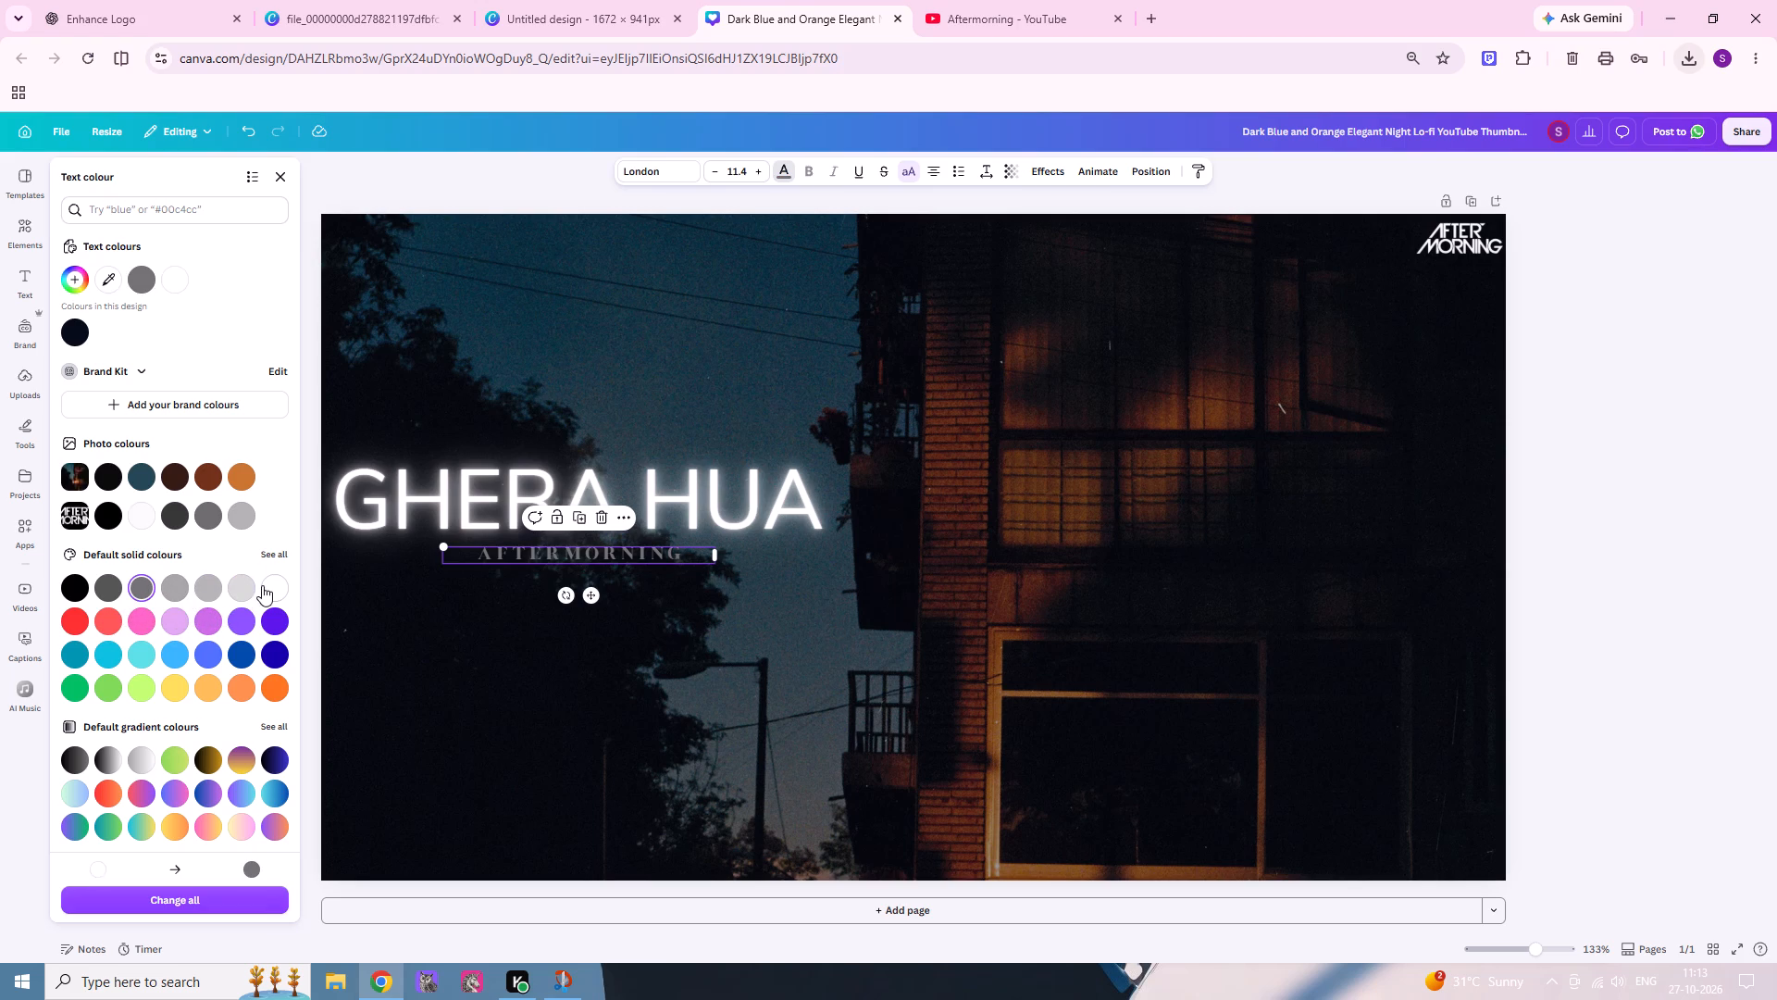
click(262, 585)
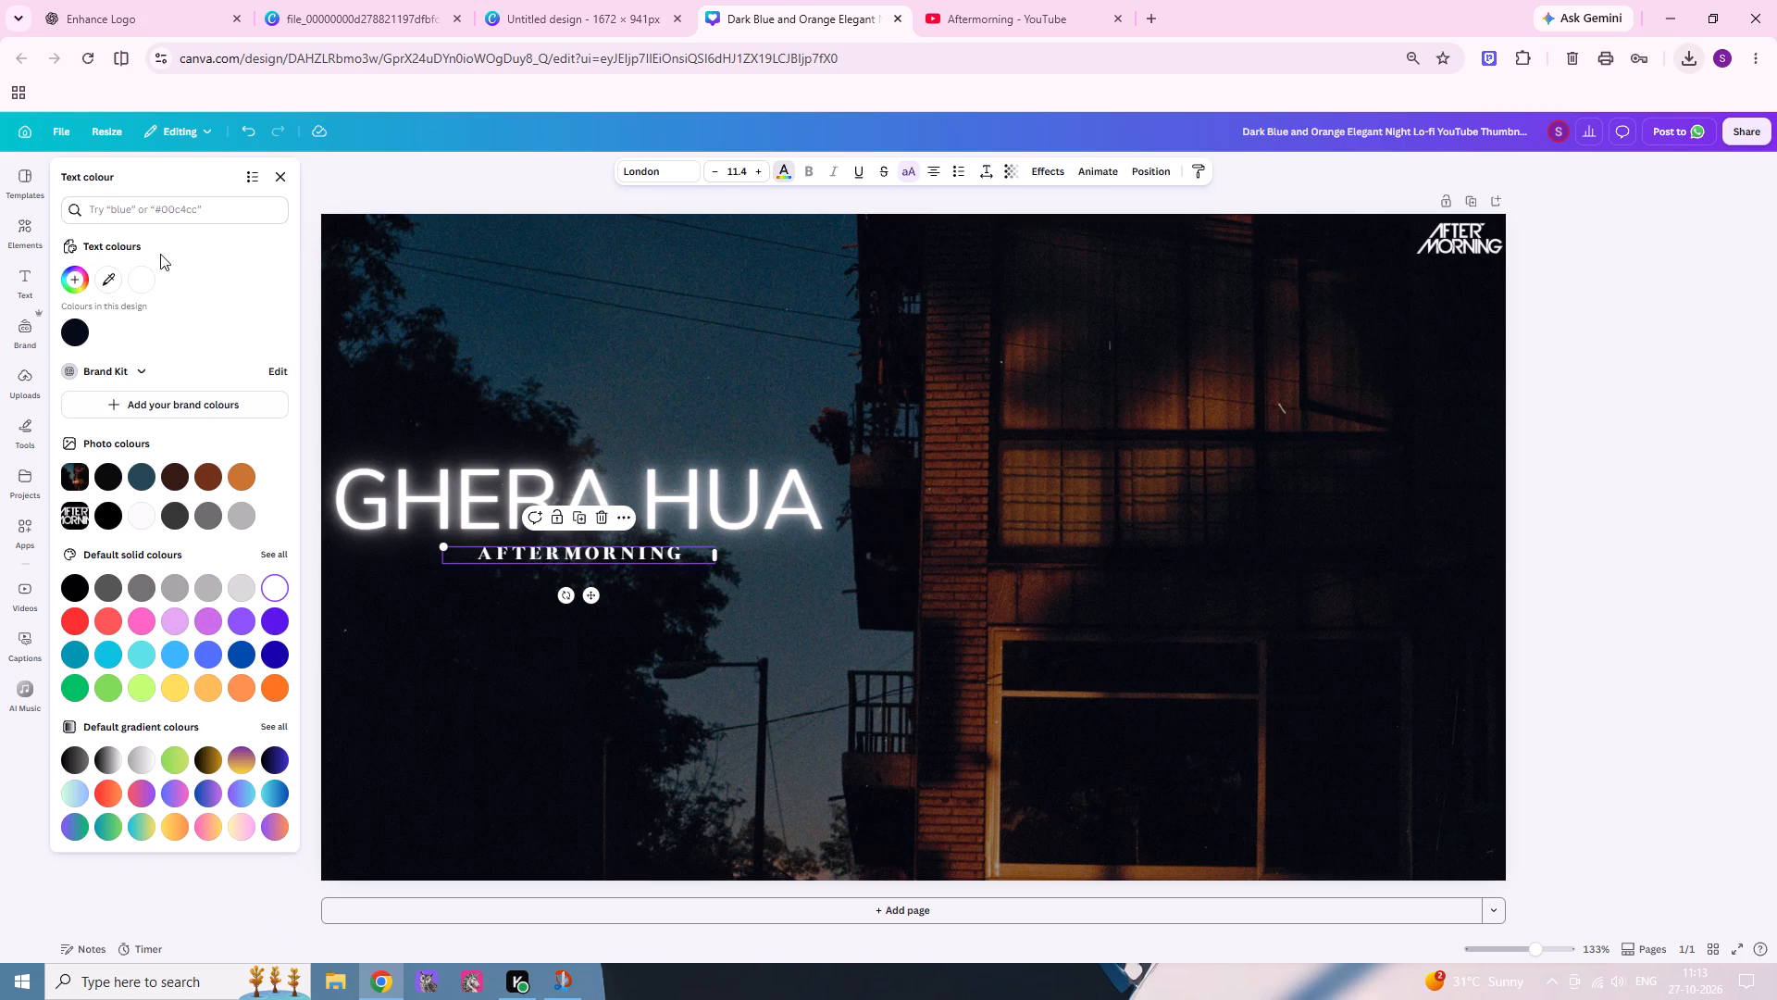
Apply the Neon effect to the "AFTERMORNING" subtitle and lower its intensity to the minimum.
click(1038, 177)
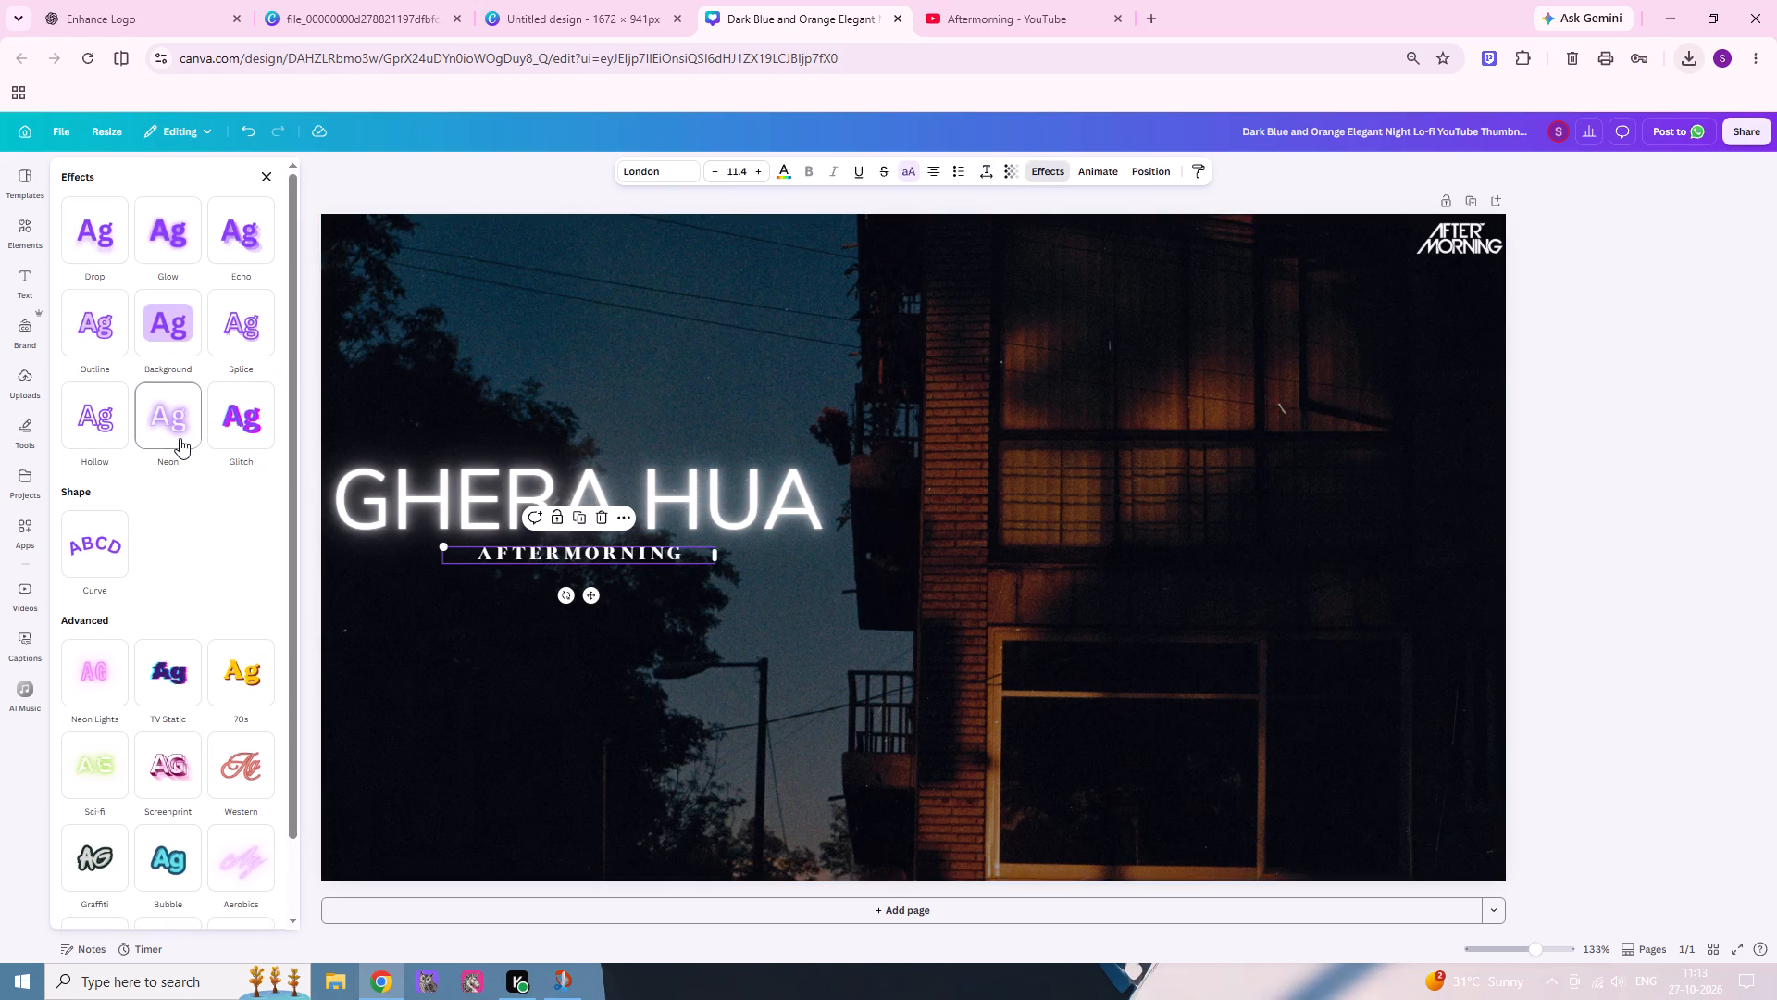
click(181, 435)
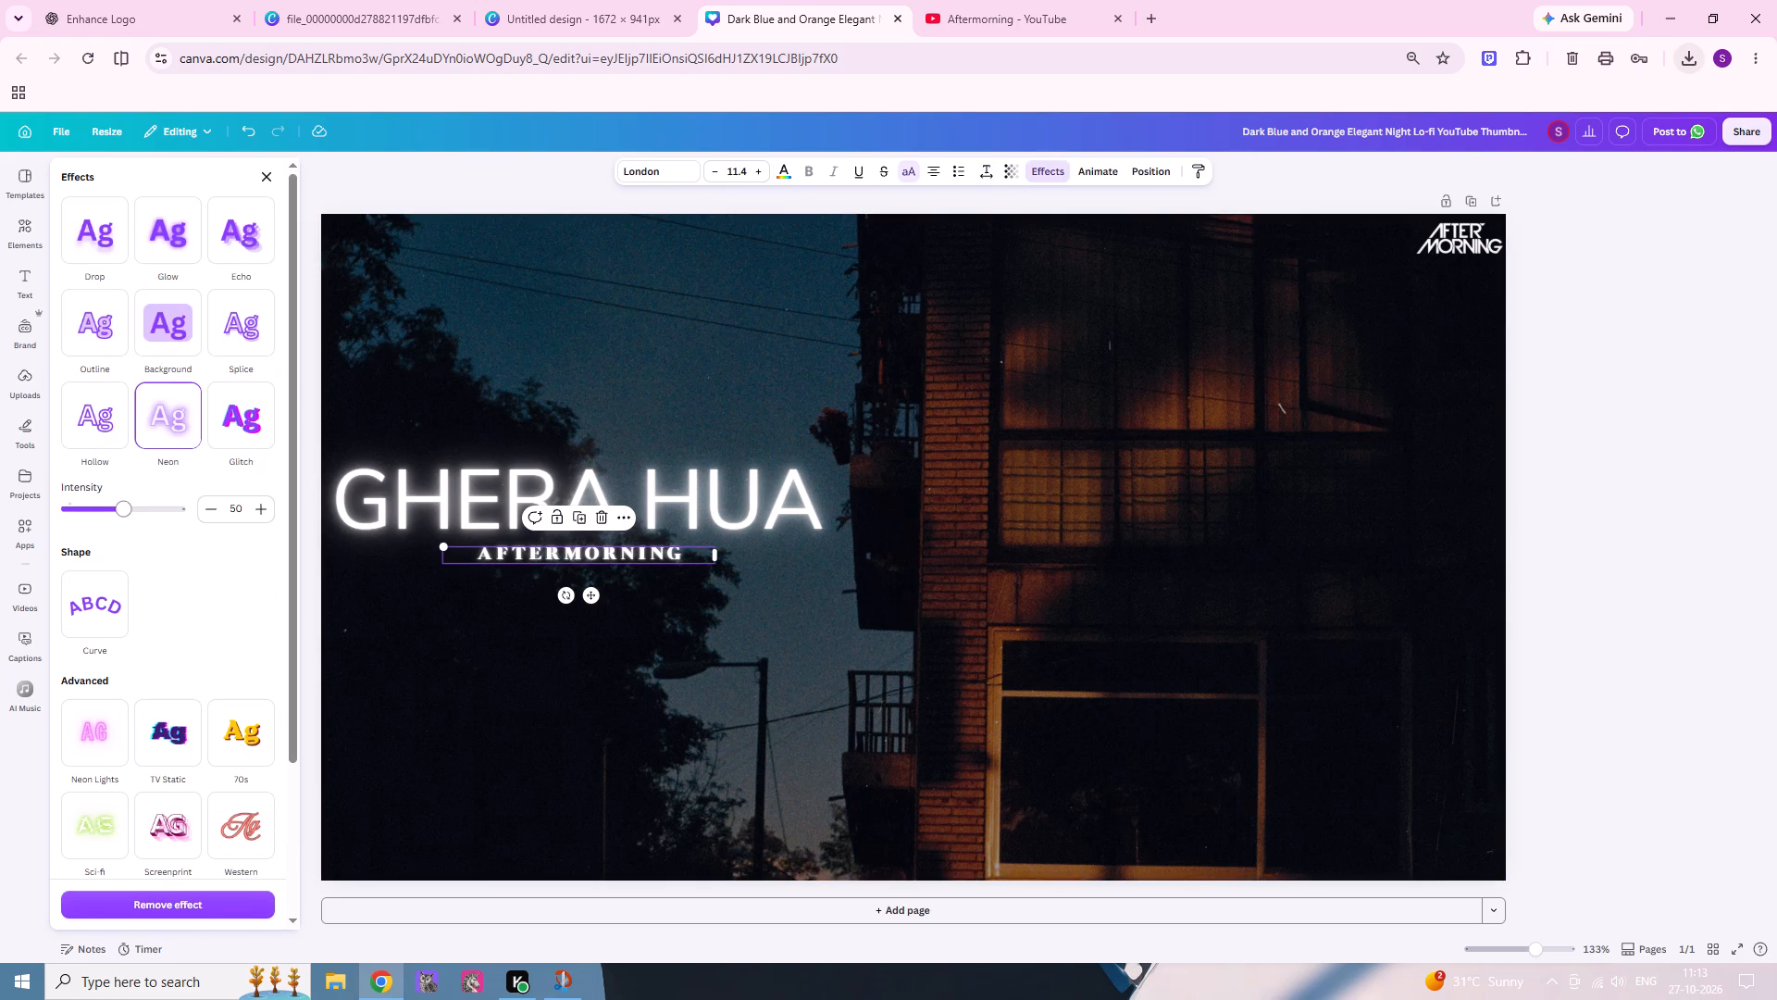
drag(122, 510, 81, 512)
drag(86, 512, 55, 518)
click(417, 619)
Check the "AFTERMORNING" subtitle's look on the thumbnail and reopen its text effect settings.
click(560, 562)
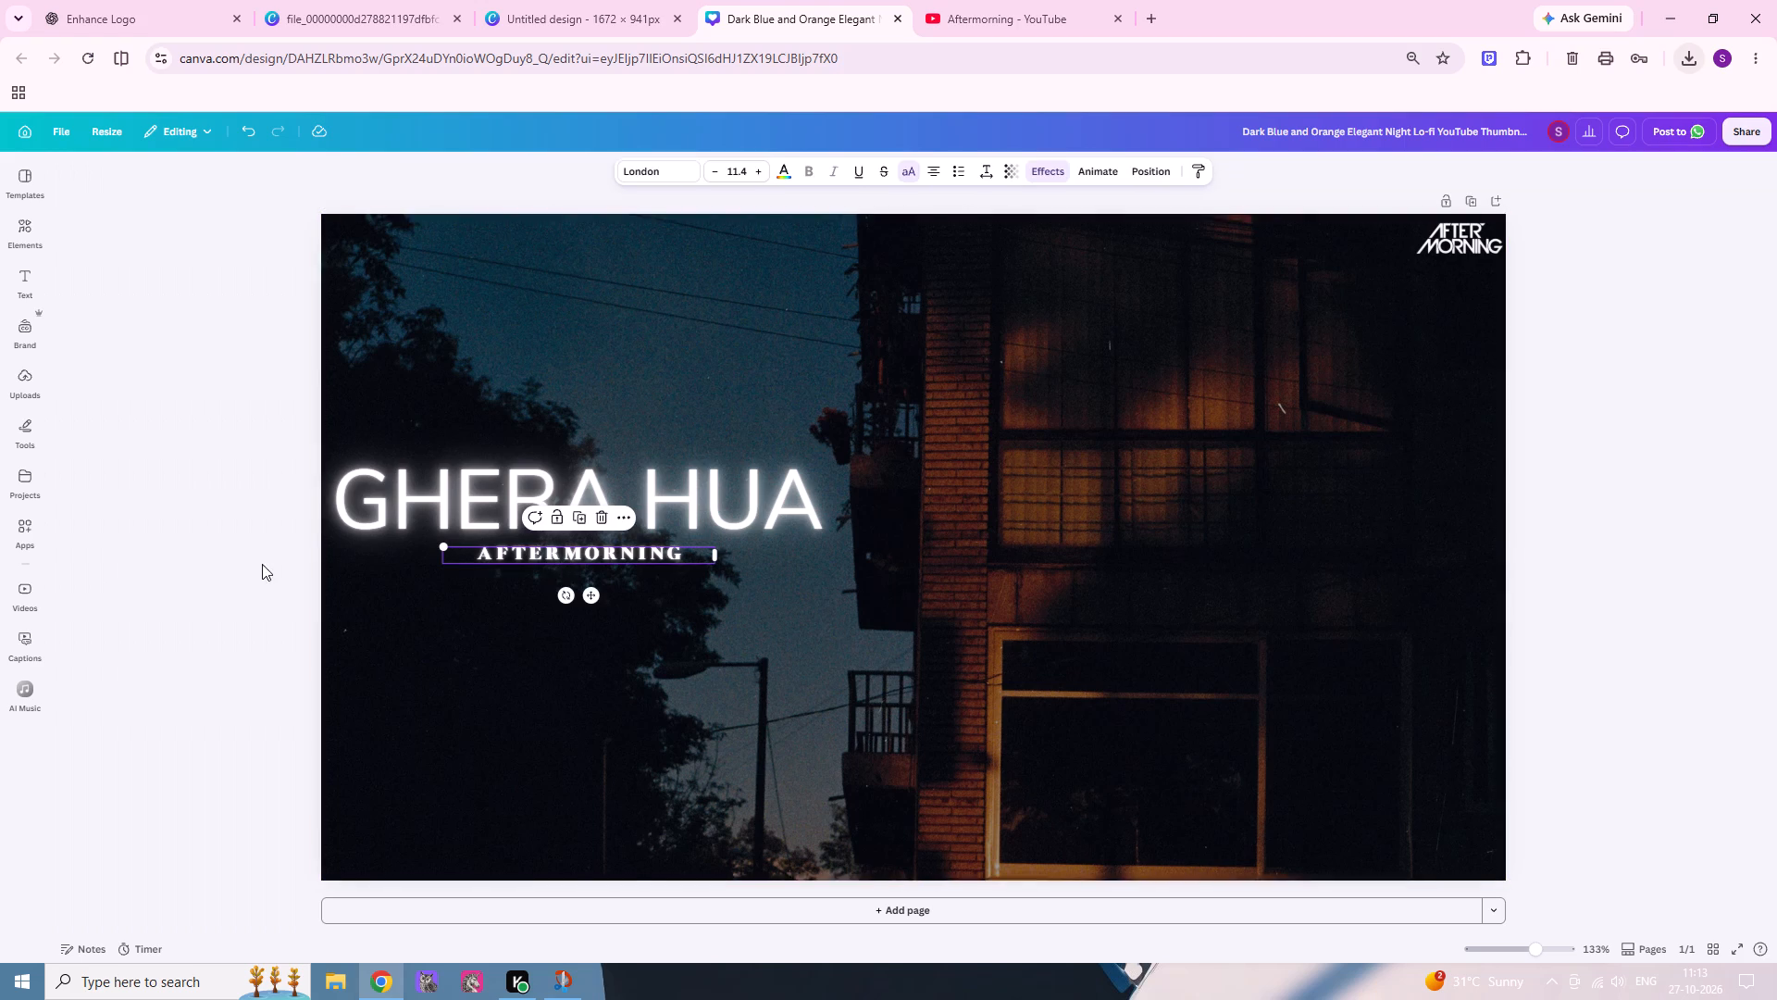
click(495, 552)
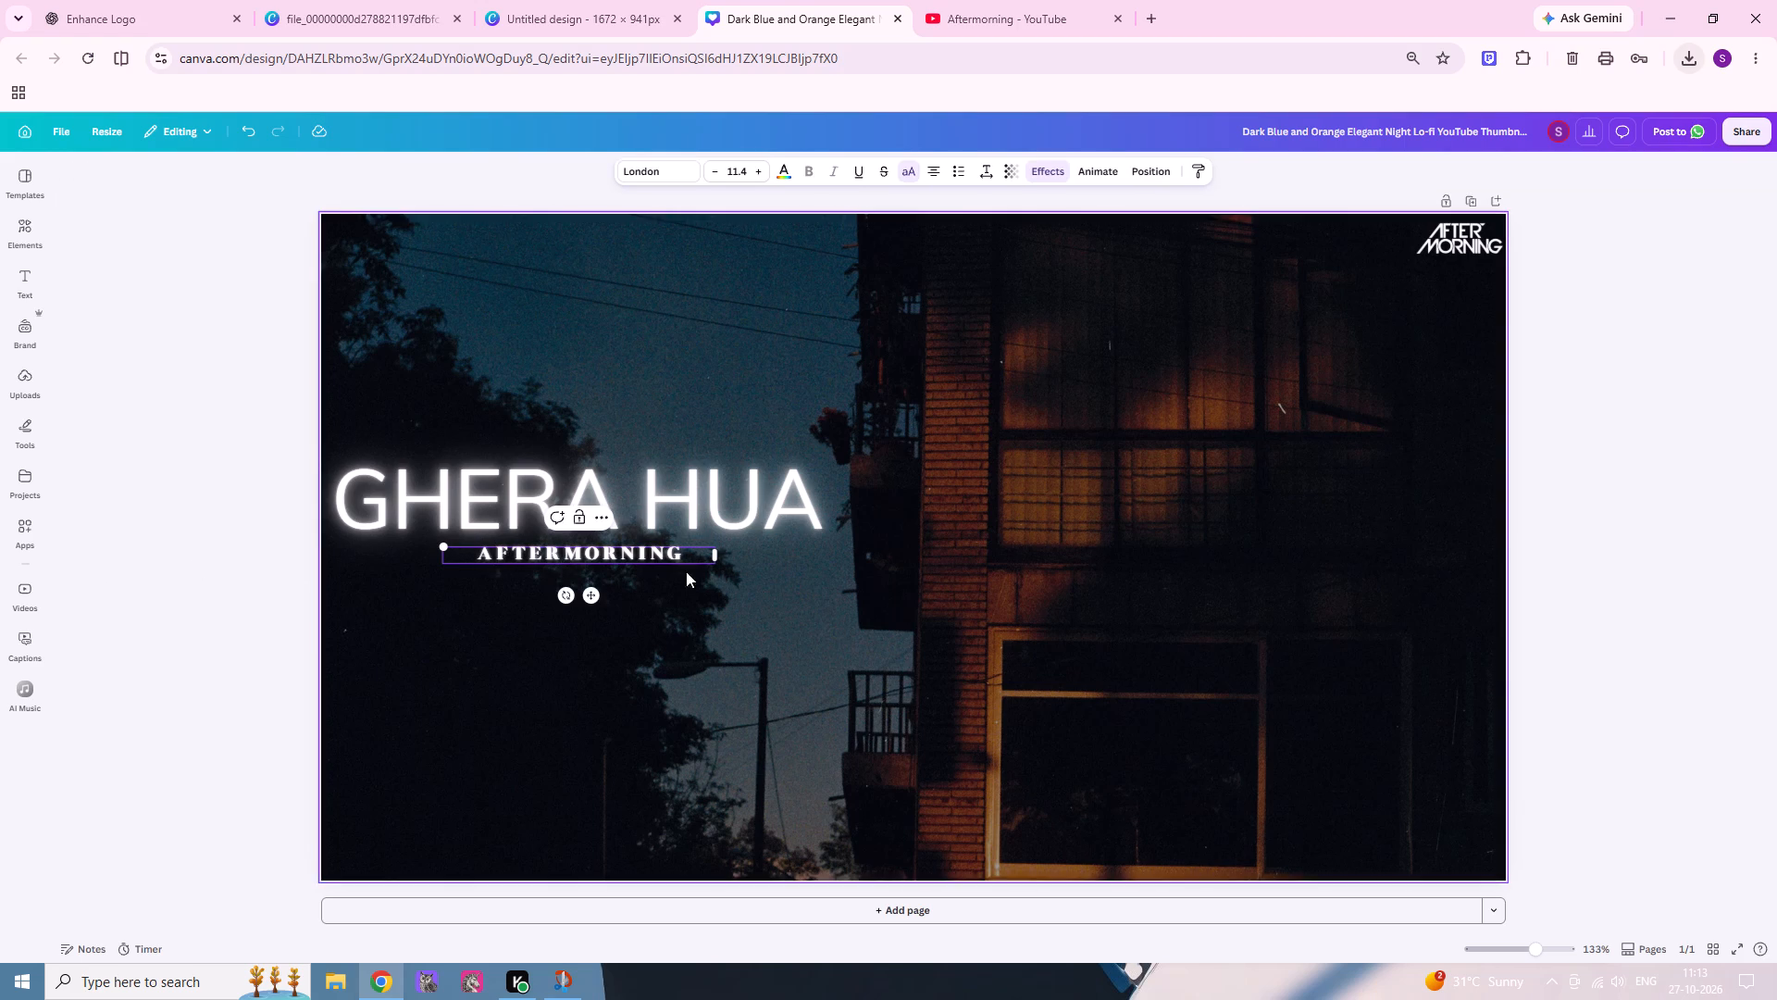
click(733, 598)
click(698, 556)
click(1053, 172)
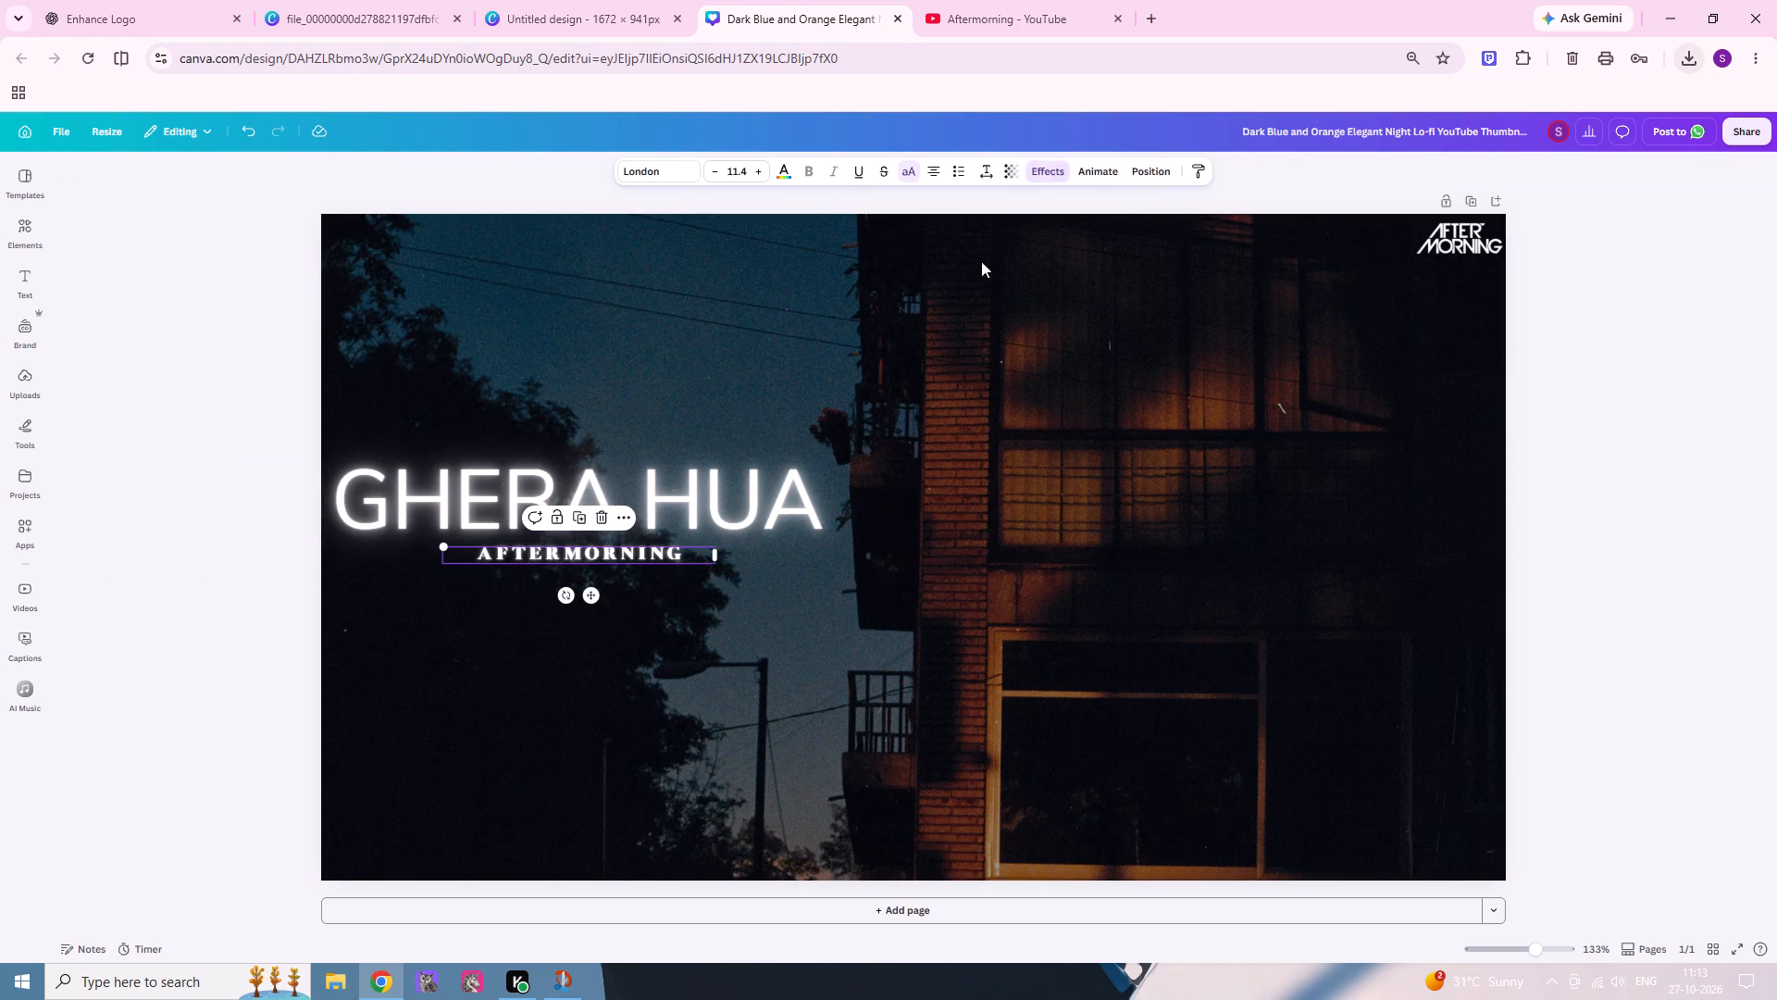